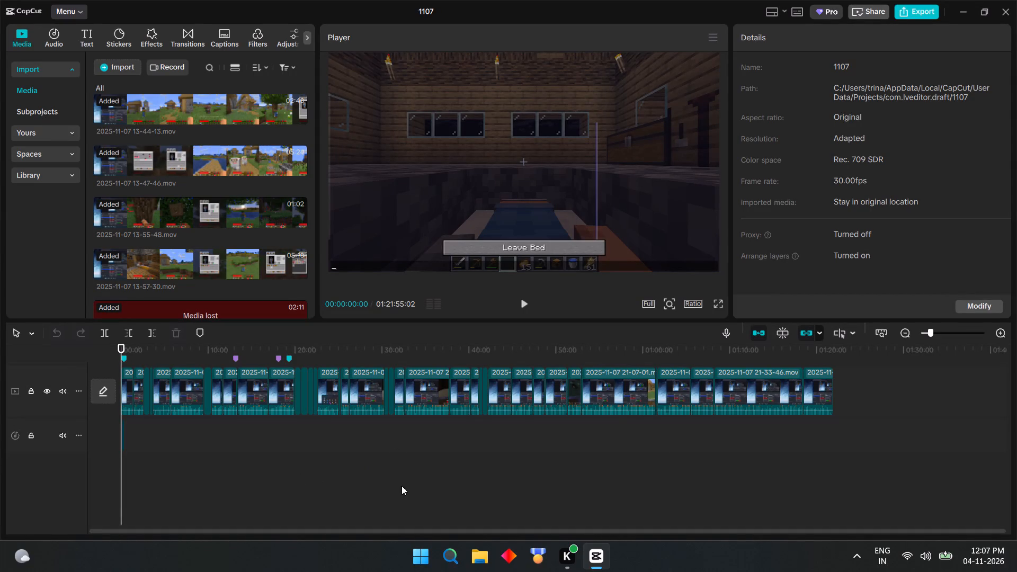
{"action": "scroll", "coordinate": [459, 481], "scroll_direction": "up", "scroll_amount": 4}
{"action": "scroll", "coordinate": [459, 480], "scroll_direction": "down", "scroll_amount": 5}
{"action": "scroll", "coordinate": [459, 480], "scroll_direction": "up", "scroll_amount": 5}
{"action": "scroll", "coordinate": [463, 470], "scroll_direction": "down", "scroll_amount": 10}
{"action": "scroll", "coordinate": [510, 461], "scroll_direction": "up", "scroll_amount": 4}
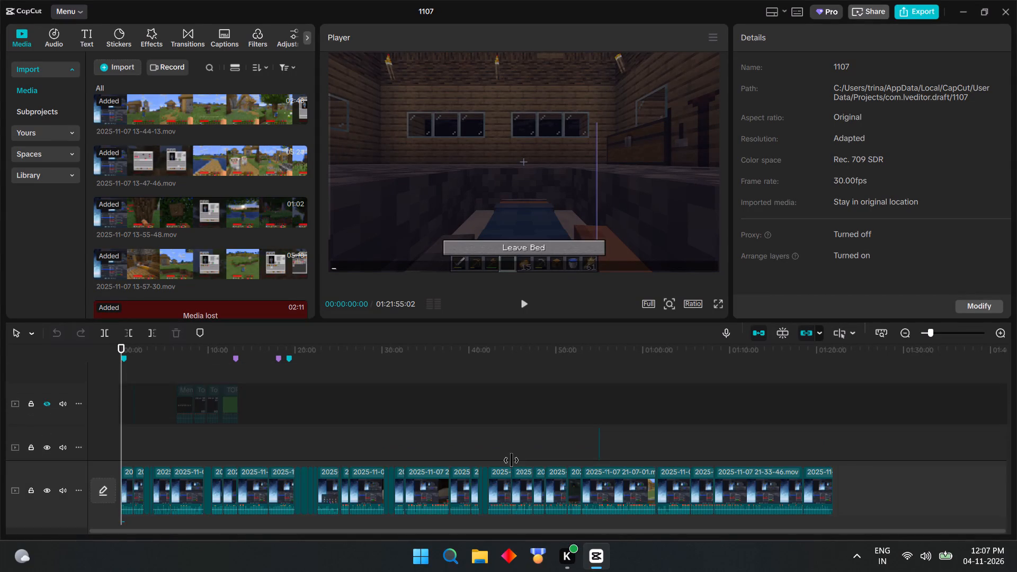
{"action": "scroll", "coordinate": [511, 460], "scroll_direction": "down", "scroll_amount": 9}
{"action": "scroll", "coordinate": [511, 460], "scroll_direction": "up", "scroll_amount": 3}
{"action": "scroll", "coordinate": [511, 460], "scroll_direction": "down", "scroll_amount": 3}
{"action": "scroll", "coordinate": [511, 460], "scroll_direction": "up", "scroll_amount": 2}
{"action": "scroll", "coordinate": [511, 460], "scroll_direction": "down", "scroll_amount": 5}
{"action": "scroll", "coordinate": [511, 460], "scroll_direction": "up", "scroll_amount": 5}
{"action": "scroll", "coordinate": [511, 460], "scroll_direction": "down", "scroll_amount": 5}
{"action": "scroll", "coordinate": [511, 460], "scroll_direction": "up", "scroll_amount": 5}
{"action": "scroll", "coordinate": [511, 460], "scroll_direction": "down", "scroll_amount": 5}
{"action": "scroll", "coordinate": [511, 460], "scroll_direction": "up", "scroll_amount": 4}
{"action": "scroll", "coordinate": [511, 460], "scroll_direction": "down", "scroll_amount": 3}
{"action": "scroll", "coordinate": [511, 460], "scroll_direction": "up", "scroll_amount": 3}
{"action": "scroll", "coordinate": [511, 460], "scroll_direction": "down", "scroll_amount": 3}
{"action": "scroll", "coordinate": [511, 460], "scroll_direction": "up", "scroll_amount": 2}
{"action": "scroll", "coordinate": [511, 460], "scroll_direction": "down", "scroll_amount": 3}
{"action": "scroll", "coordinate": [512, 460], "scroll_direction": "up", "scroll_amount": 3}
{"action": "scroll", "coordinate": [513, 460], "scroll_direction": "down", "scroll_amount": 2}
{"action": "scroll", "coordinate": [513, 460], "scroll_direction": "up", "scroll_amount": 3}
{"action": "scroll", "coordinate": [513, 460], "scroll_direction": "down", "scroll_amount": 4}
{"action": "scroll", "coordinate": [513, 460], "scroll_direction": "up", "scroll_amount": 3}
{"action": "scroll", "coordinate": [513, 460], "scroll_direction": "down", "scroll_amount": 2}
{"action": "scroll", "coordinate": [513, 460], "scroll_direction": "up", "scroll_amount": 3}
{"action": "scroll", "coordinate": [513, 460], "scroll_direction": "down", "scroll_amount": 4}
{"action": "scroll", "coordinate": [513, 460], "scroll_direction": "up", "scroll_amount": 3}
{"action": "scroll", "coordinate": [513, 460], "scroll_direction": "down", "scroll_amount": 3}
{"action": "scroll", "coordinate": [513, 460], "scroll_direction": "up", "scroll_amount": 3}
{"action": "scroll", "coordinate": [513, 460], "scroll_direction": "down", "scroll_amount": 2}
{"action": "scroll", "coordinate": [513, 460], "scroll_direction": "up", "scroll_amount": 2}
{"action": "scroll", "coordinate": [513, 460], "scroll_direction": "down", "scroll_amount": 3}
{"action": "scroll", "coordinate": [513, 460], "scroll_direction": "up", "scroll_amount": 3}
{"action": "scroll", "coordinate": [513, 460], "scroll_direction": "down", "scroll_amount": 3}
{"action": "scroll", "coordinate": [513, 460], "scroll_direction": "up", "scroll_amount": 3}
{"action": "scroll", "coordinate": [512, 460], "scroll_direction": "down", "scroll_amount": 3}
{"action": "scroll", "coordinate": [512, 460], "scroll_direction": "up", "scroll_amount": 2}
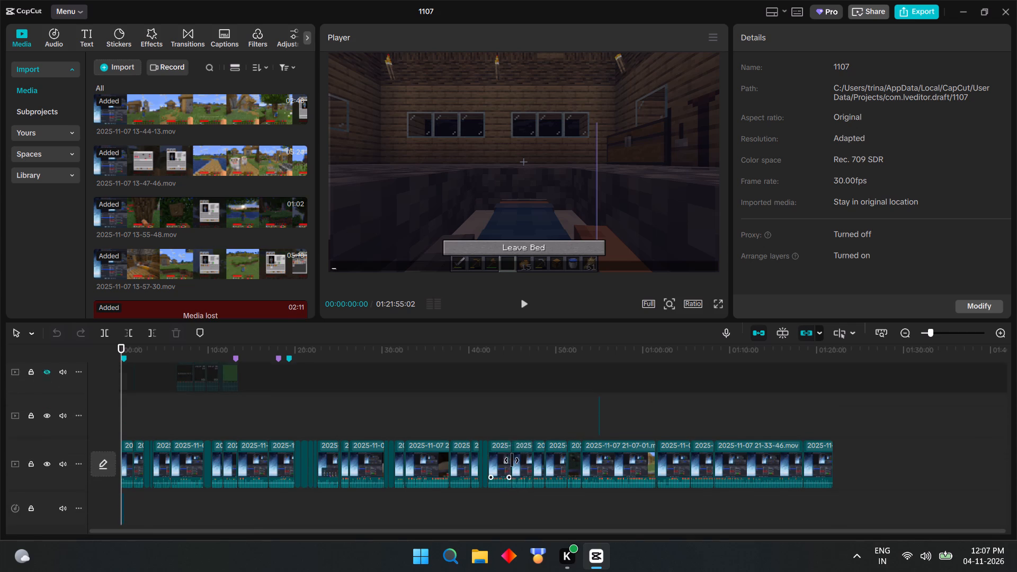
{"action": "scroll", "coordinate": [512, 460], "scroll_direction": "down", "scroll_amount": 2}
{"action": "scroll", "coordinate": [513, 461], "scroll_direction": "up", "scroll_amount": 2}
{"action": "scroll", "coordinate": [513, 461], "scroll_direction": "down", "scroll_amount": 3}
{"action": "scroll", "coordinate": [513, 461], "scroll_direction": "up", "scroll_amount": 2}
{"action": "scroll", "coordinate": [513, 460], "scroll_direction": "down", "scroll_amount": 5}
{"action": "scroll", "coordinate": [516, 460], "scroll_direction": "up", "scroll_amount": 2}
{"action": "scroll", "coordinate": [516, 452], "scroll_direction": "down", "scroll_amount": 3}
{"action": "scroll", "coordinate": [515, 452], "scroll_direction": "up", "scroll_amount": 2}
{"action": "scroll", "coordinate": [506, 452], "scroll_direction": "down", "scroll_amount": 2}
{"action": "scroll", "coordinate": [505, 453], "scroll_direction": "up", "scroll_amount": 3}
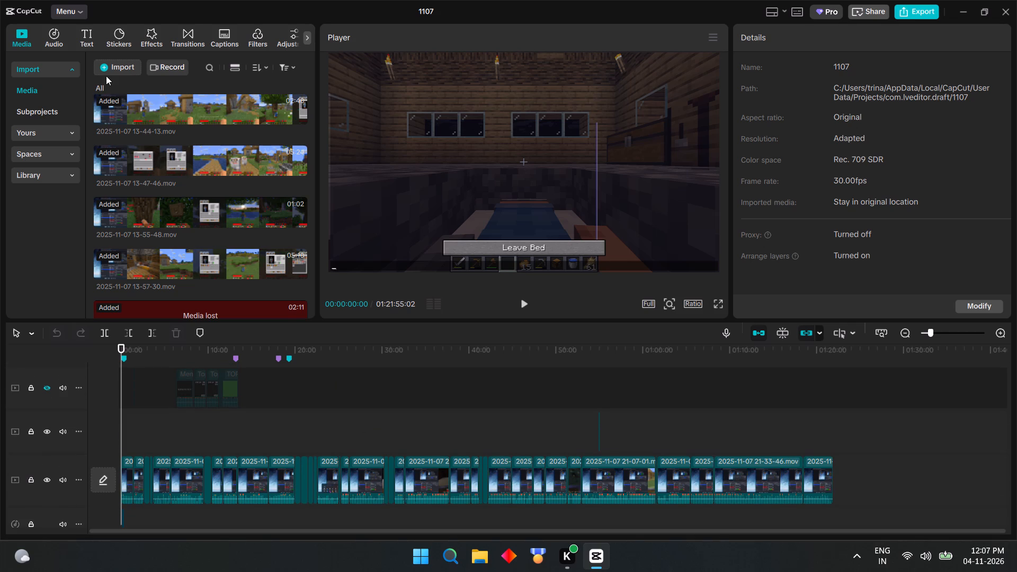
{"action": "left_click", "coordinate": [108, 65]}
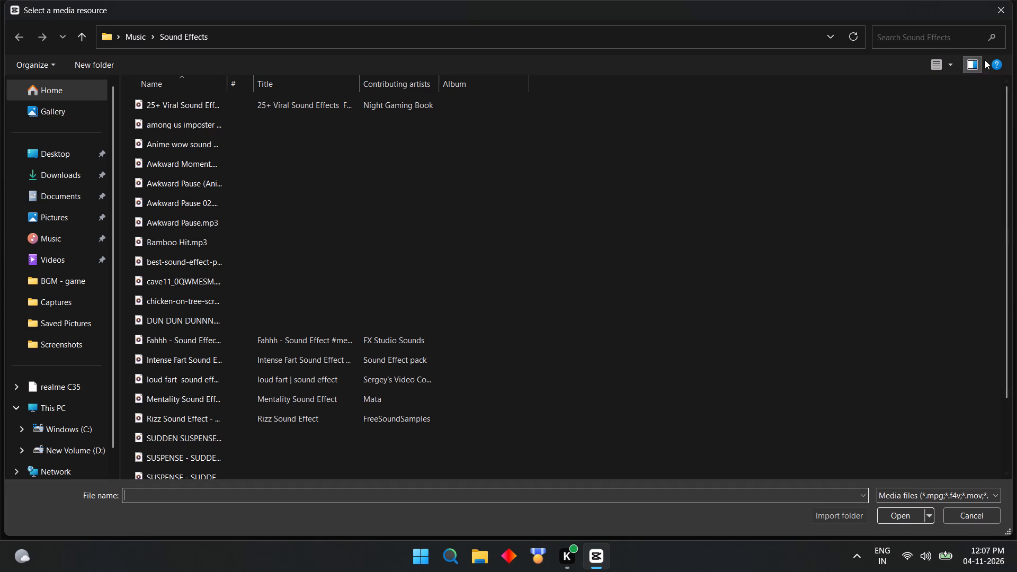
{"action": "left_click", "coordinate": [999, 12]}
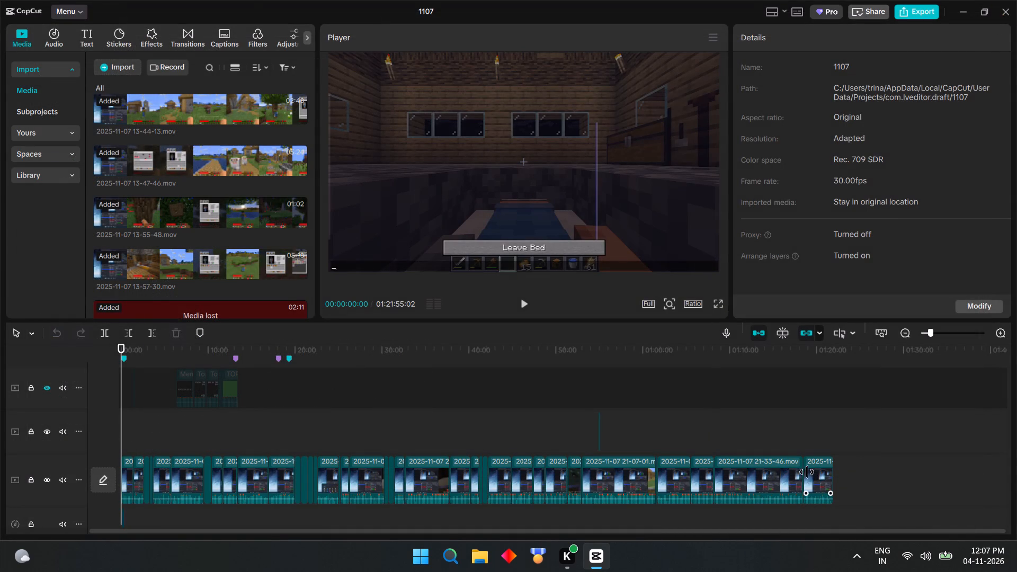
Show the hidden background apps in the system tray and bring up the options for Discord.
{"action": "left_click", "coordinate": [862, 556]}
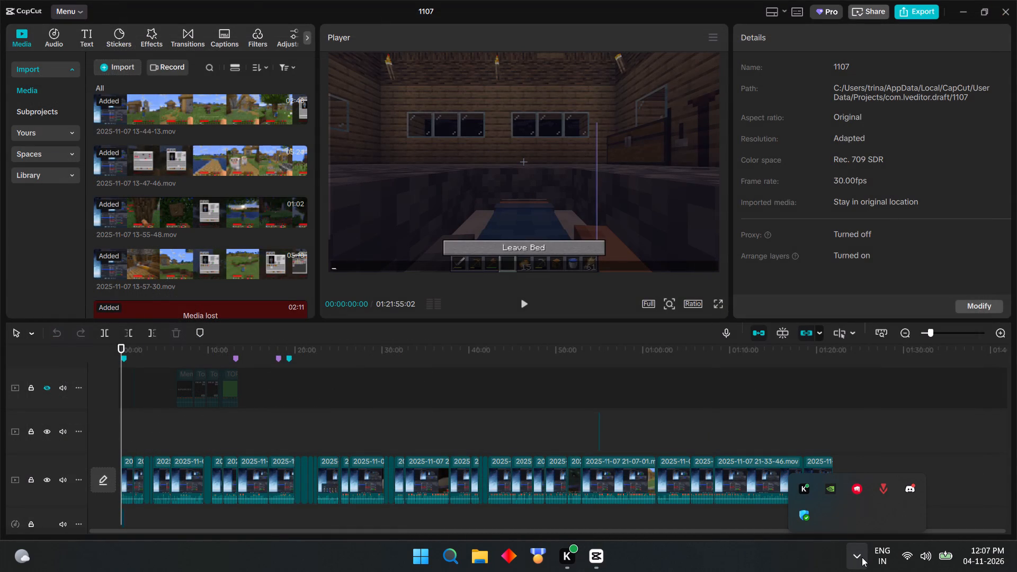
{"action": "left_click", "coordinate": [857, 562]}
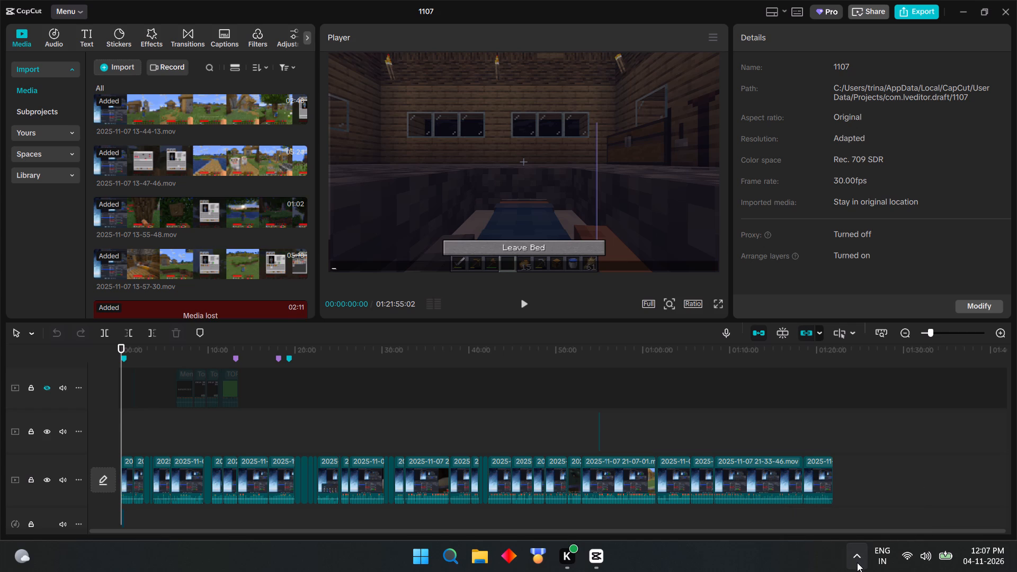
{"action": "left_click", "coordinate": [858, 562]}
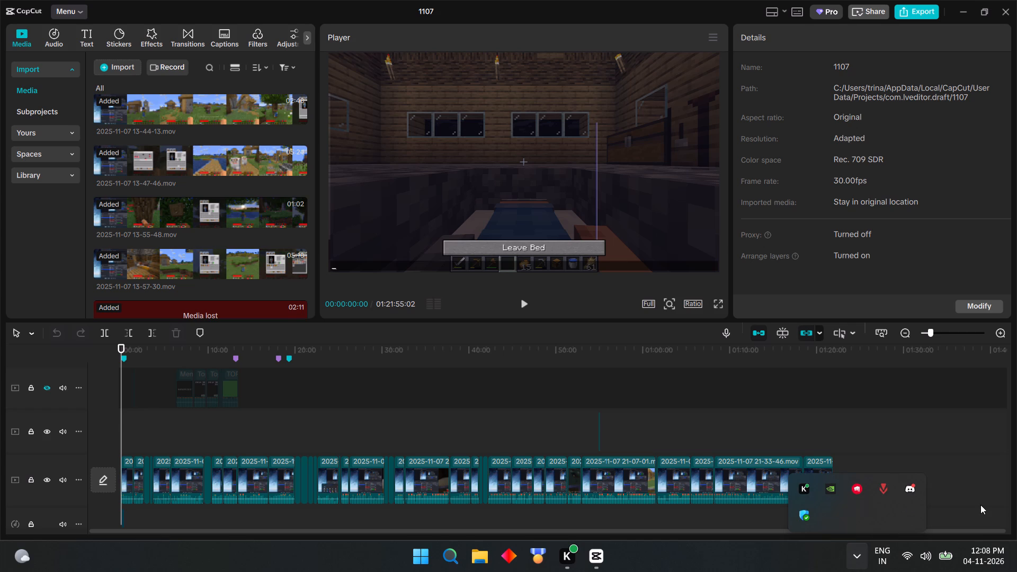
{"action": "right_click", "coordinate": [913, 482]}
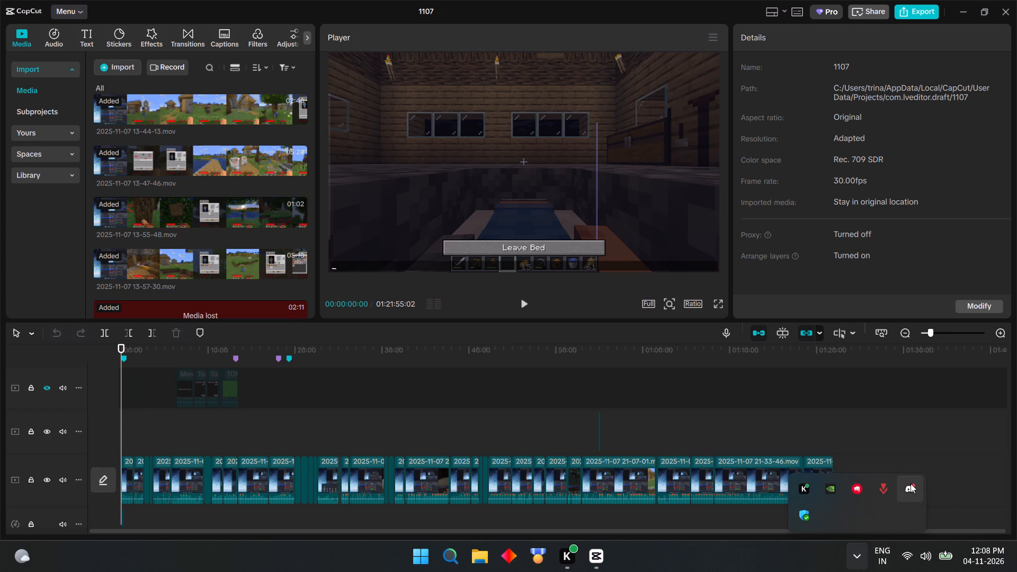
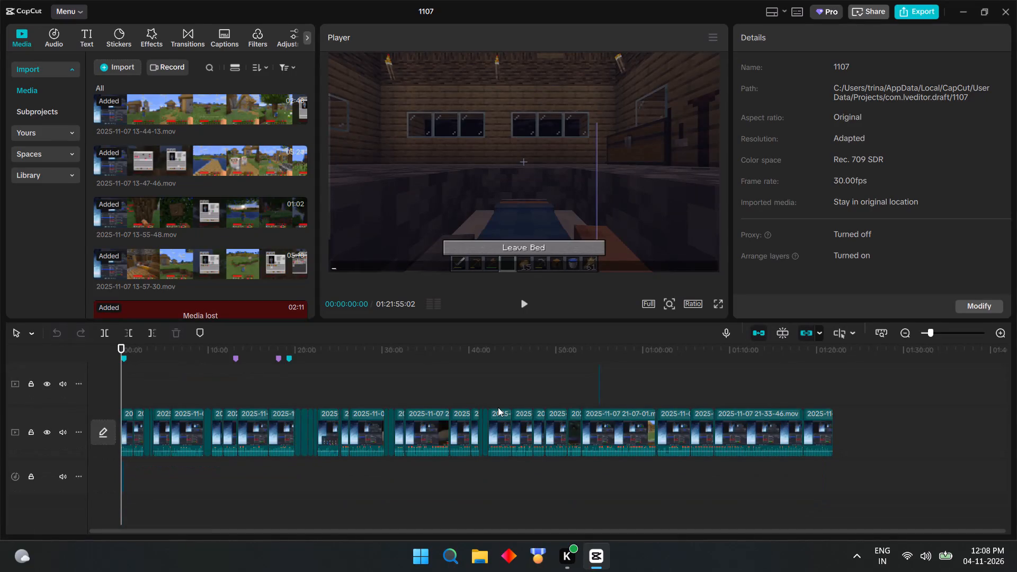
Look over the timeline tracks and play the opening footage to review the first clip and the existing voiceover.
{"action": "scroll", "coordinate": [498, 407], "scroll_direction": "up", "scroll_amount": 3}
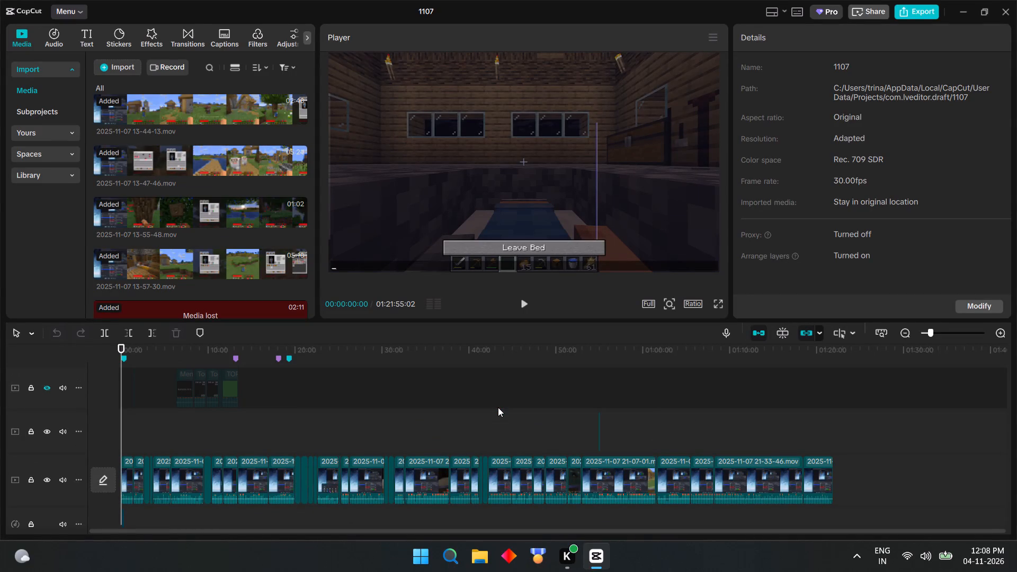
{"action": "scroll", "coordinate": [498, 407], "scroll_direction": "down", "scroll_amount": 4}
{"action": "scroll", "coordinate": [498, 407], "scroll_direction": "up", "scroll_amount": 4}
{"action": "scroll", "coordinate": [498, 407], "scroll_direction": "down", "scroll_amount": 3}
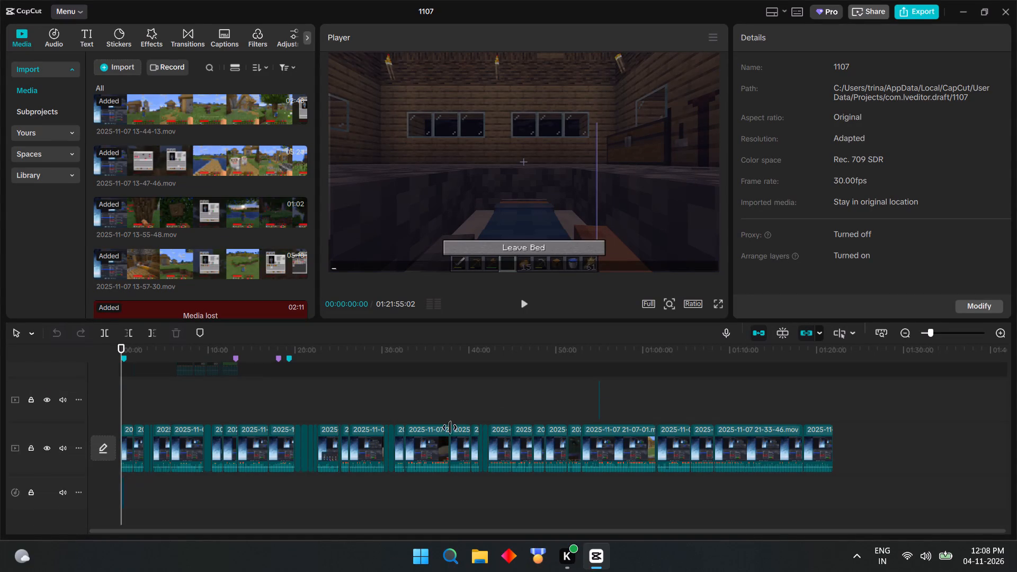
{"action": "scroll", "coordinate": [430, 430], "scroll_direction": "up", "scroll_amount": 3}
{"action": "scroll", "coordinate": [172, 400], "scroll_direction": "up", "scroll_amount": 10, "text": "ctrl"}
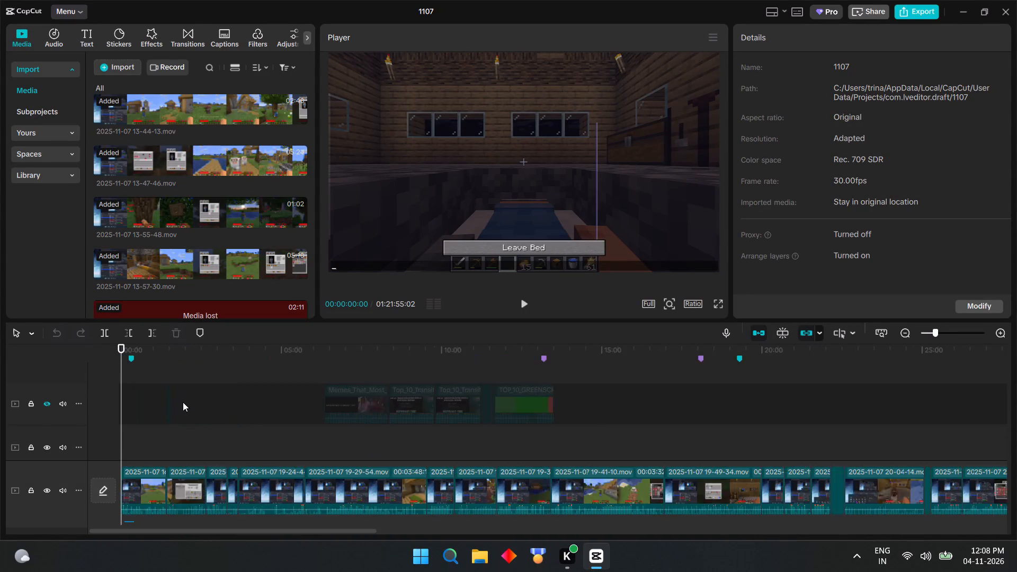
{"action": "scroll", "coordinate": [183, 402], "scroll_direction": "up", "scroll_amount": 20, "text": "ctrl"}
{"action": "scroll", "coordinate": [183, 402], "scroll_direction": "up", "scroll_amount": 2, "text": "ctrl"}
{"action": "left_click", "coordinate": [523, 310]}
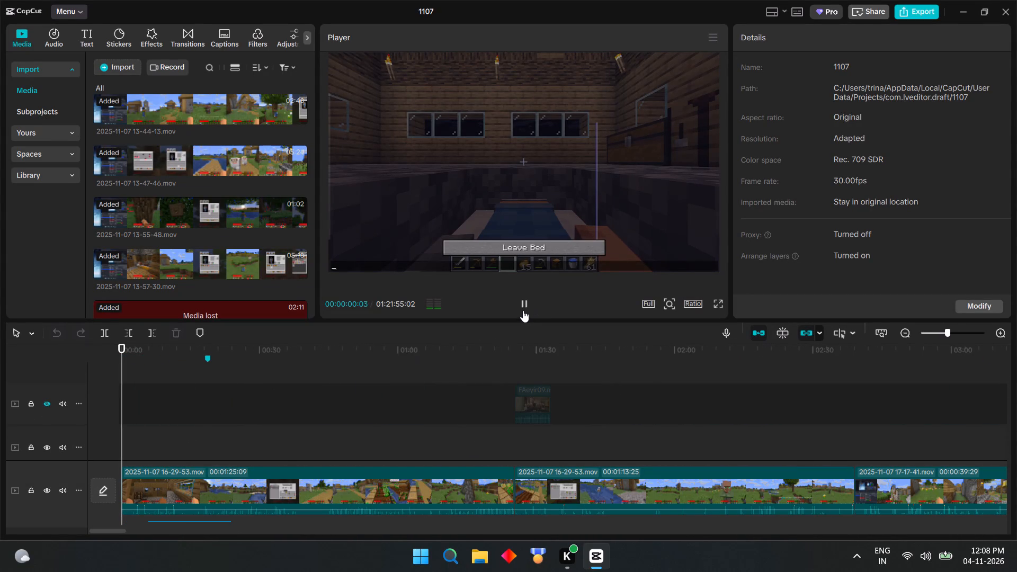
{"action": "left_click", "coordinate": [155, 487]}
{"action": "left_click", "coordinate": [132, 488]}
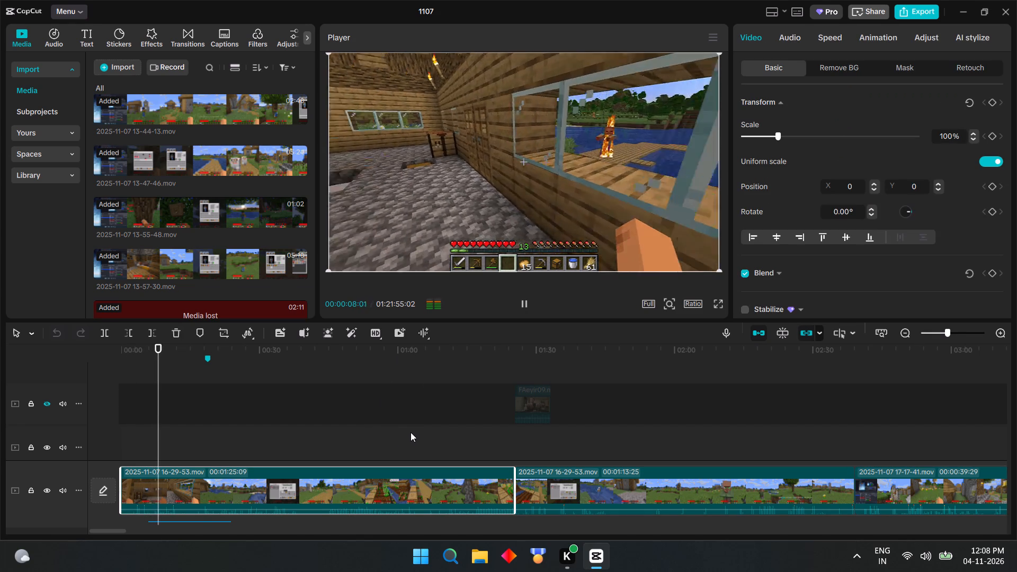
{"action": "scroll", "coordinate": [414, 429], "scroll_direction": "down", "scroll_amount": 8}
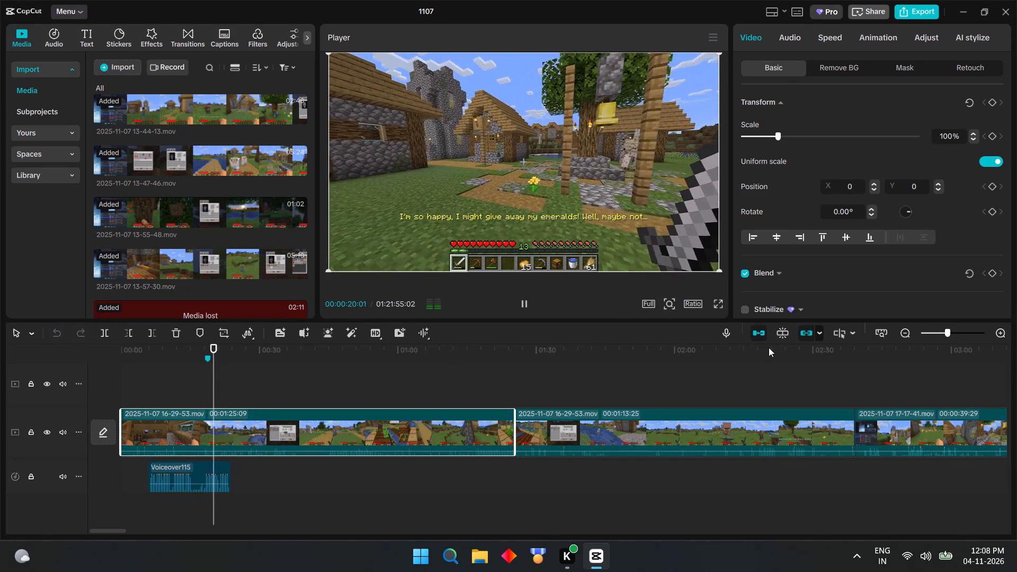
Set up voiceover recording with Echo reduction off and Mute project on.
{"action": "left_click", "coordinate": [728, 333]}
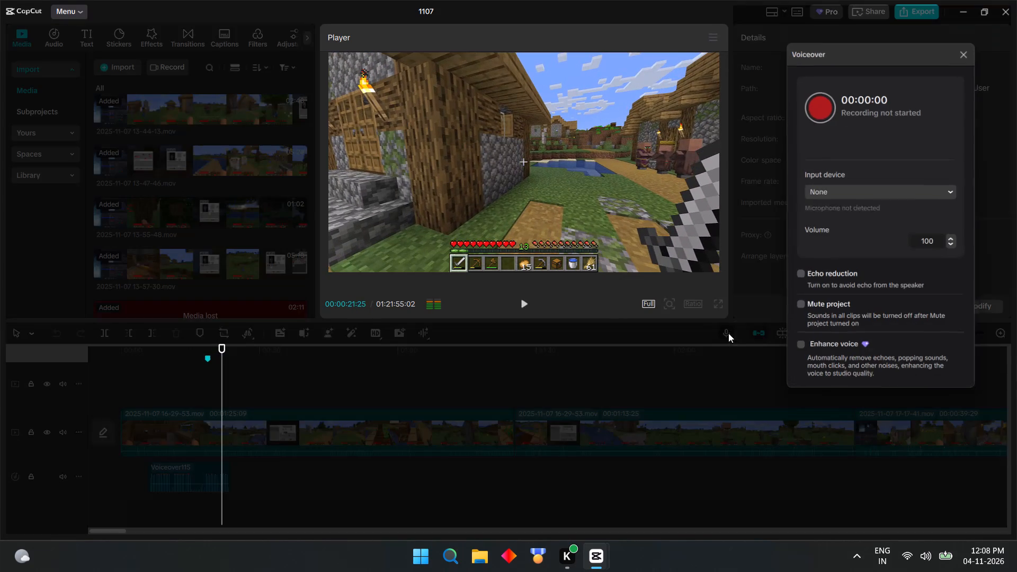
{"action": "left_click", "coordinate": [798, 276]}
{"action": "left_click", "coordinate": [803, 311]}
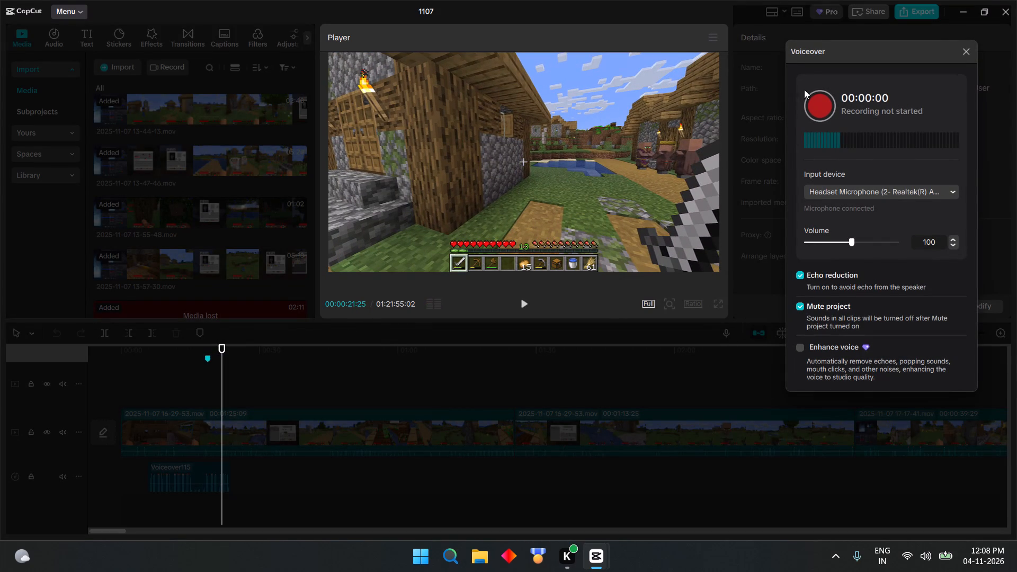
{"action": "left_click", "coordinate": [818, 122]}
{"action": "left_click", "coordinate": [823, 111]}
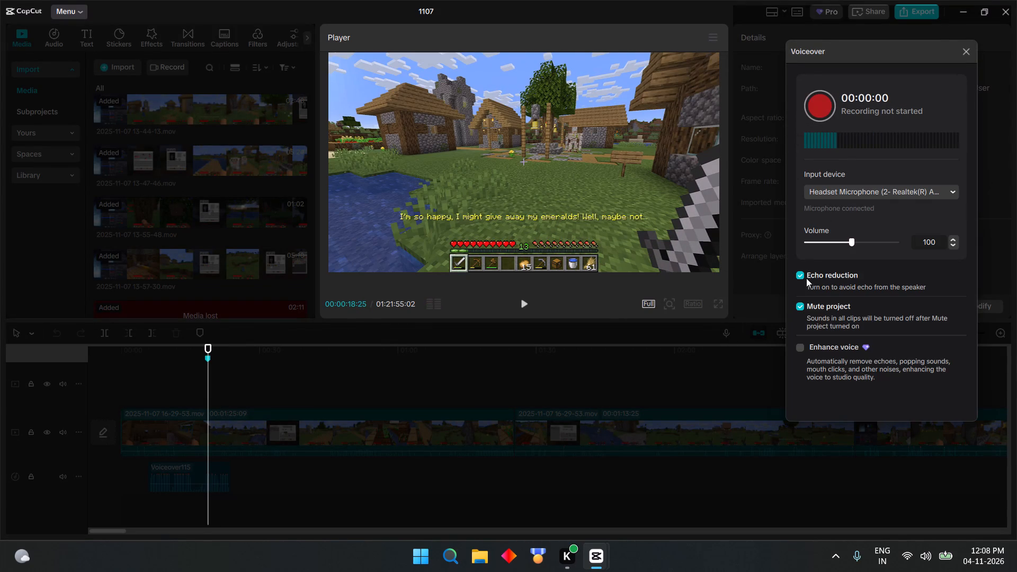
{"action": "left_click", "coordinate": [800, 302]}
{"action": "left_click", "coordinate": [808, 100]}
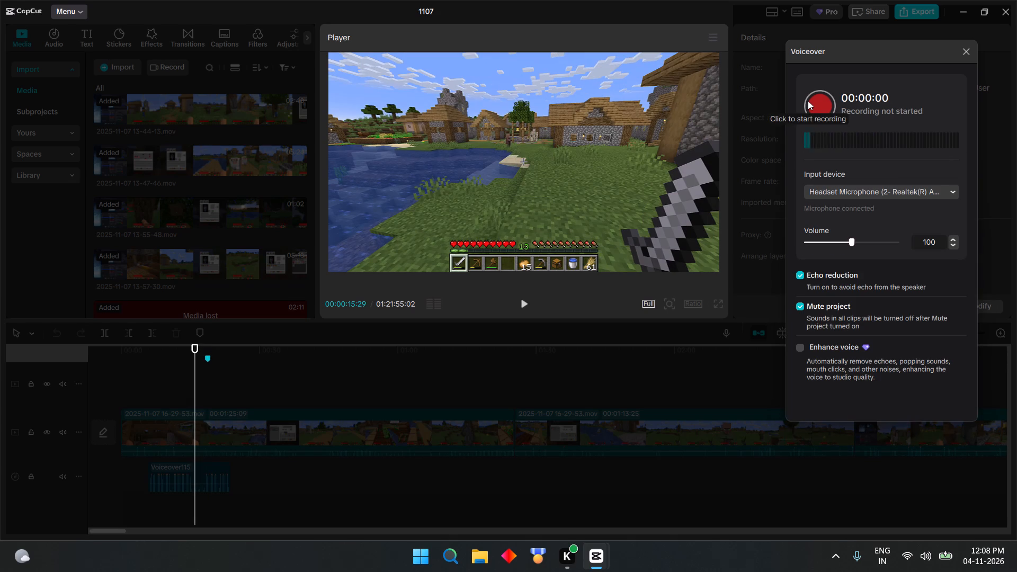
{"action": "left_click", "coordinate": [797, 306]}
{"action": "left_click", "coordinate": [811, 109]}
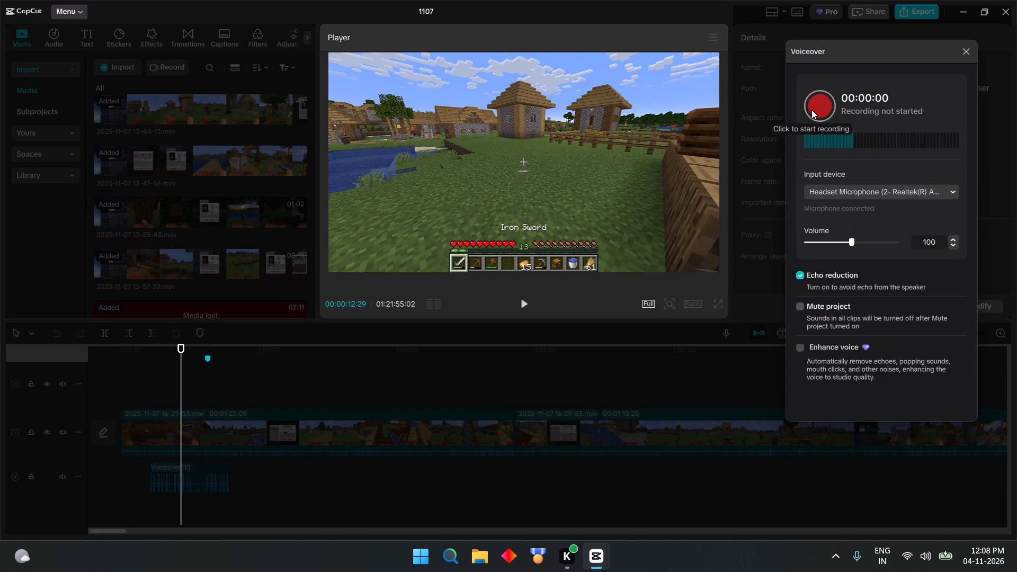
{"action": "left_click", "coordinate": [800, 272]}
{"action": "left_click_drag", "start_coordinate": [806, 309], "coordinate": [799, 309]}
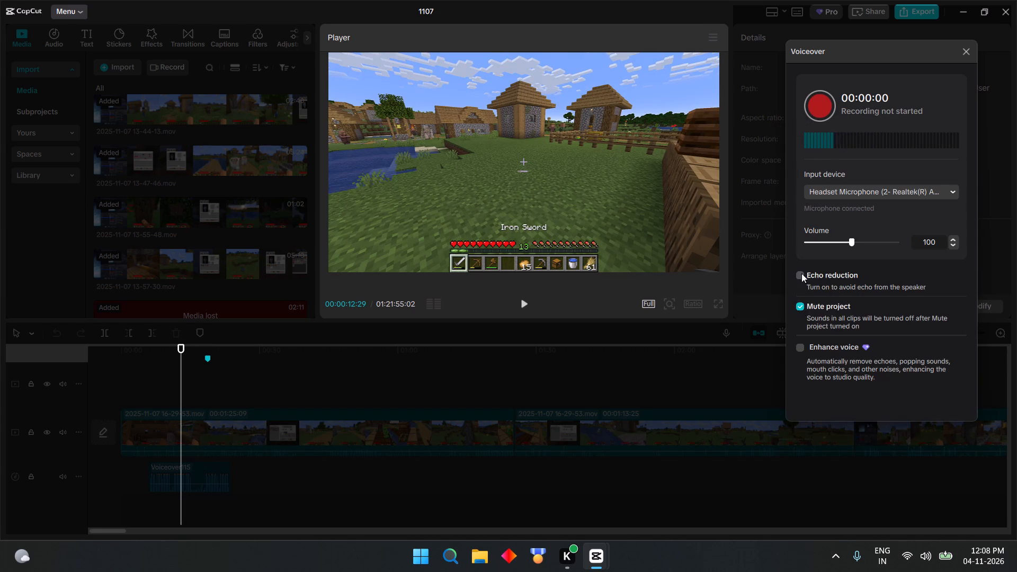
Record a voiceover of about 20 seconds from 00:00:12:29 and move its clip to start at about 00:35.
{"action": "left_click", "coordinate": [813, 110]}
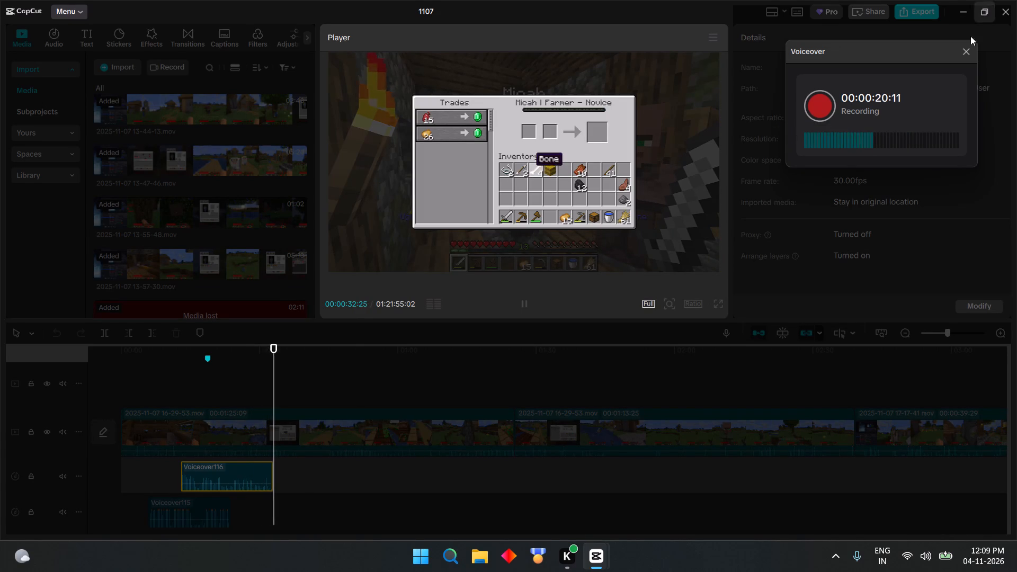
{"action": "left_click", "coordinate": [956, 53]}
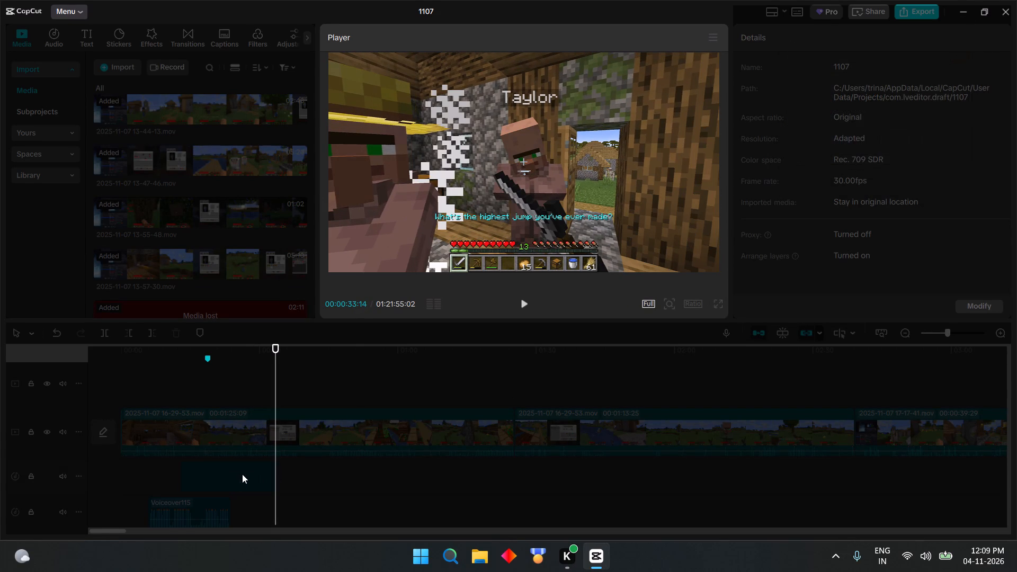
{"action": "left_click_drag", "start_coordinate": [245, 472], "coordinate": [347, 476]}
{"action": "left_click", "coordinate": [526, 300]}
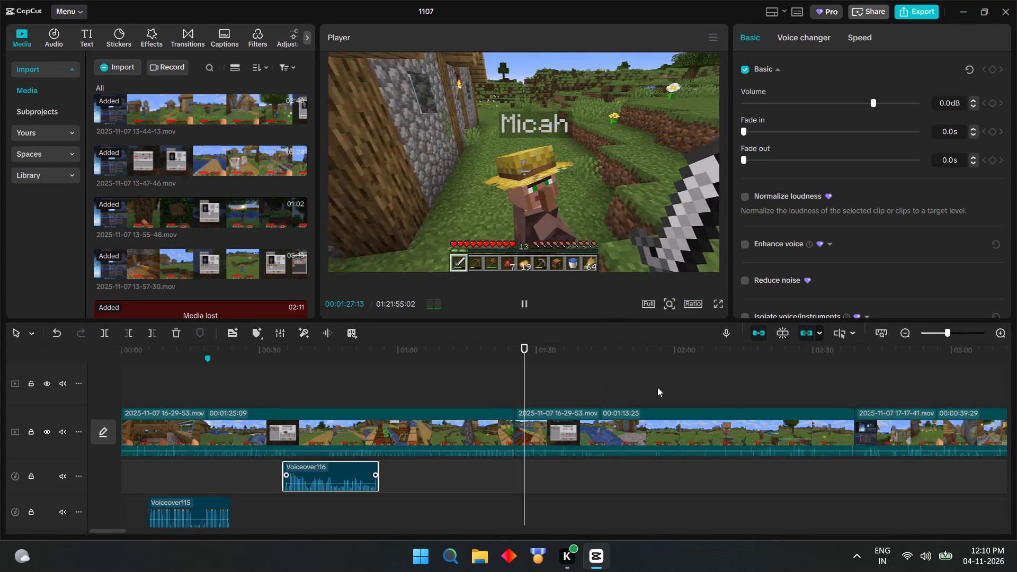
Delete both voiceover clips, the newly recorded one and Voiceover115, from the timeline.
{"action": "scroll", "coordinate": [428, 462], "scroll_direction": "down", "scroll_amount": 7}
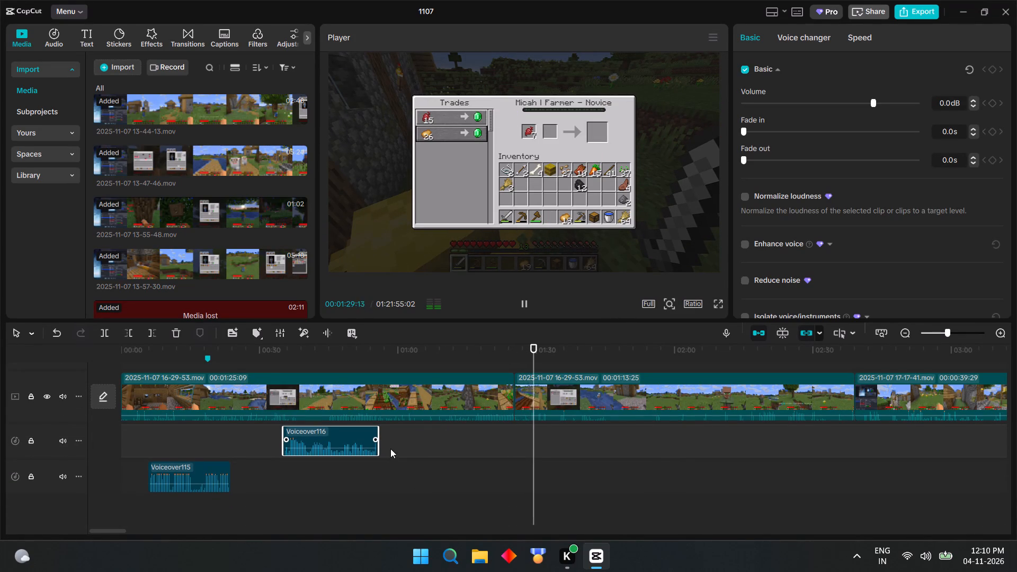
{"action": "left_click", "coordinate": [398, 484]}
{"action": "left_click", "coordinate": [366, 479]}
{"action": "left_click", "coordinate": [359, 438]}
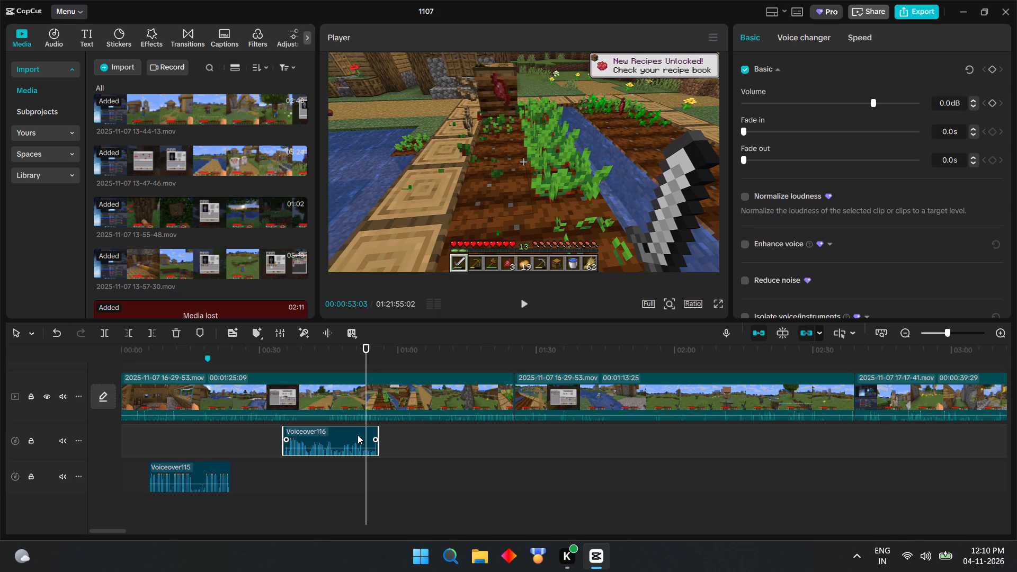
{"action": "key", "text": "BackSpace"}
{"action": "left_click", "coordinate": [198, 482]}
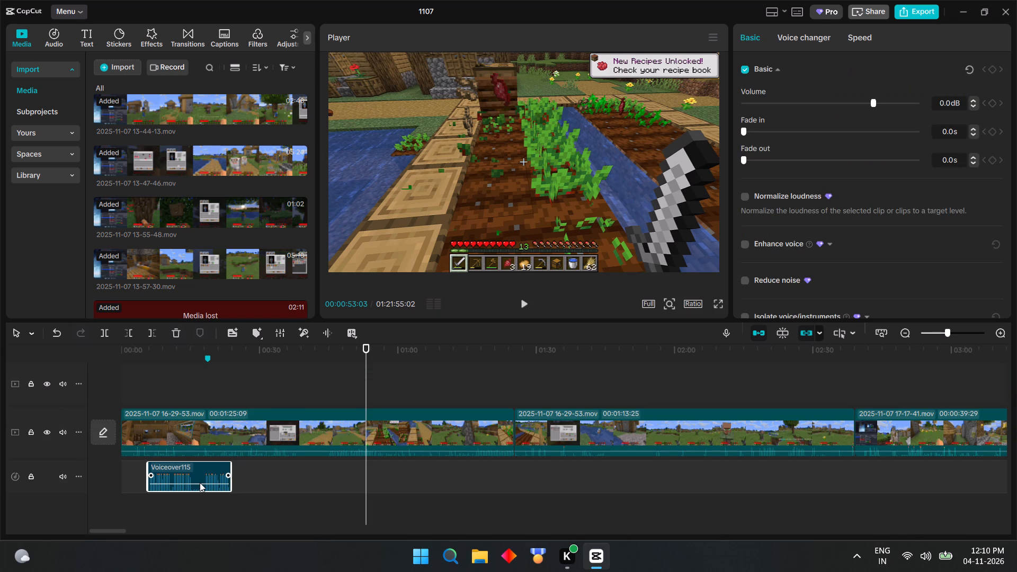
{"action": "key", "text": "BackSpace"}
{"action": "scroll", "coordinate": [201, 481], "scroll_direction": "down", "scroll_amount": 10}
{"action": "left_click", "coordinate": [390, 401]}
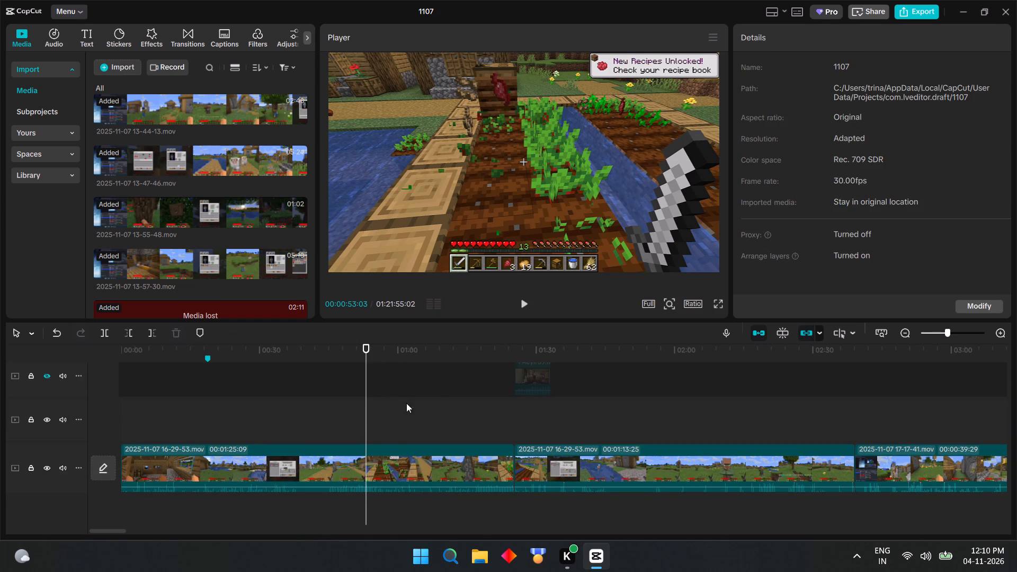
{"action": "left_click", "coordinate": [221, 424]}
{"action": "left_click_drag", "start_coordinate": [221, 424], "coordinate": [33, 421]}
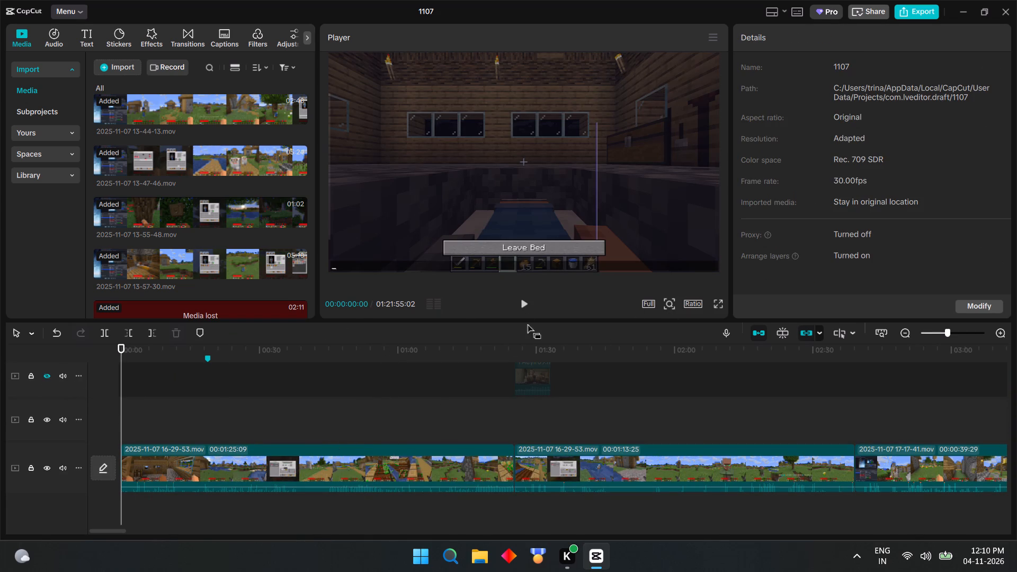
{"action": "left_click", "coordinate": [519, 301]}
{"action": "left_click", "coordinate": [161, 473]}
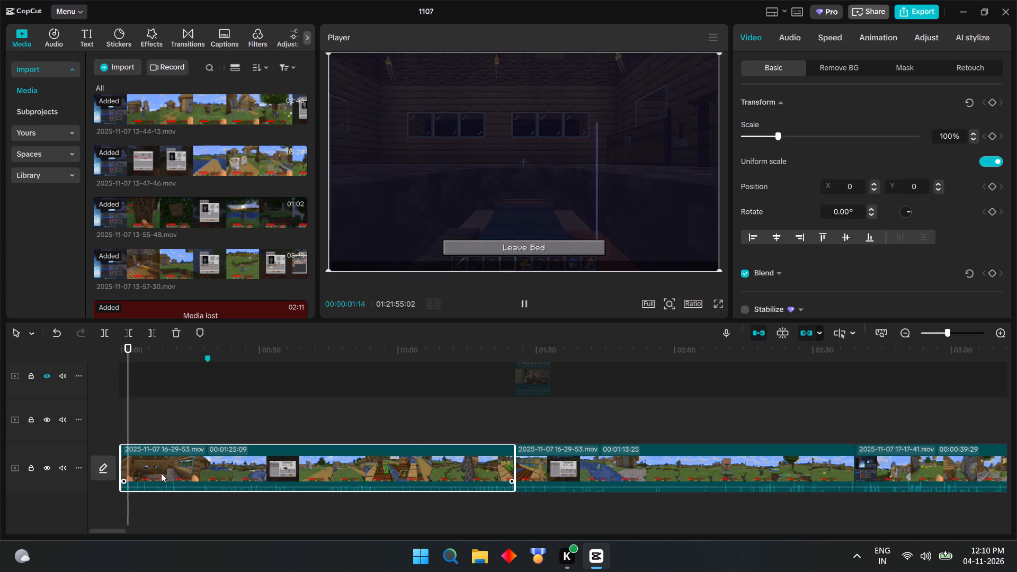
{"action": "left_click_drag", "start_coordinate": [132, 427], "coordinate": [162, 425]}
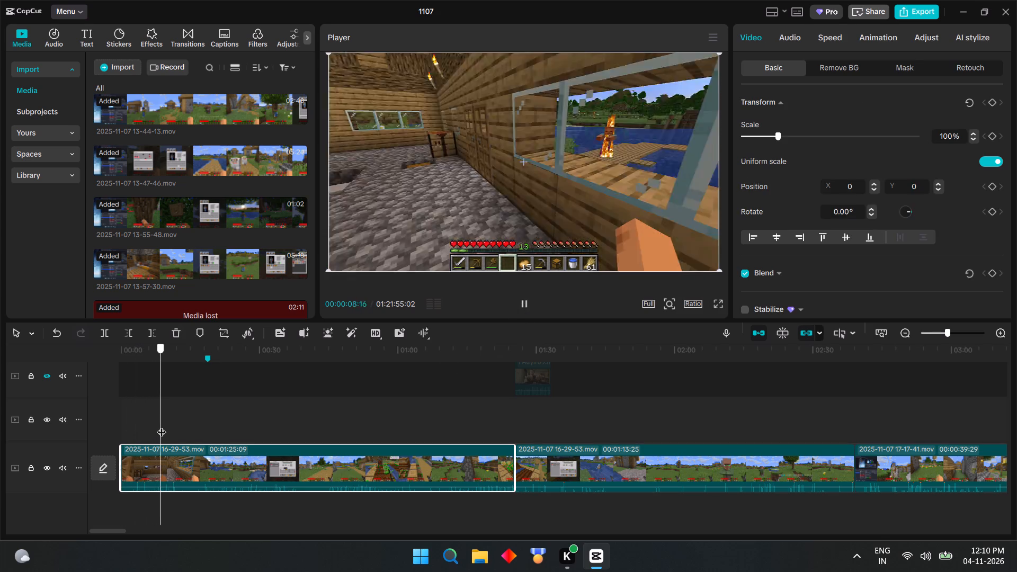
{"action": "left_click_drag", "start_coordinate": [162, 425], "coordinate": [81, 428]}
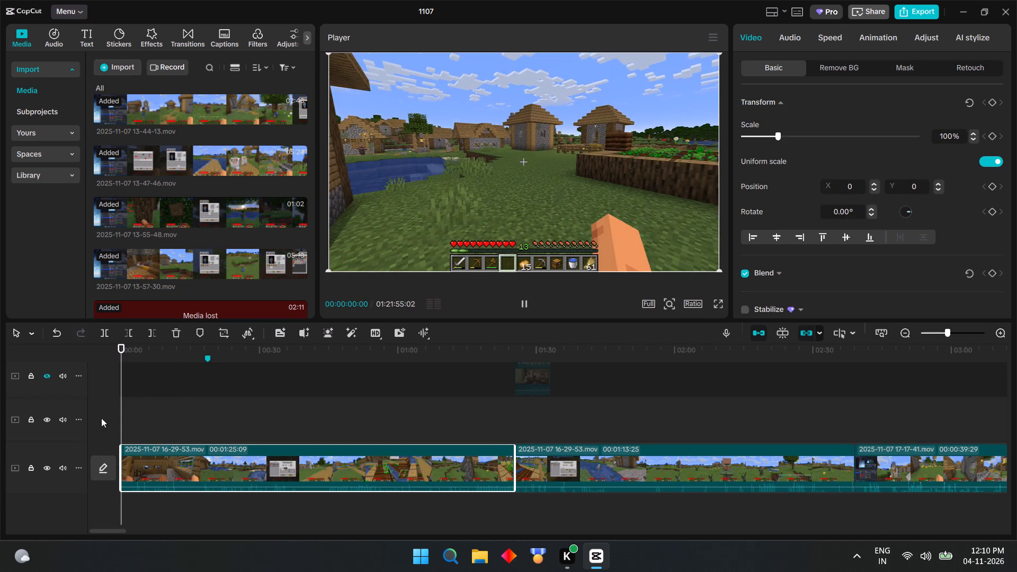
{"action": "left_click", "coordinate": [527, 306]}
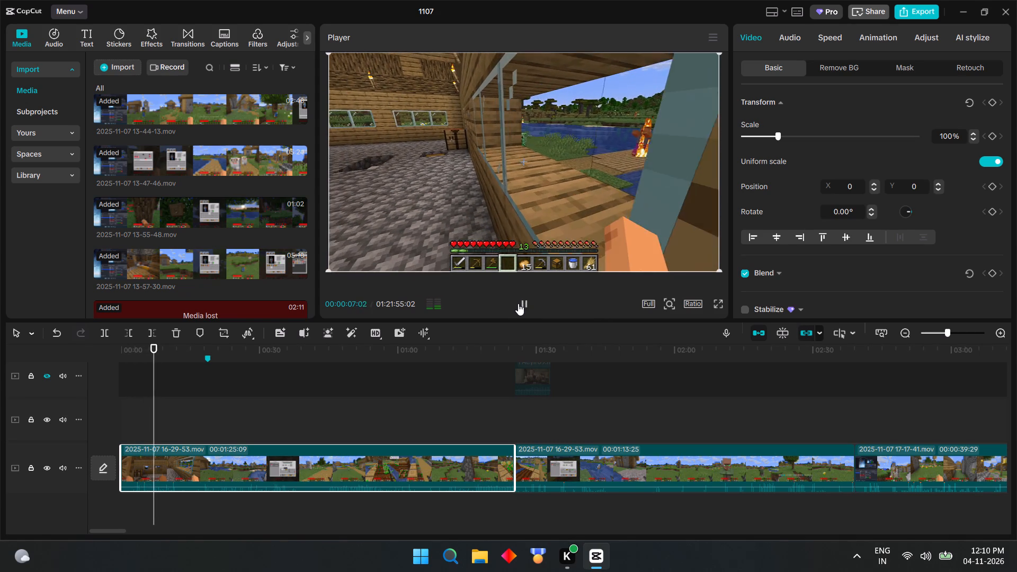
{"action": "left_click", "coordinate": [522, 303]}
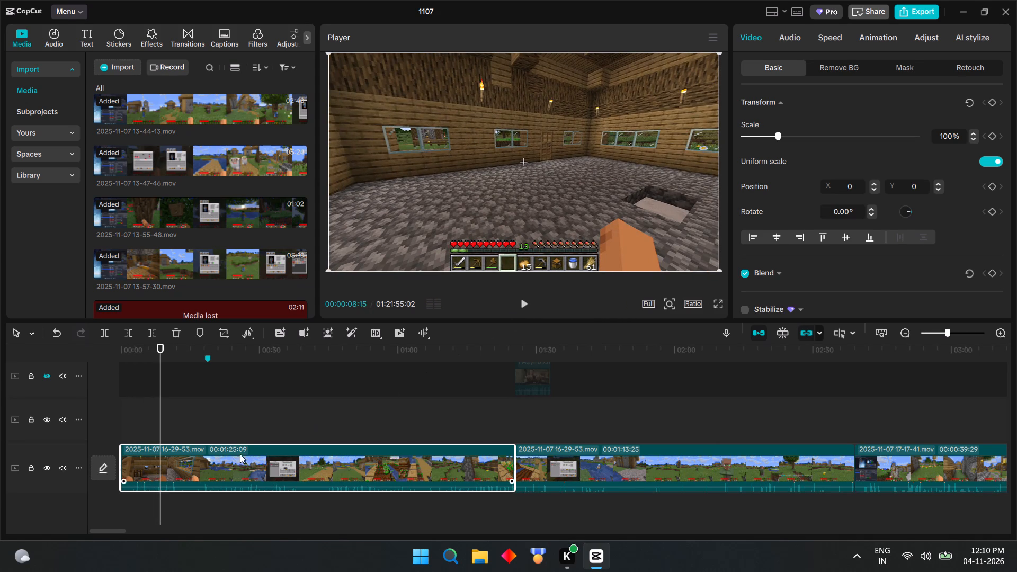
{"action": "key", "text": "ctrl+b"}
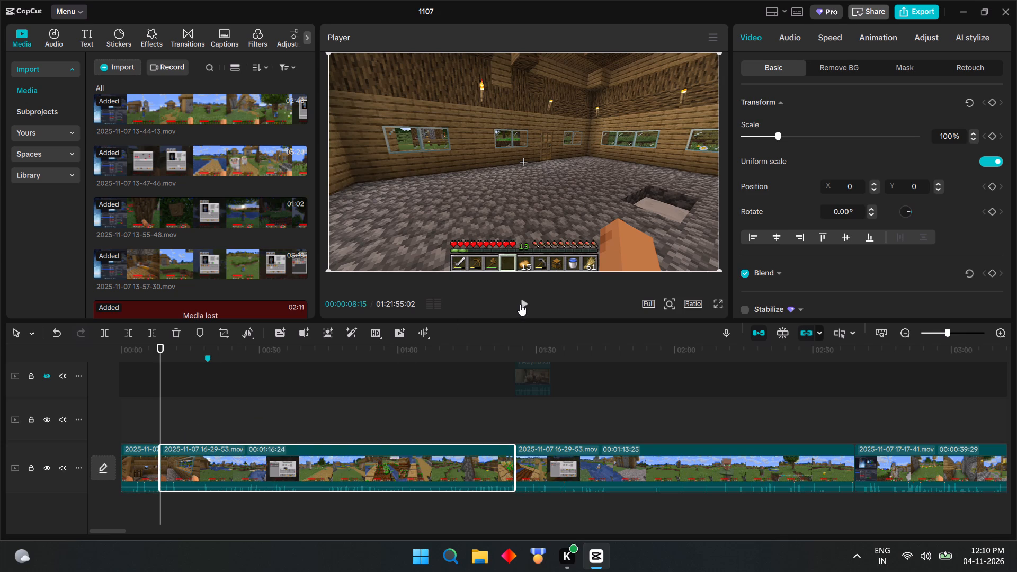
Record a voiceover of about 7 seconds from the very beginning of the timeline over the short opening clip.
{"action": "left_click_drag", "start_coordinate": [162, 414], "coordinate": [106, 416]}
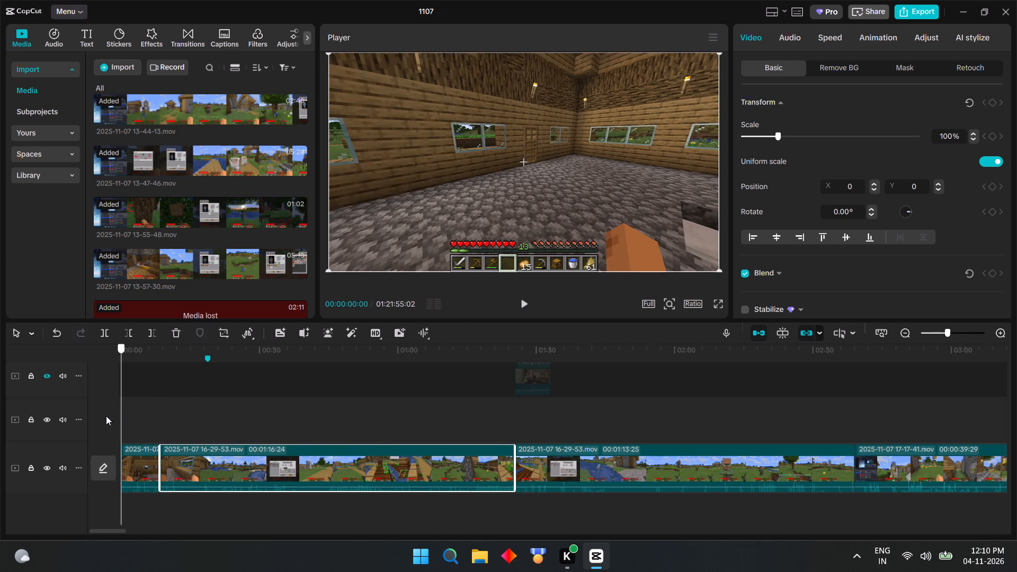
{"action": "left_click_drag", "start_coordinate": [106, 416], "coordinate": [100, 416]}
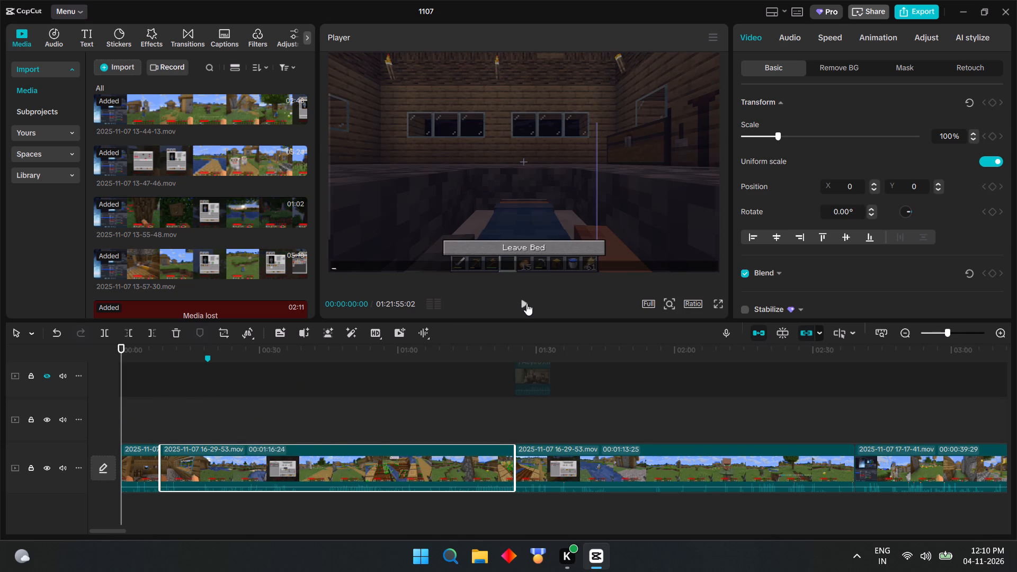
{"action": "left_click", "coordinate": [160, 429]}
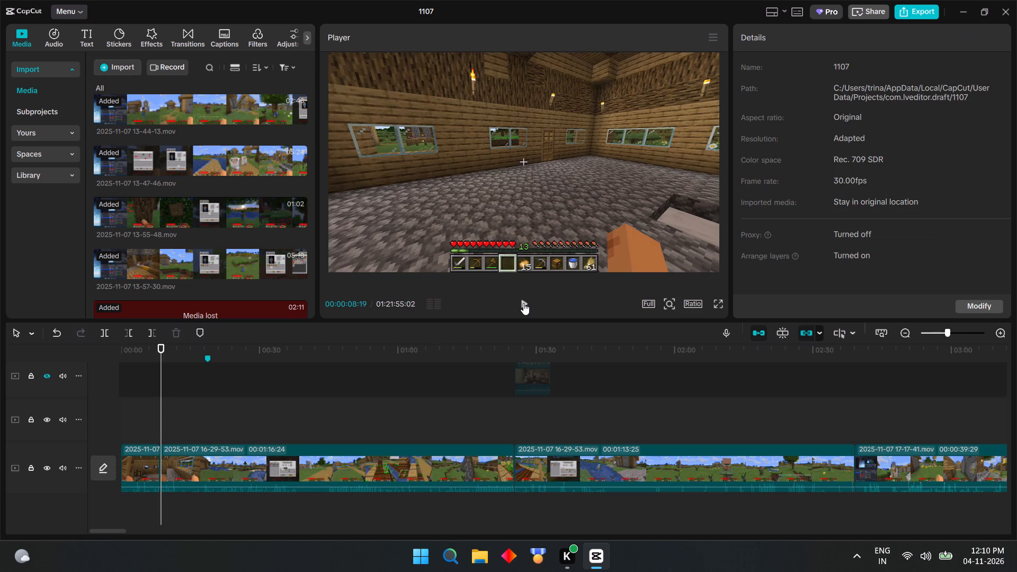
{"action": "left_click", "coordinate": [525, 301]}
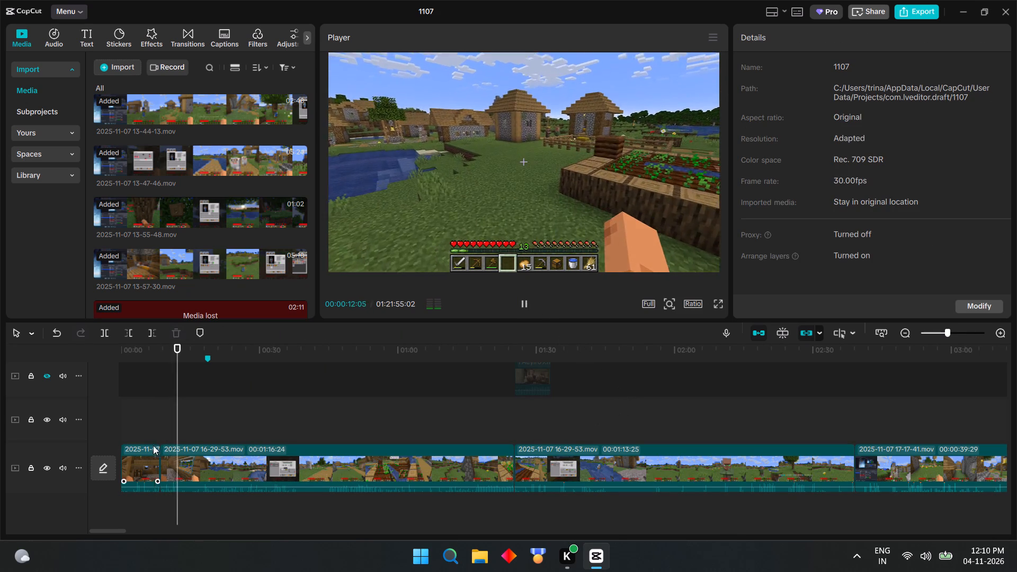
{"action": "left_click", "coordinate": [158, 423]}
{"action": "left_click_drag", "start_coordinate": [158, 423], "coordinate": [43, 428]}
{"action": "left_click", "coordinate": [720, 333]}
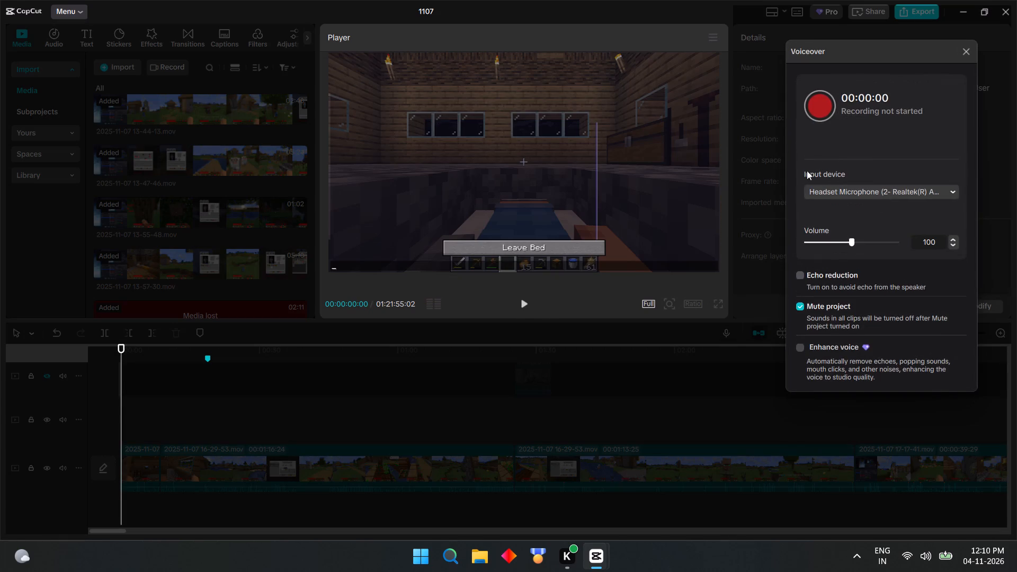
{"action": "left_click", "coordinate": [810, 110]}
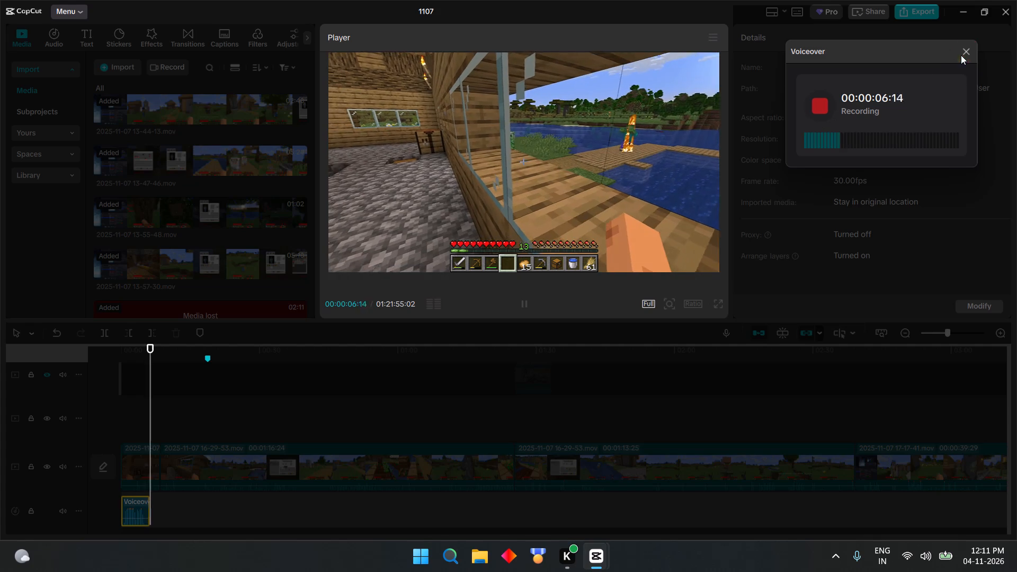
{"action": "left_click", "coordinate": [962, 54]}
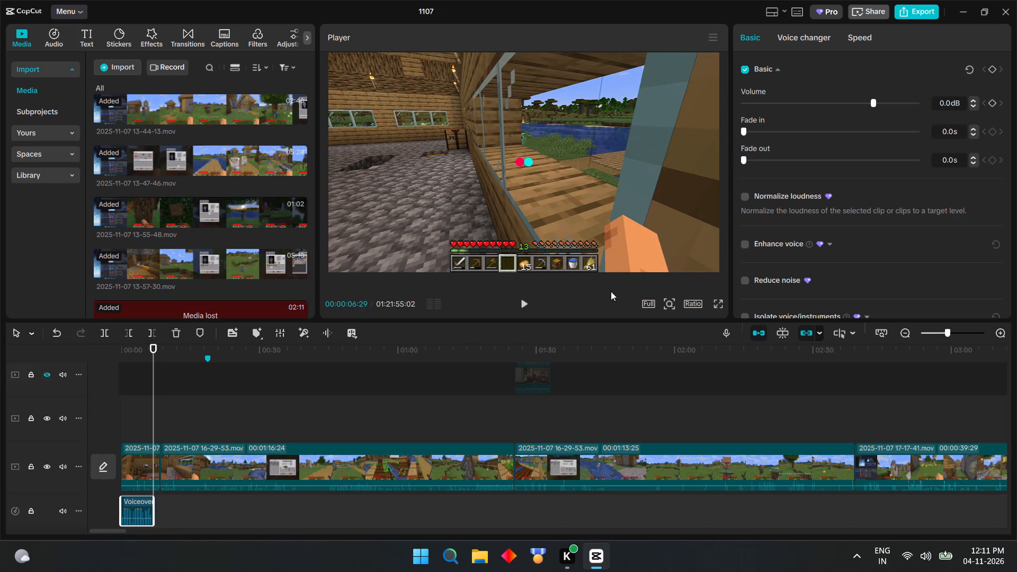
Check the opening section with the new voiceover and place the playhead at the split, at 00:00:08:16.
{"action": "left_click", "coordinate": [129, 436]}
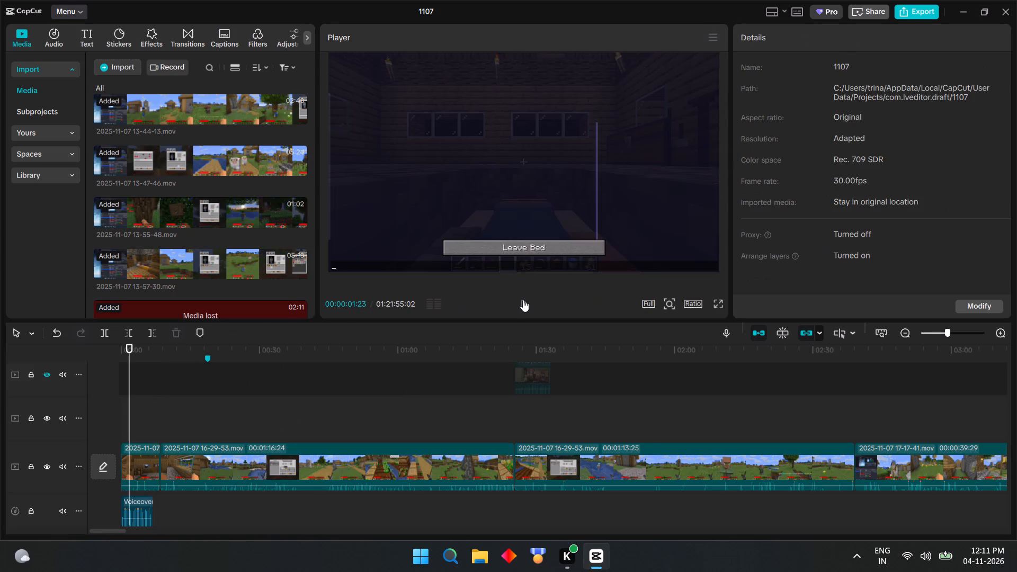
{"action": "left_click", "coordinate": [523, 299]}
{"action": "left_click", "coordinate": [523, 299]}
{"action": "left_click", "coordinate": [160, 433]}
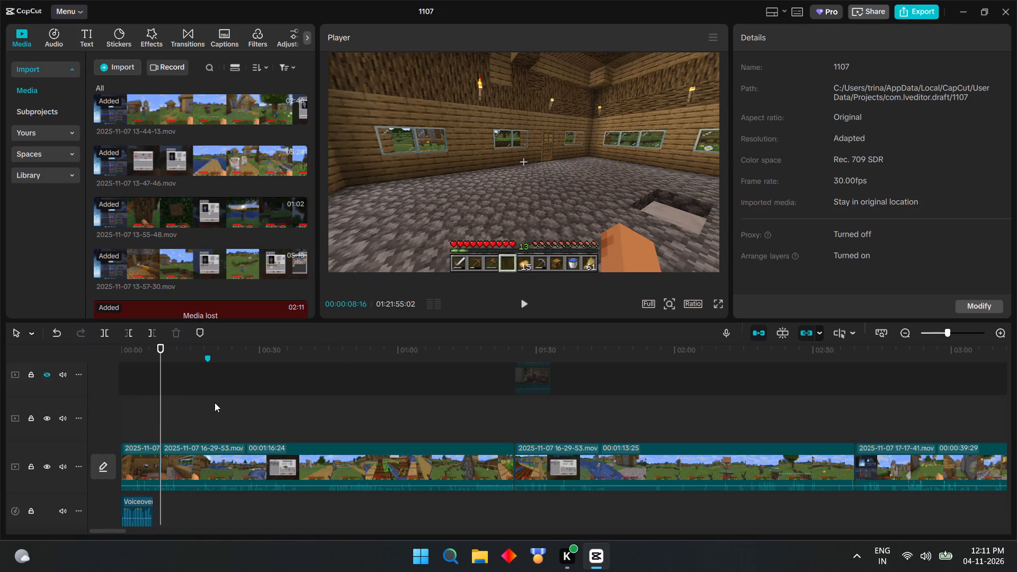
{"action": "left_click", "coordinate": [172, 465]}
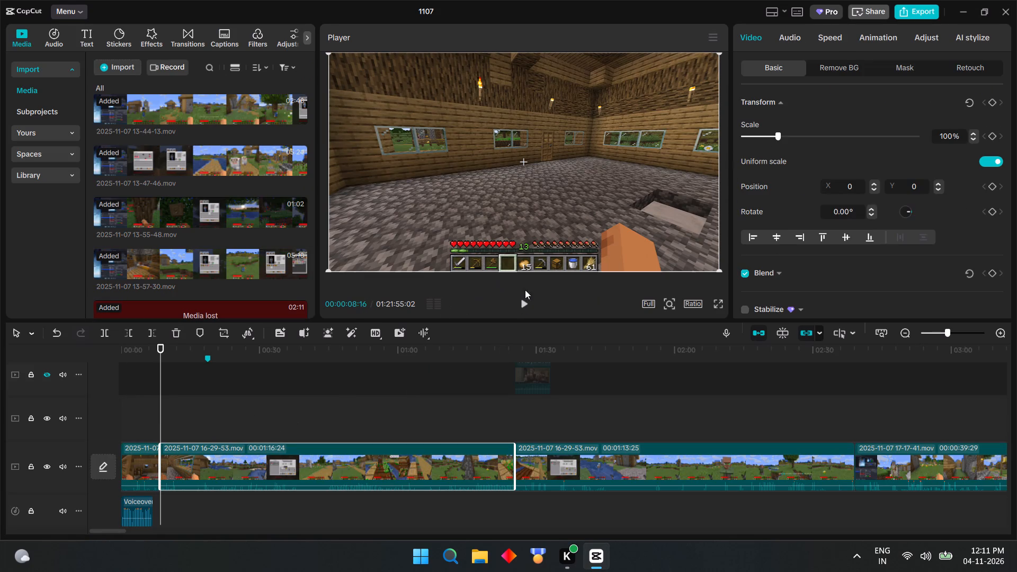
{"action": "left_click", "coordinate": [522, 306]}
{"action": "left_click", "coordinate": [522, 306]}
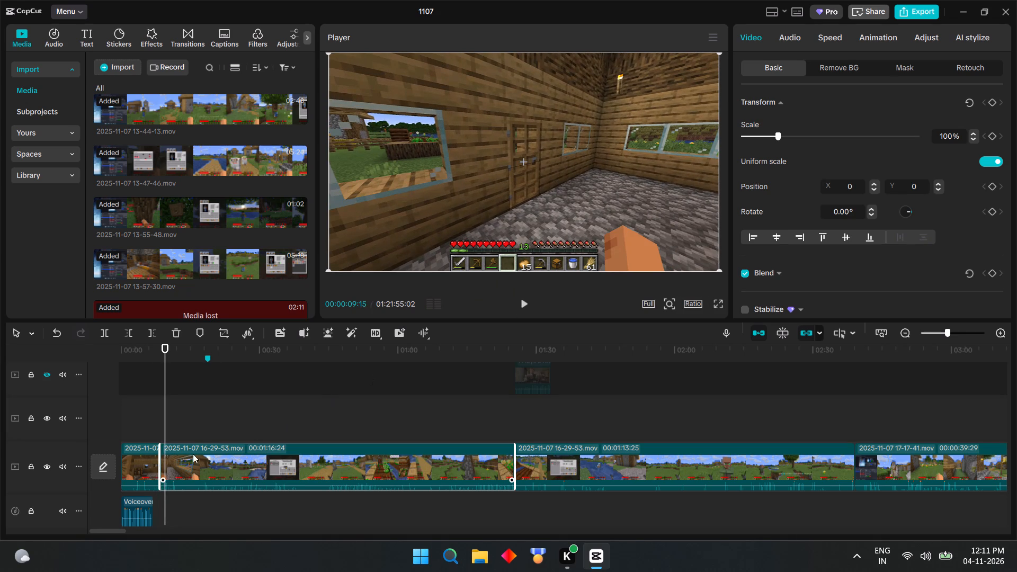
{"action": "left_click_drag", "start_coordinate": [159, 458], "coordinate": [165, 456]}
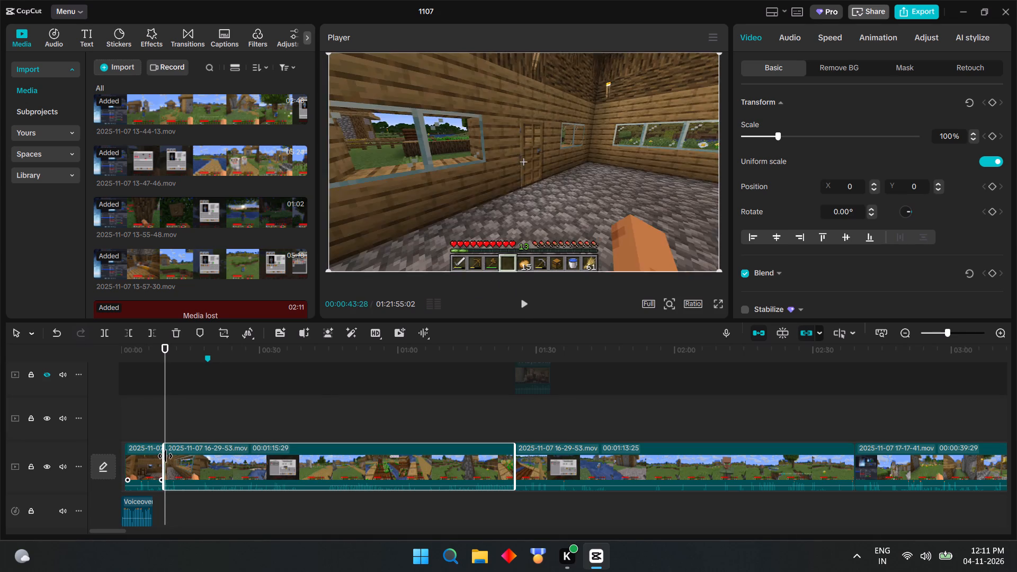
{"action": "left_click_drag", "start_coordinate": [165, 456], "coordinate": [176, 453]}
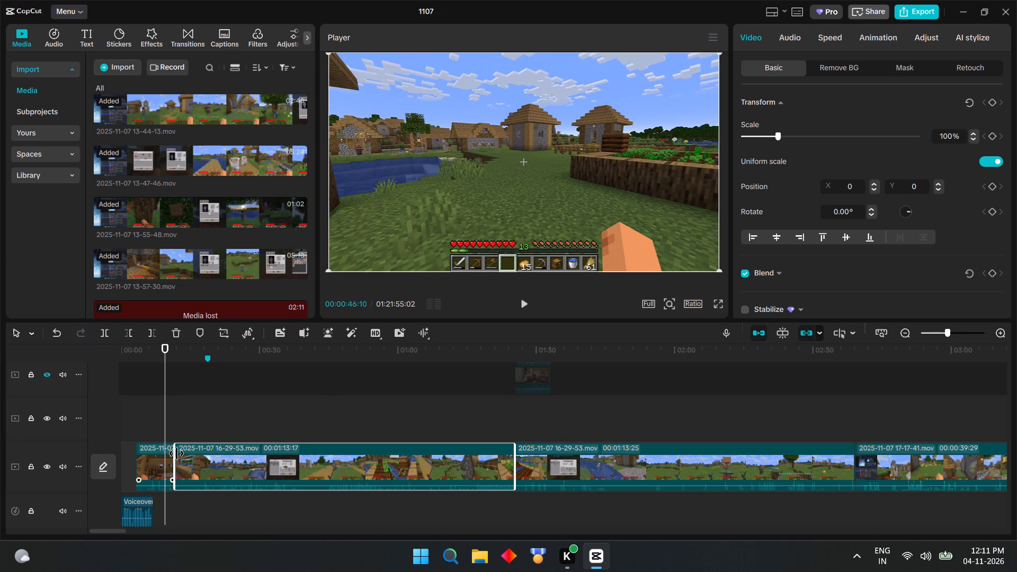
{"action": "left_click_drag", "start_coordinate": [176, 453], "coordinate": [177, 452]}
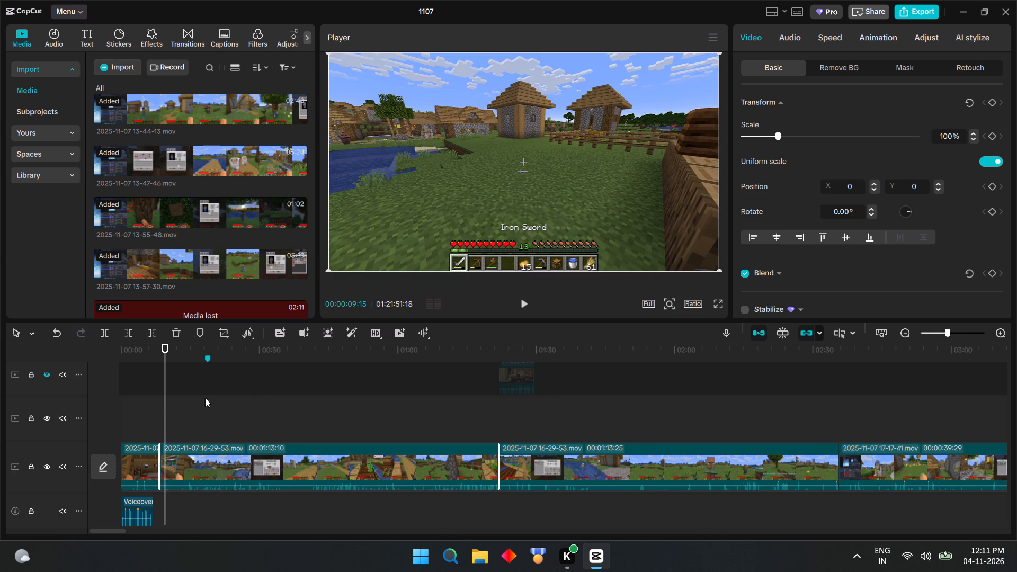
Play across the first cut and trim the second clip's start further, down to a duration of 00:01:11:28.
{"action": "left_click", "coordinate": [162, 412]}
{"action": "left_click", "coordinate": [162, 413]}
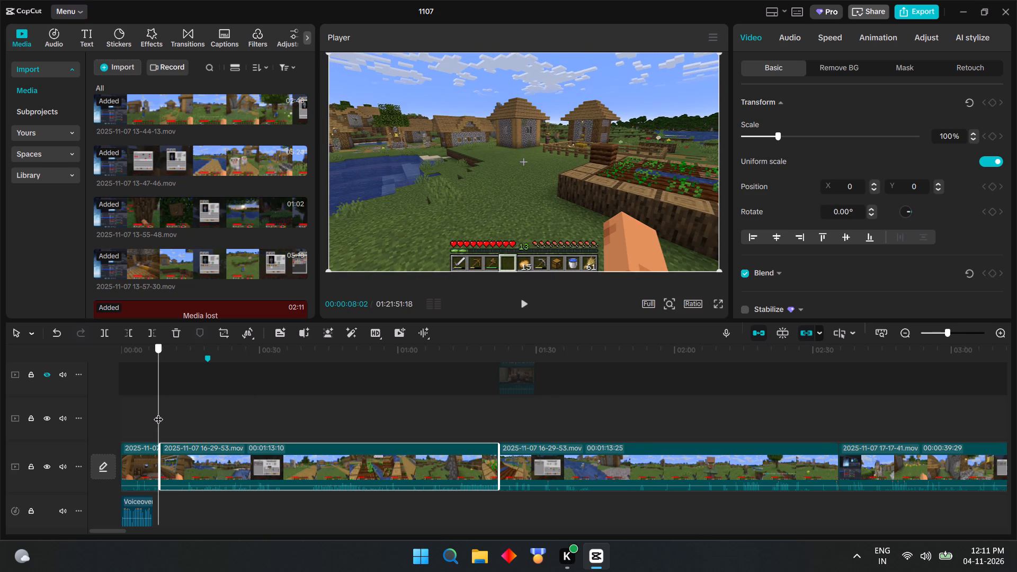
{"action": "left_click", "coordinate": [519, 306]}
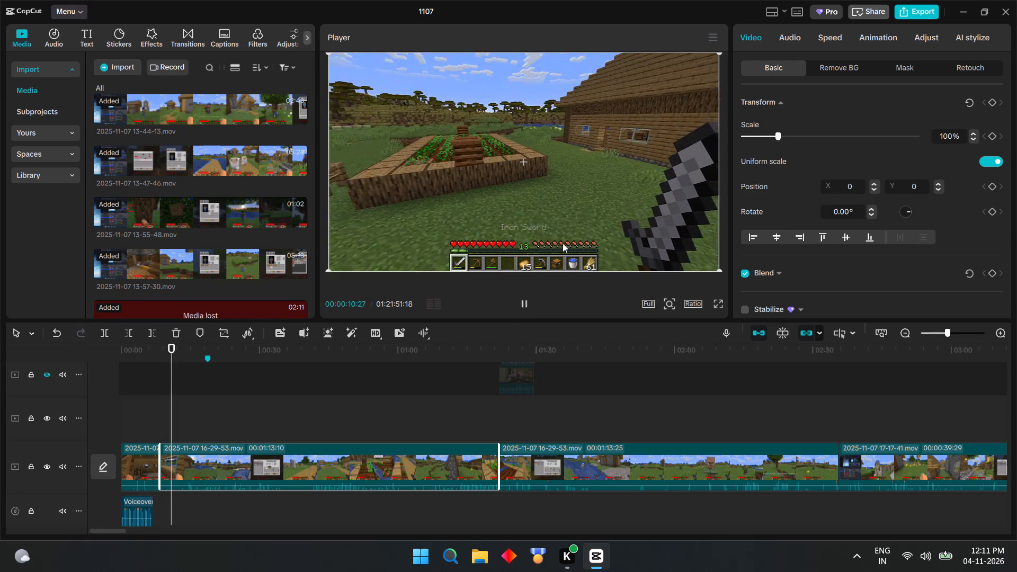
{"action": "left_click_drag", "start_coordinate": [157, 464], "coordinate": [157, 464]}
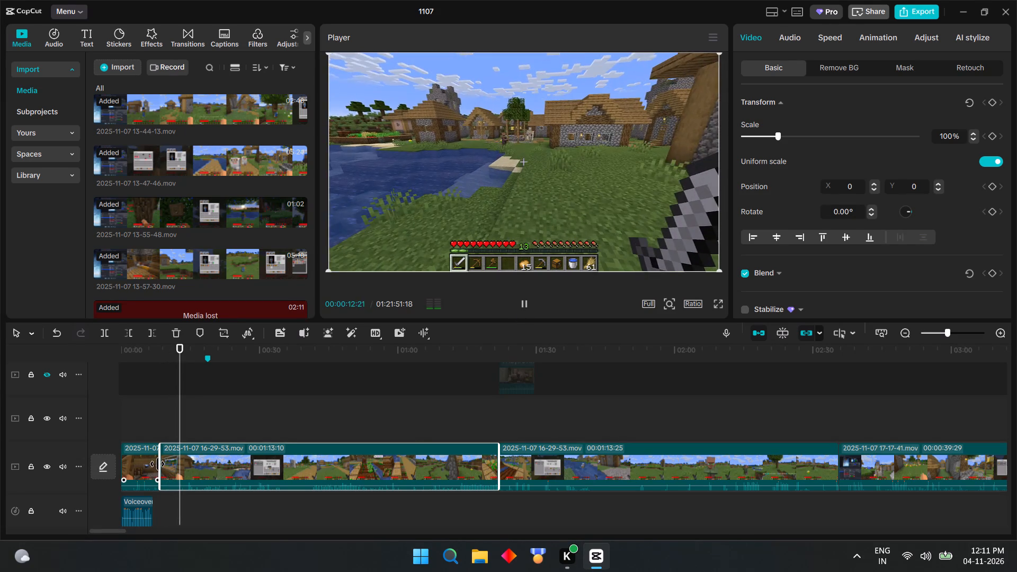
{"action": "left_click_drag", "start_coordinate": [157, 464], "coordinate": [165, 463]}
Play from the first cut and split the second clip at 00:00:15:14, where the player walks into the village.
{"action": "left_click", "coordinate": [167, 437]}
{"action": "double_click", "coordinate": [165, 431]}
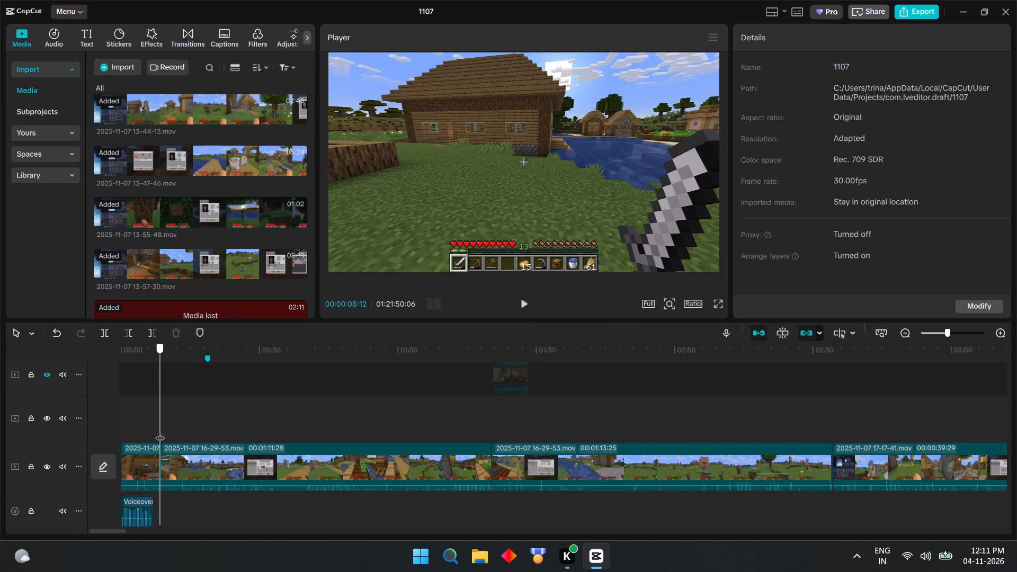
{"action": "left_click", "coordinate": [525, 302]}
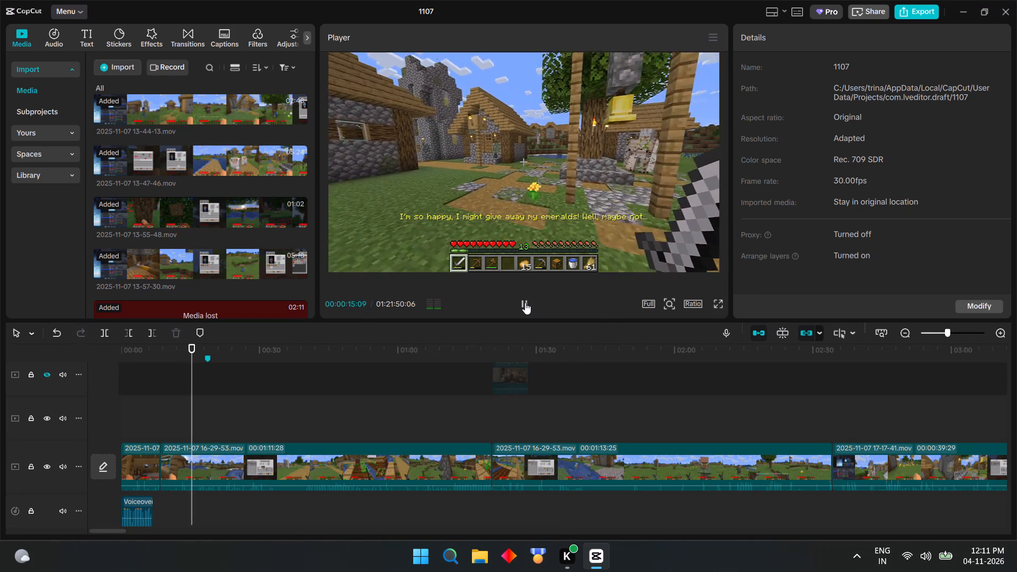
{"action": "left_click", "coordinate": [525, 302]}
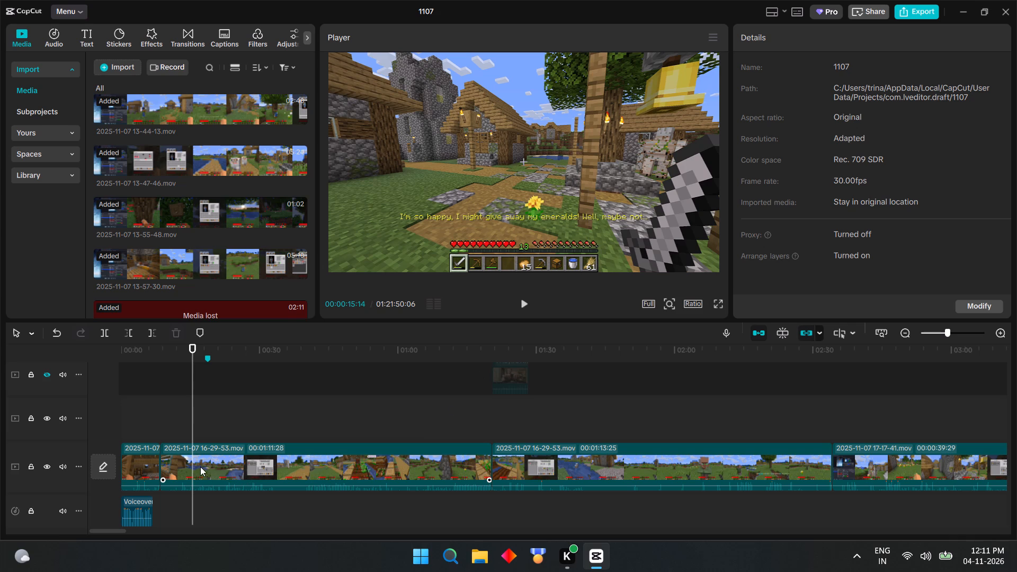
{"action": "left_click", "coordinate": [192, 470]}
{"action": "key", "text": "ctrl+b"}
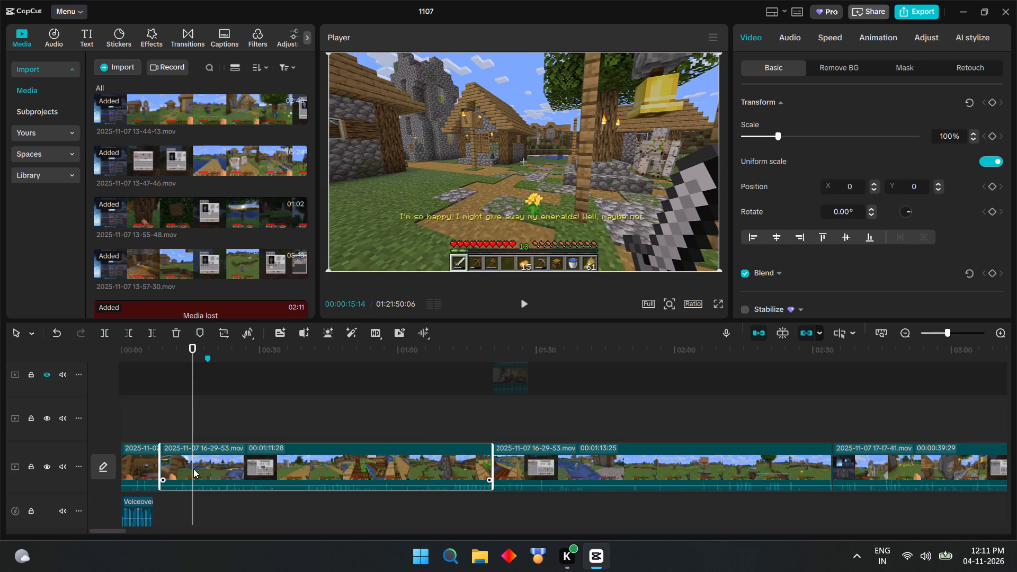
Split the following footage at 00:00:19:24 and delete the short piece between 00:00:15:14 and that split.
{"action": "left_click", "coordinate": [527, 306]}
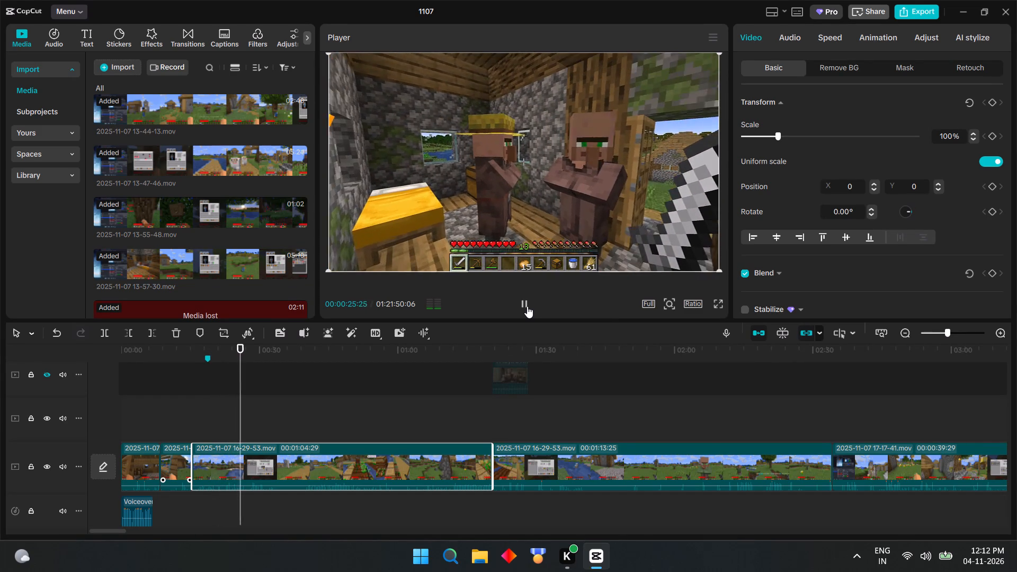
{"action": "left_click", "coordinate": [227, 431]}
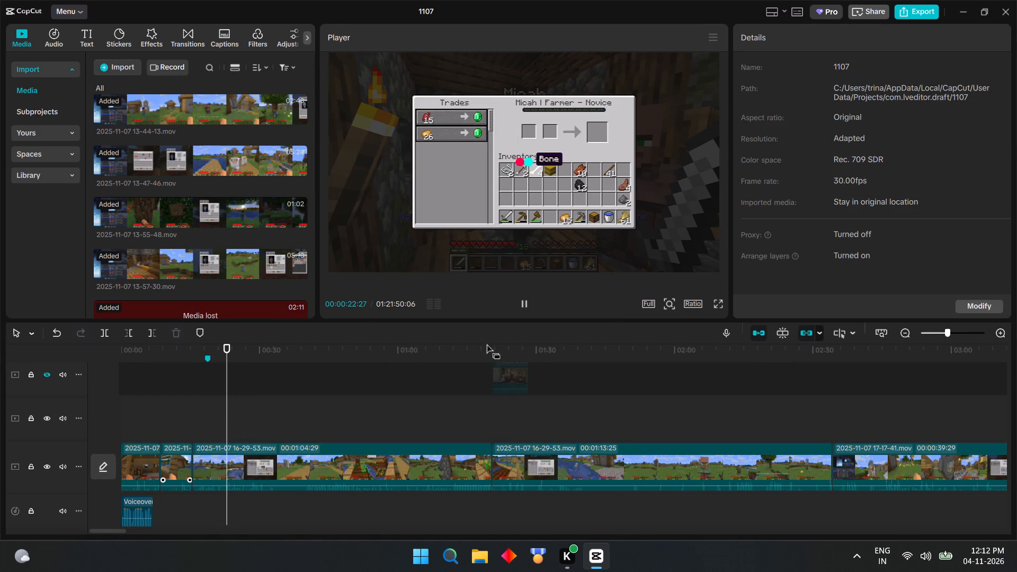
{"action": "double_click", "coordinate": [523, 305]}
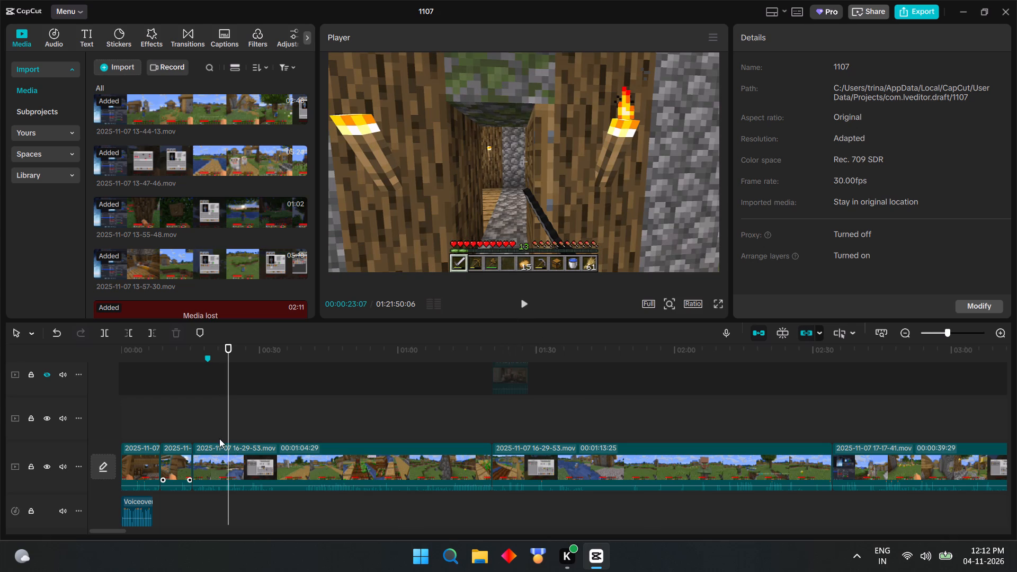
{"action": "left_click", "coordinate": [218, 437]}
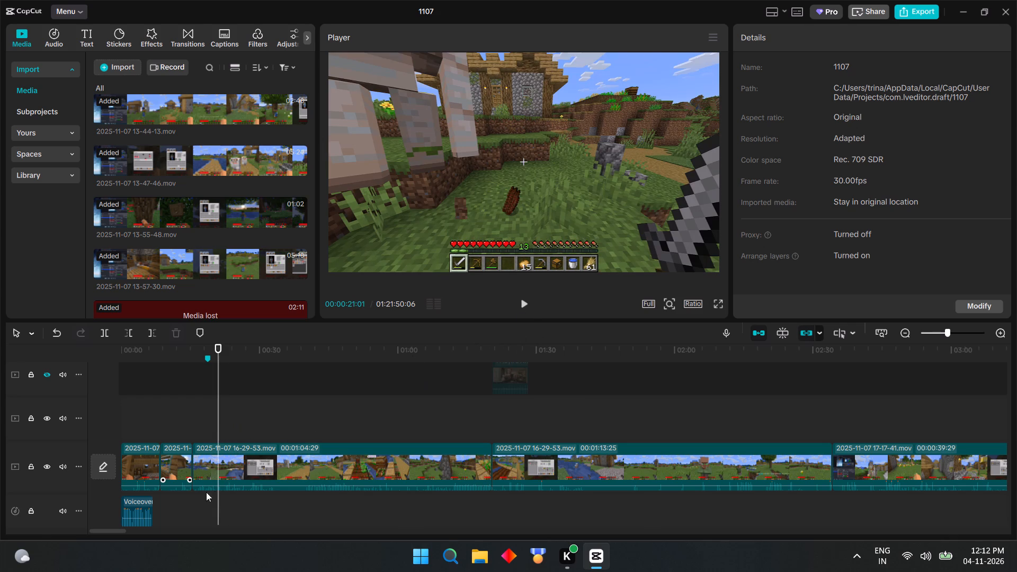
{"action": "left_click", "coordinate": [212, 434]}
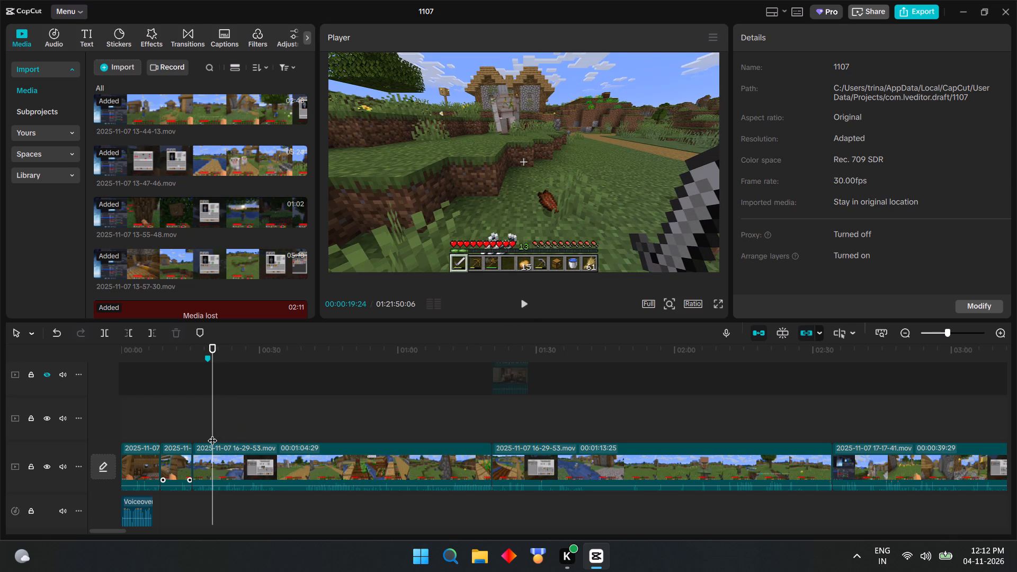
{"action": "left_click", "coordinate": [210, 459]}
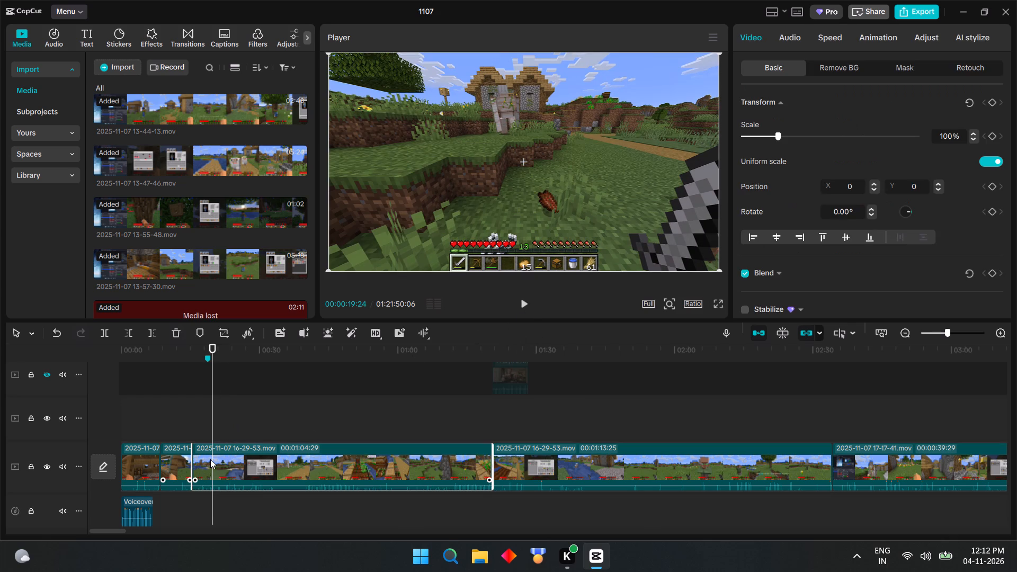
{"action": "key", "text": "ctrl+b"}
{"action": "left_click", "coordinate": [204, 463]}
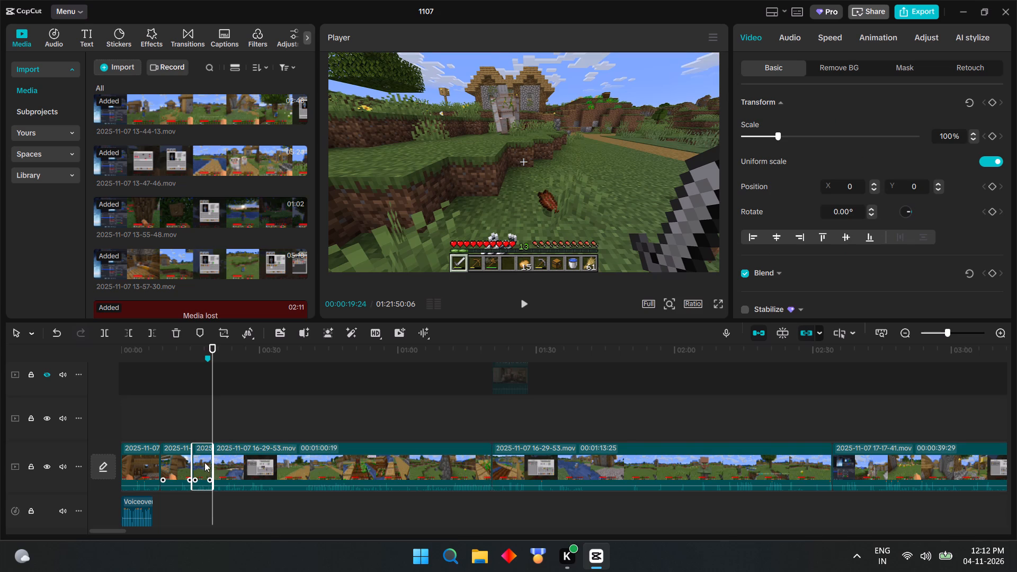
{"action": "key", "text": "BackSpace"}
Play on through the villager trading footage and split the clip at 00:00:24:24, where the game menu shows.
{"action": "left_click", "coordinate": [194, 431]}
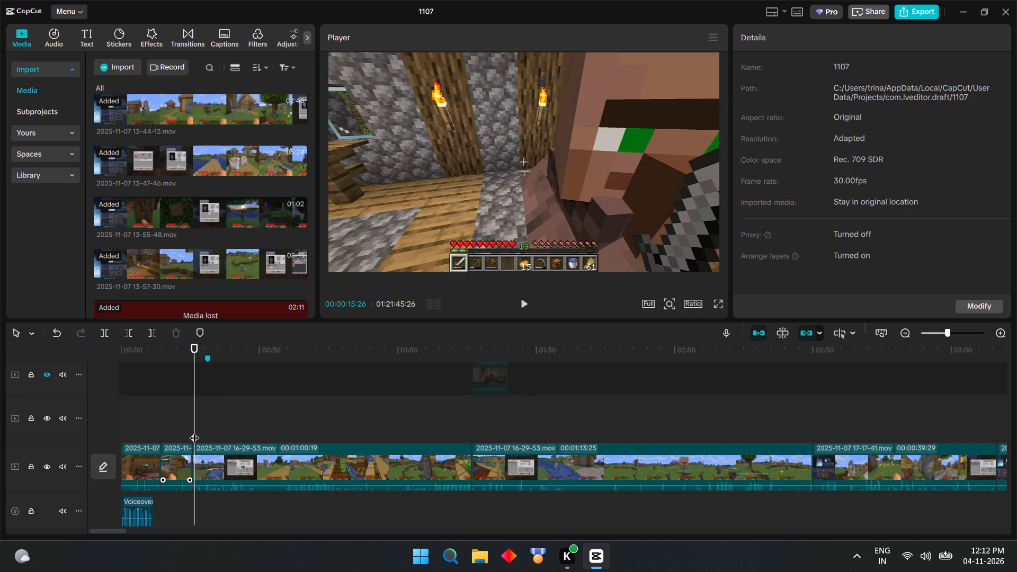
{"action": "left_click", "coordinate": [521, 304]}
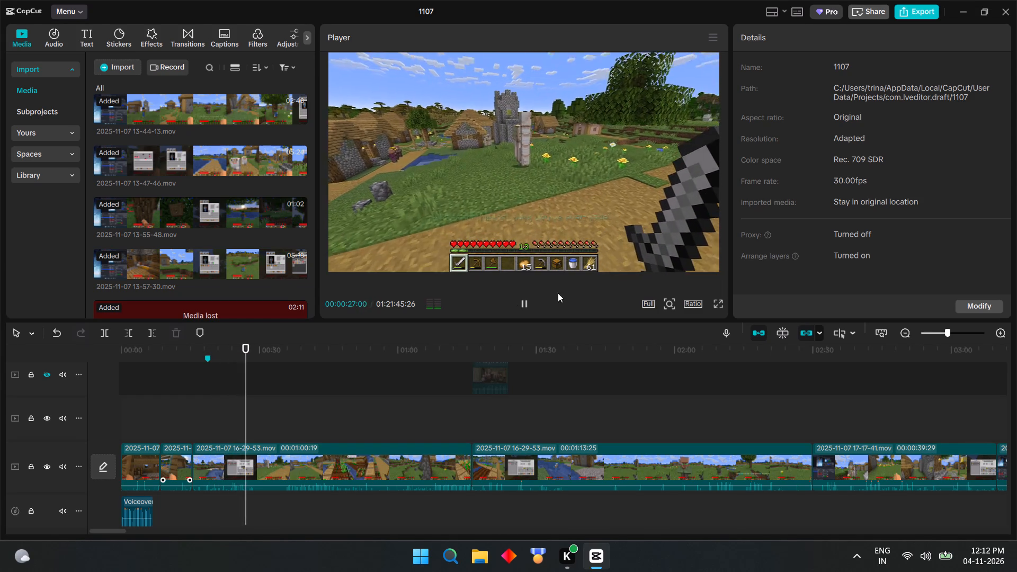
{"action": "left_click", "coordinate": [216, 434]}
{"action": "left_click", "coordinate": [519, 301]}
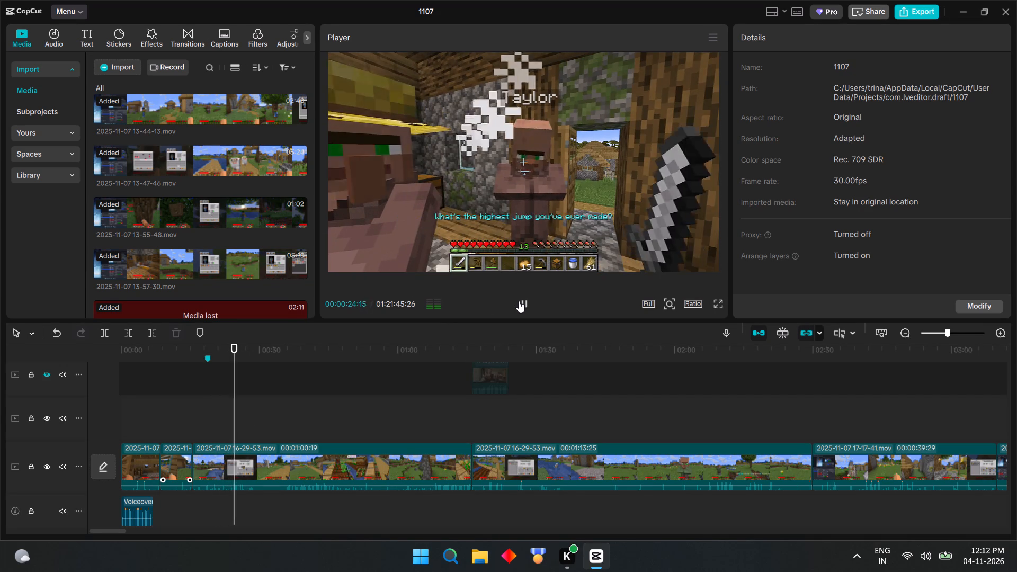
{"action": "left_click", "coordinate": [519, 301]}
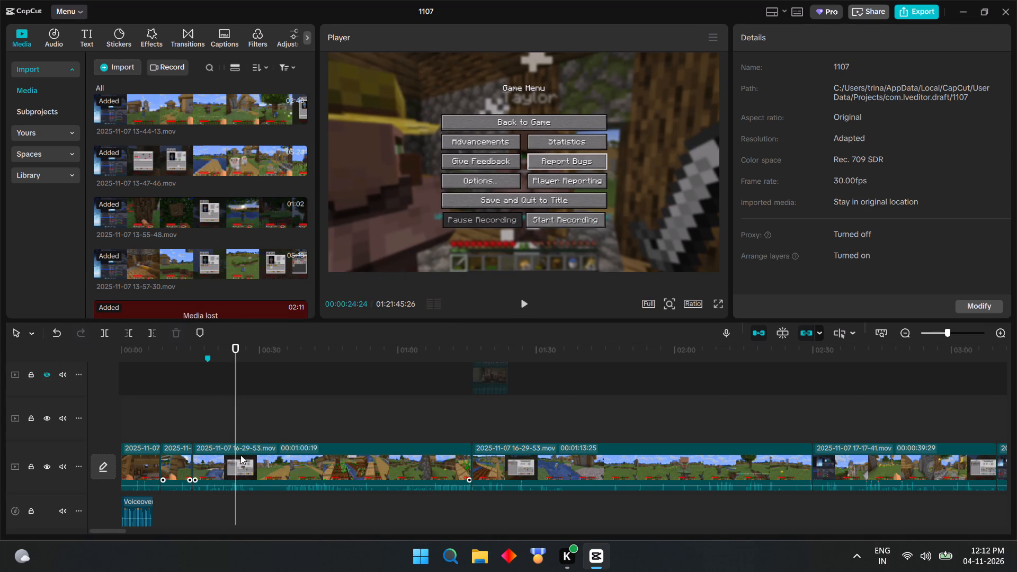
{"action": "scroll", "coordinate": [238, 453], "scroll_direction": "up", "scroll_amount": 15, "text": "ctrl"}
{"action": "key", "text": "ctrl+b"}
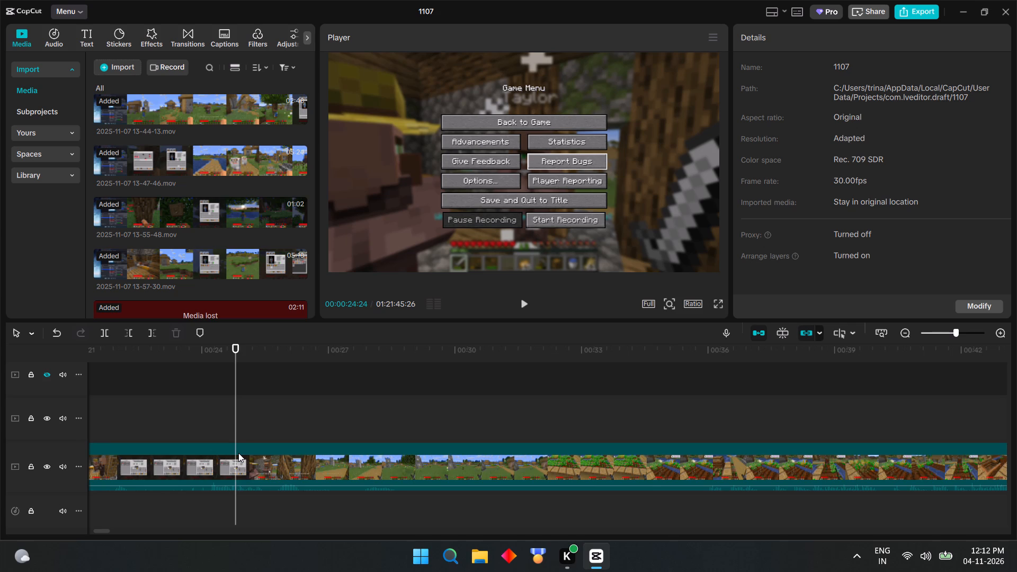
Trim away the game menu frames on both sides of the split, shortening the following clip to 00:00:50:29.
{"action": "left_click", "coordinate": [221, 468]}
{"action": "left_click_drag", "start_coordinate": [233, 453], "coordinate": [226, 454]}
{"action": "left_click", "coordinate": [243, 456]}
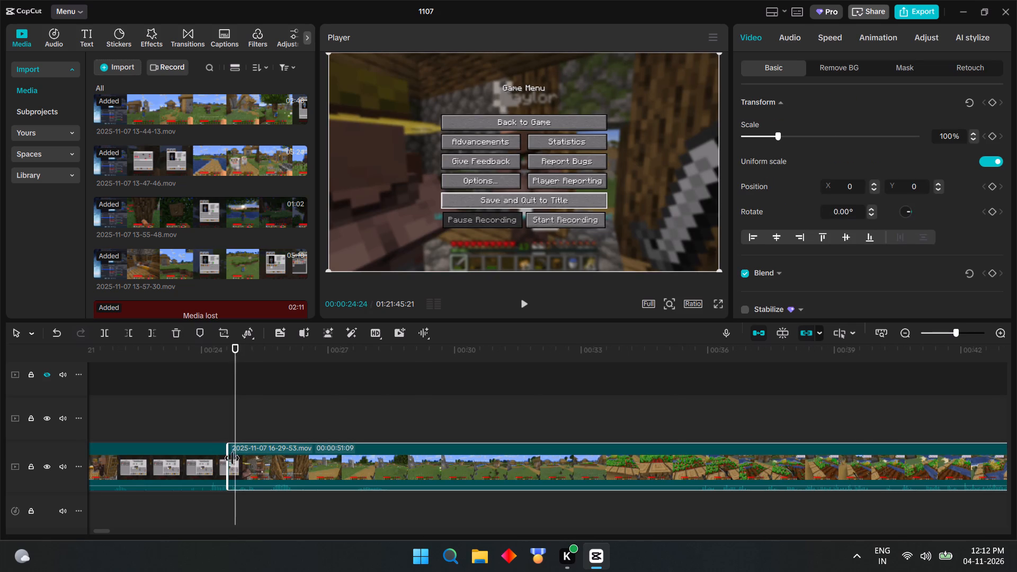
{"action": "left_click_drag", "start_coordinate": [228, 458], "coordinate": [239, 457]}
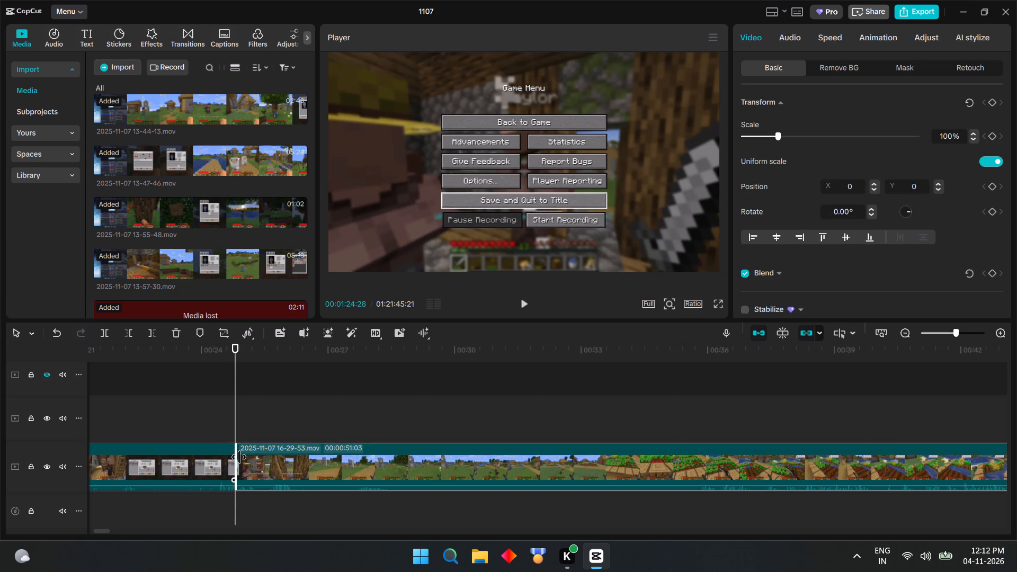
{"action": "left_click_drag", "start_coordinate": [239, 457], "coordinate": [244, 457]}
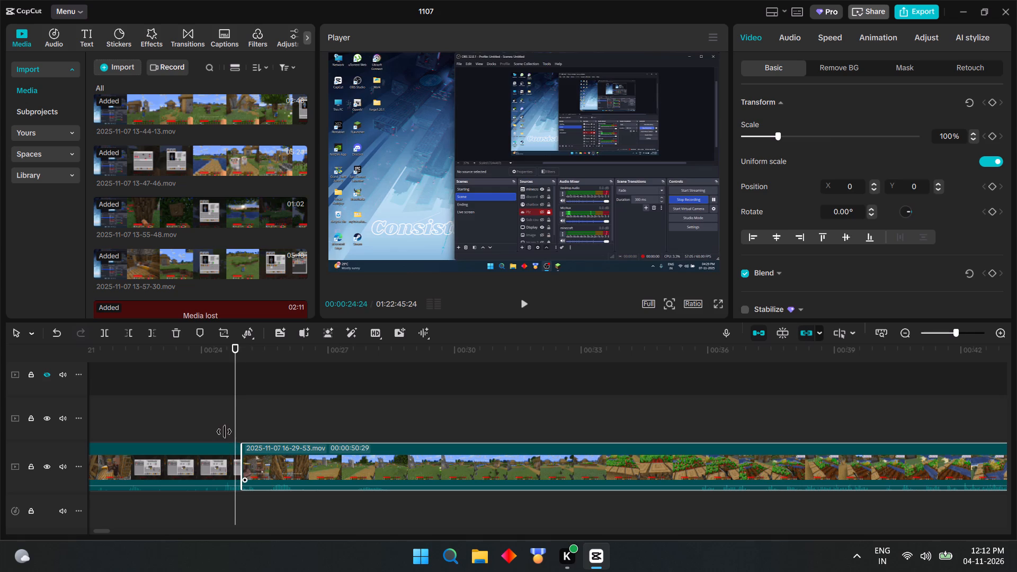
Play back the footage around the game menu cut several times, from the trading screen to the walk outside.
{"action": "left_click", "coordinate": [212, 425]}
{"action": "left_click", "coordinate": [523, 303]}
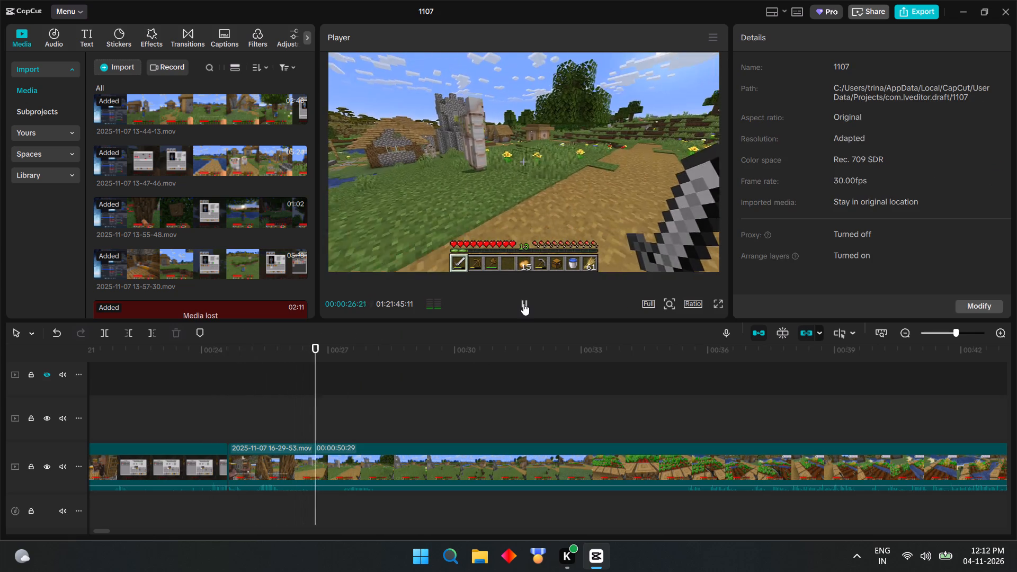
{"action": "left_click", "coordinate": [523, 303]}
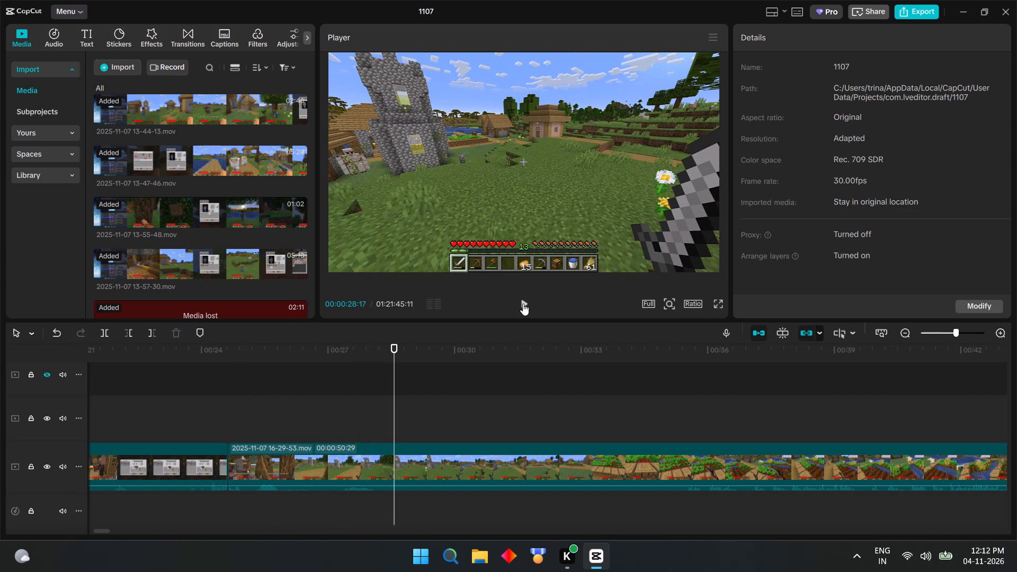
{"action": "left_click", "coordinate": [230, 435]}
{"action": "left_click", "coordinate": [528, 303]}
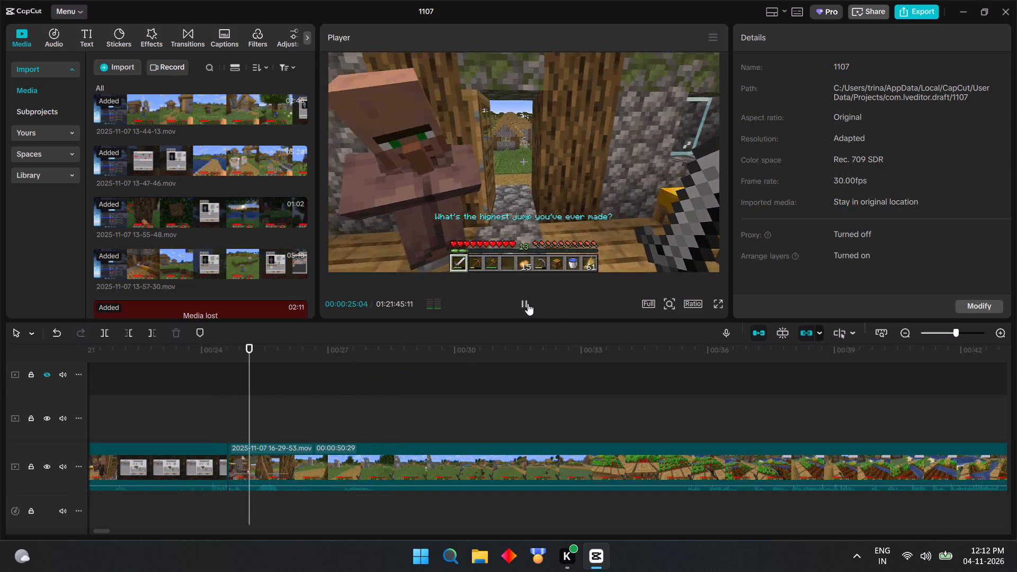
{"action": "left_click", "coordinate": [528, 303]}
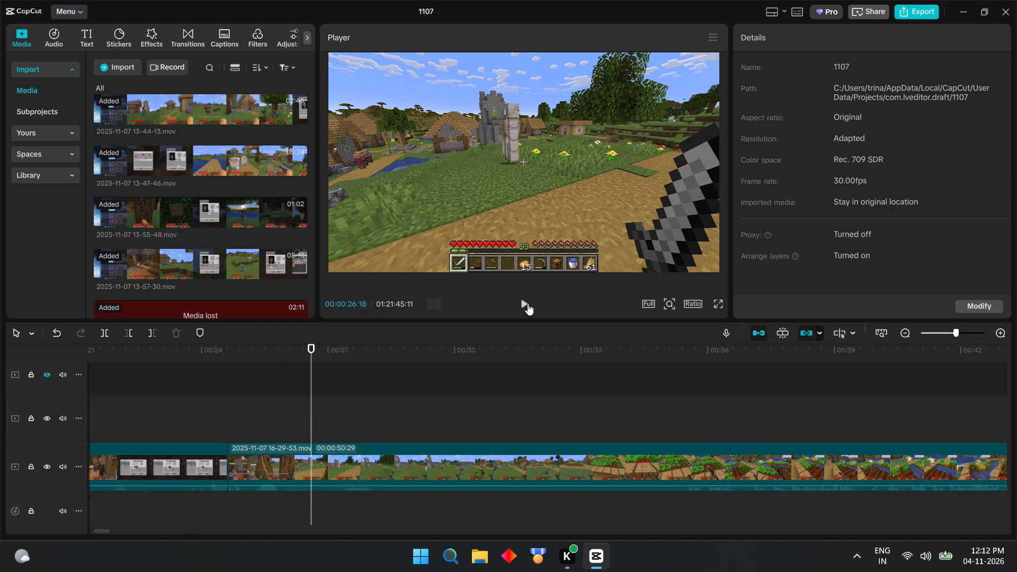
{"action": "left_click", "coordinate": [528, 303]}
{"action": "left_click", "coordinate": [528, 303]}
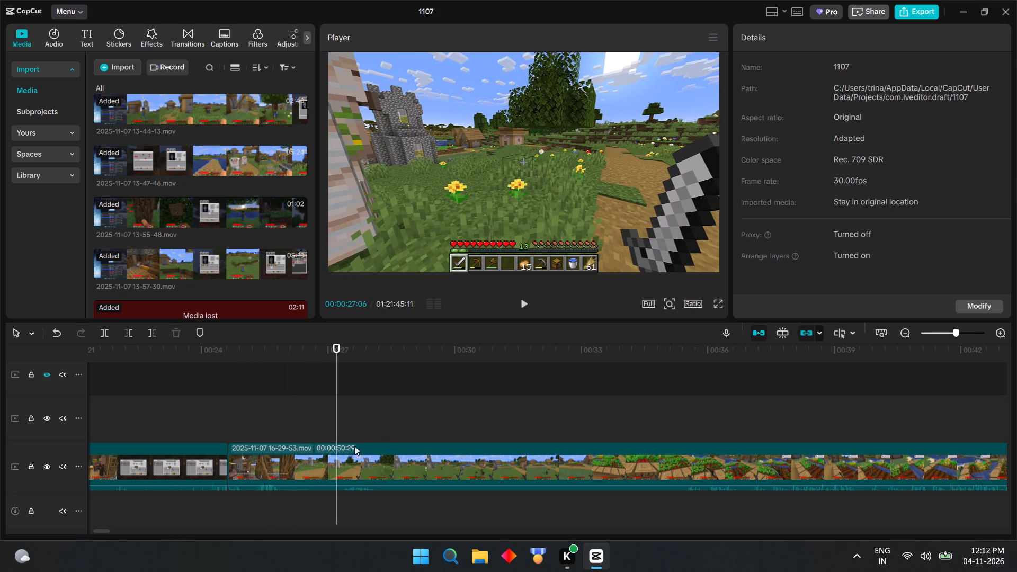
{"action": "left_click", "coordinate": [197, 432]}
{"action": "left_click", "coordinate": [520, 306]}
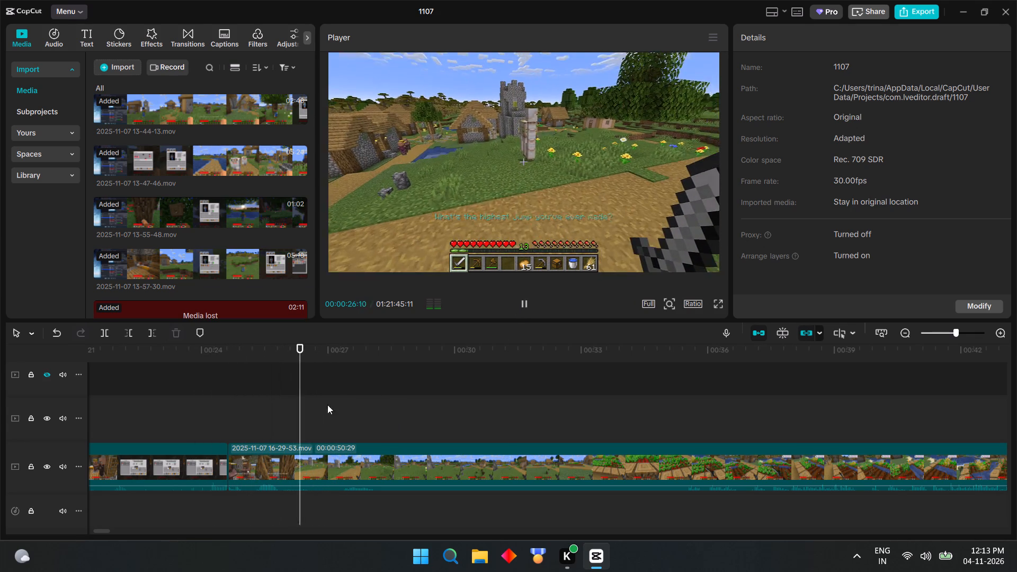
Split the clip after the game menu cut at 00:00:25:02, where the player faces the open doorway beside the villager.
{"action": "left_click", "coordinate": [217, 433]}
{"action": "left_click_drag", "start_coordinate": [217, 431], "coordinate": [233, 424]}
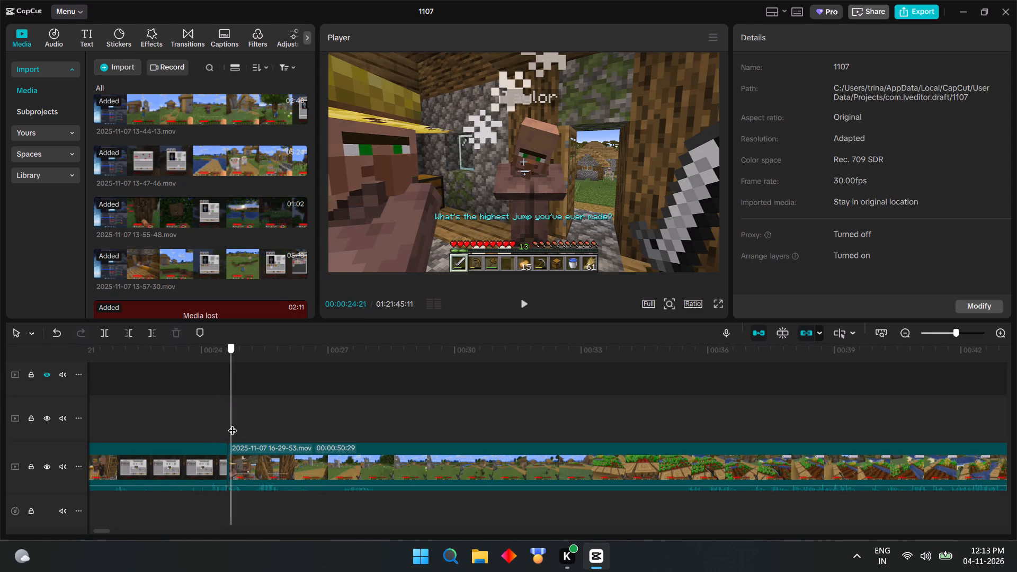
{"action": "left_click_drag", "start_coordinate": [233, 424], "coordinate": [246, 419]}
{"action": "left_click", "coordinate": [248, 478]}
{"action": "key", "text": "ctrl+b"}
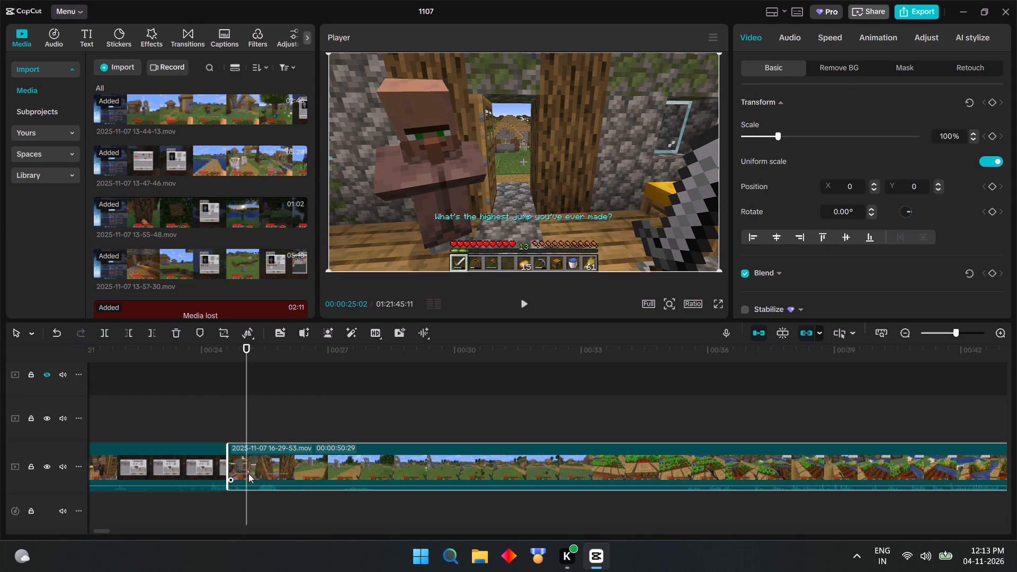
Review the walk out of the villager's house and split the clip at 00:00:29:07, beside the stone tower.
{"action": "left_click", "coordinate": [532, 306]}
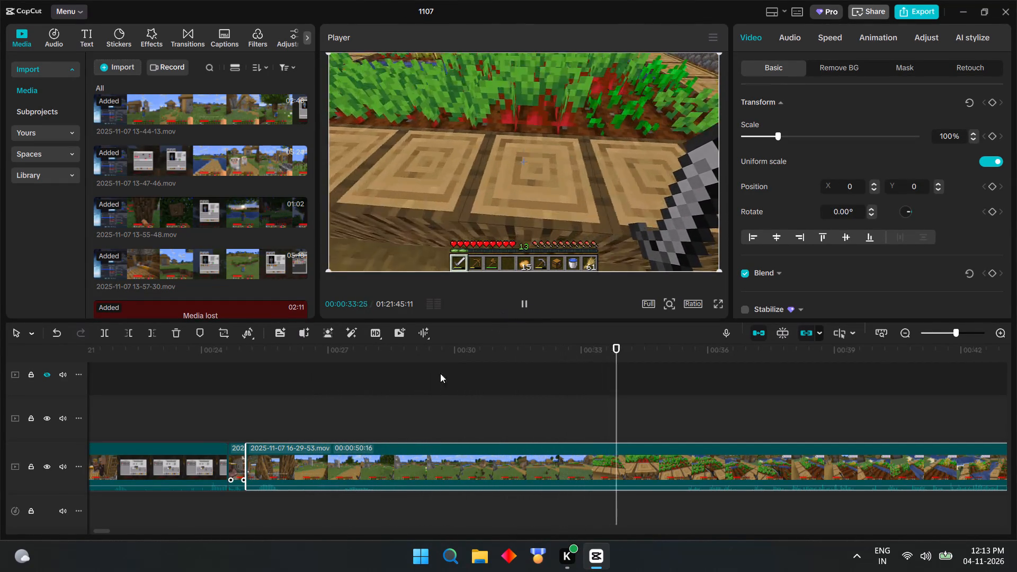
{"action": "left_click", "coordinate": [240, 428]}
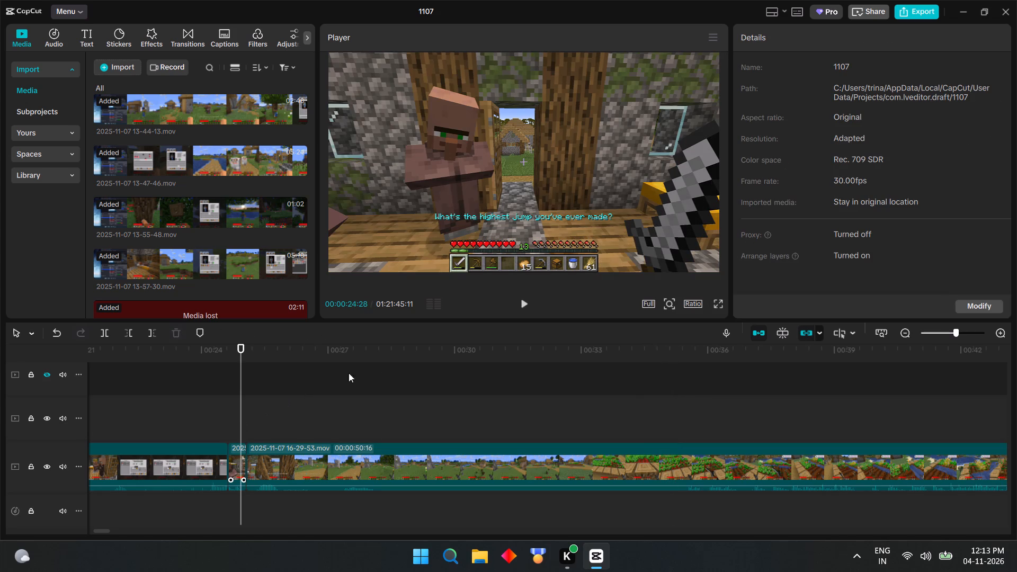
{"action": "left_click", "coordinate": [520, 303]}
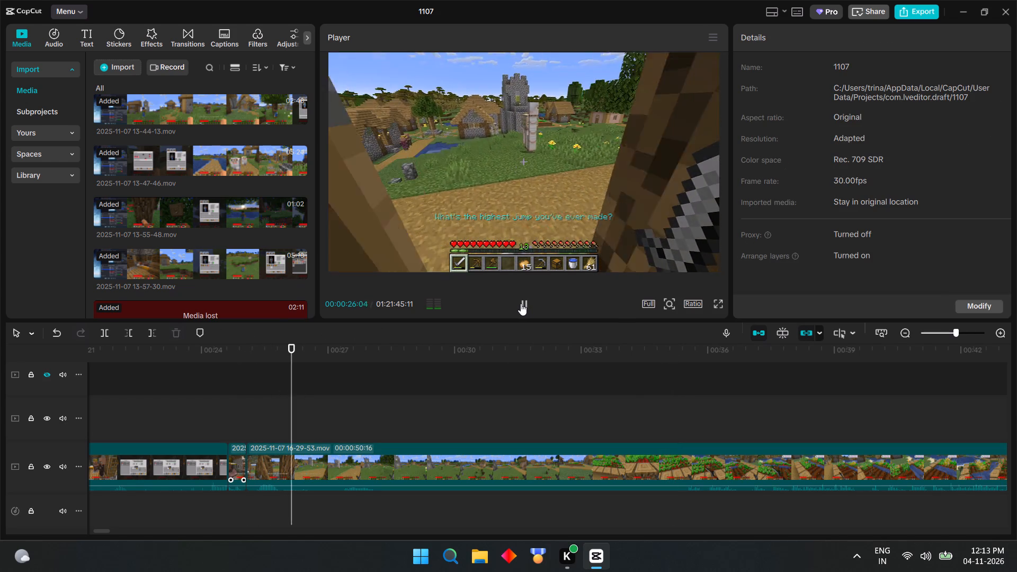
{"action": "left_click", "coordinate": [521, 303]}
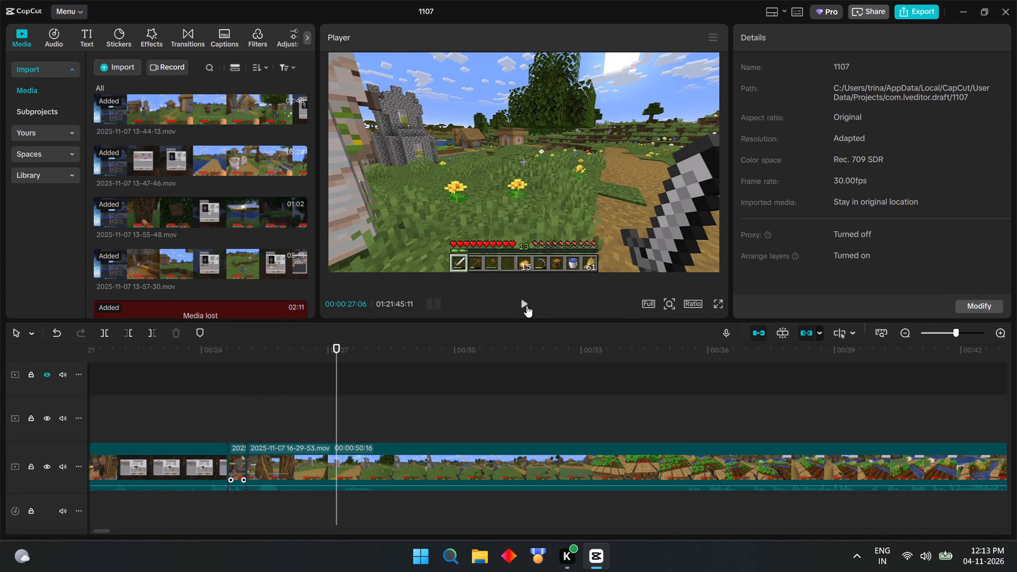
{"action": "left_click", "coordinate": [518, 302]}
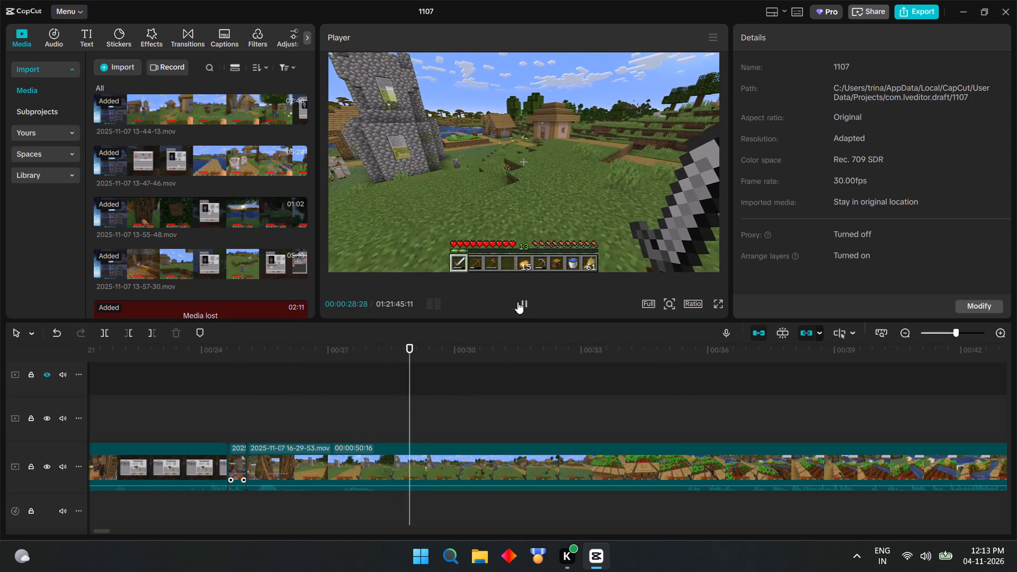
{"action": "left_click", "coordinate": [518, 302]}
{"action": "left_click", "coordinate": [427, 472]}
{"action": "key", "text": "ctrl+b"}
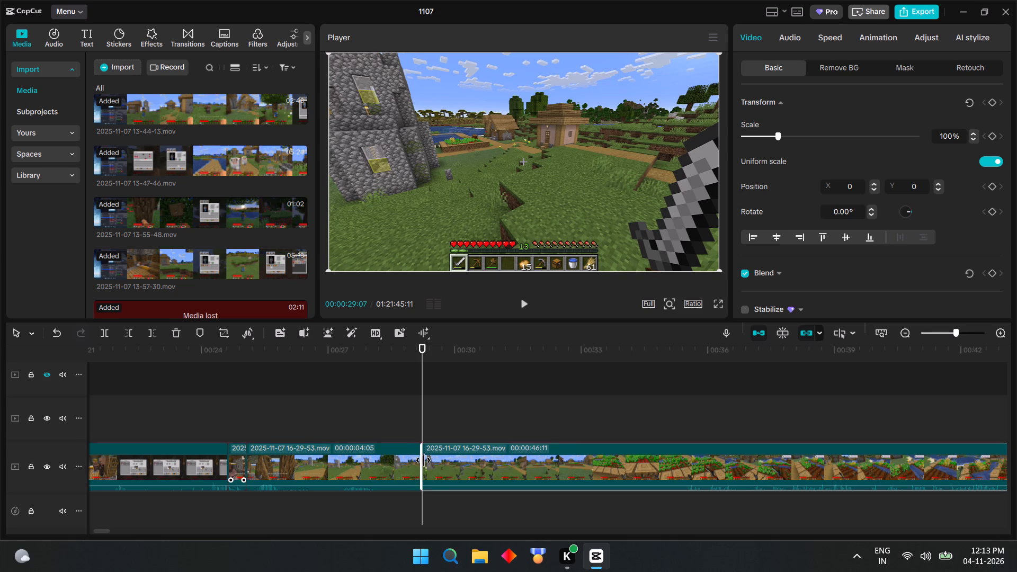
Trim the start of the clip after the split to cut the walk to the crop farm, shortening it to 00:00:42:13.
{"action": "left_click_drag", "start_coordinate": [420, 462], "coordinate": [513, 455]}
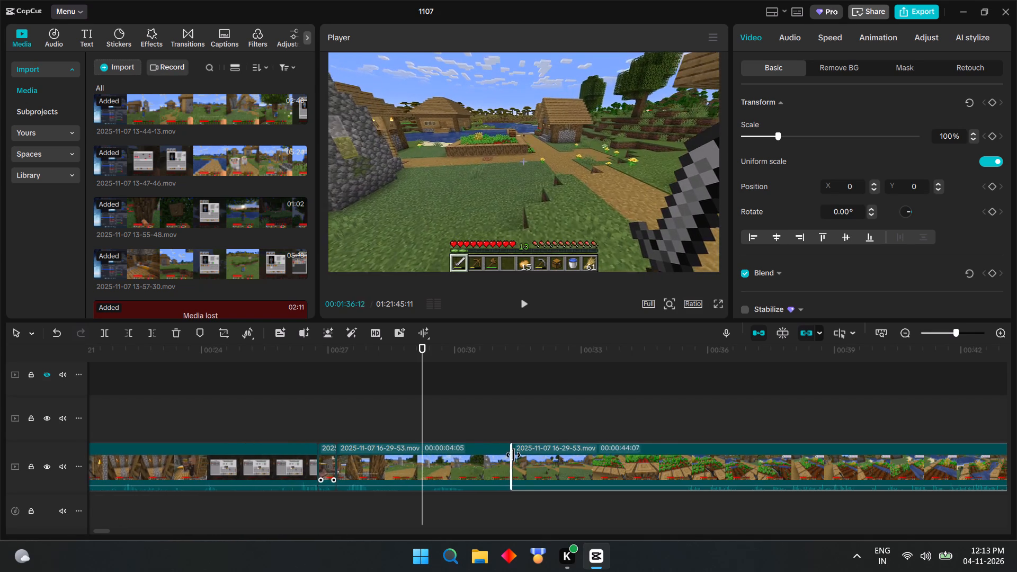
{"action": "left_click_drag", "start_coordinate": [513, 455], "coordinate": [582, 449]}
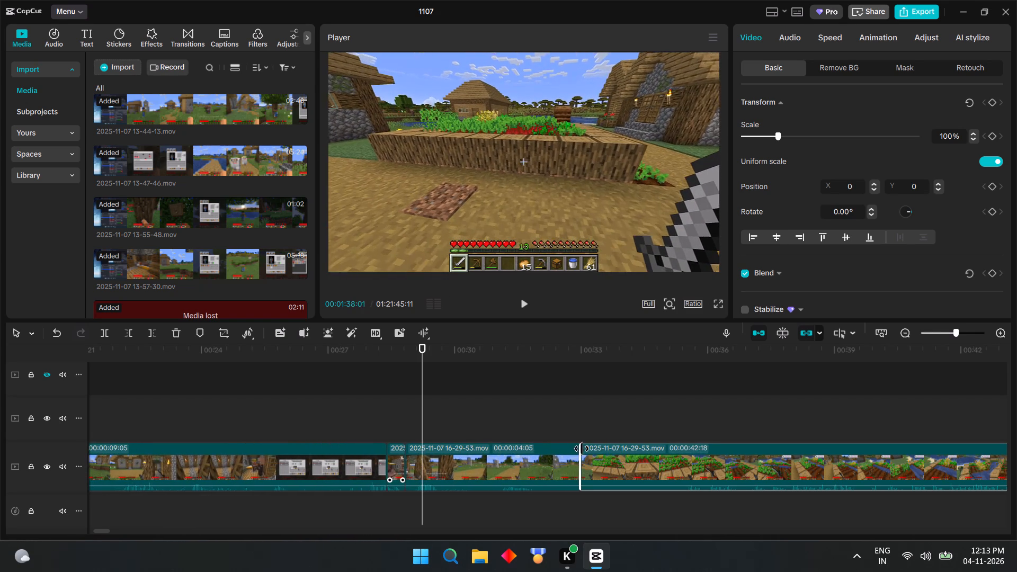
{"action": "left_click_drag", "start_coordinate": [582, 449], "coordinate": [587, 446]}
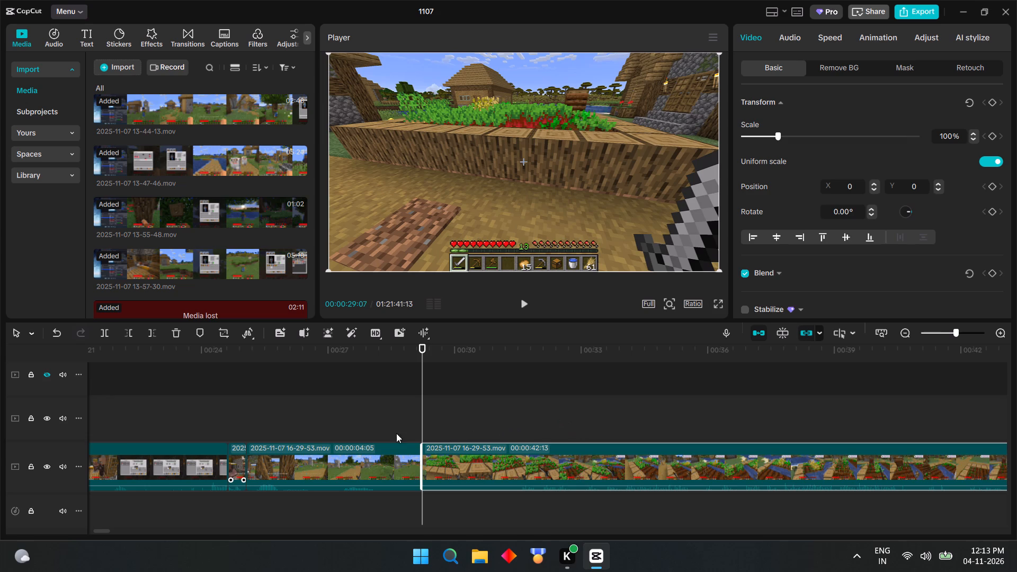
Play through the crop harvesting footage and split the clip at 00:00:43:25, beside the composter at the farm's edge.
{"action": "left_click", "coordinate": [523, 300]}
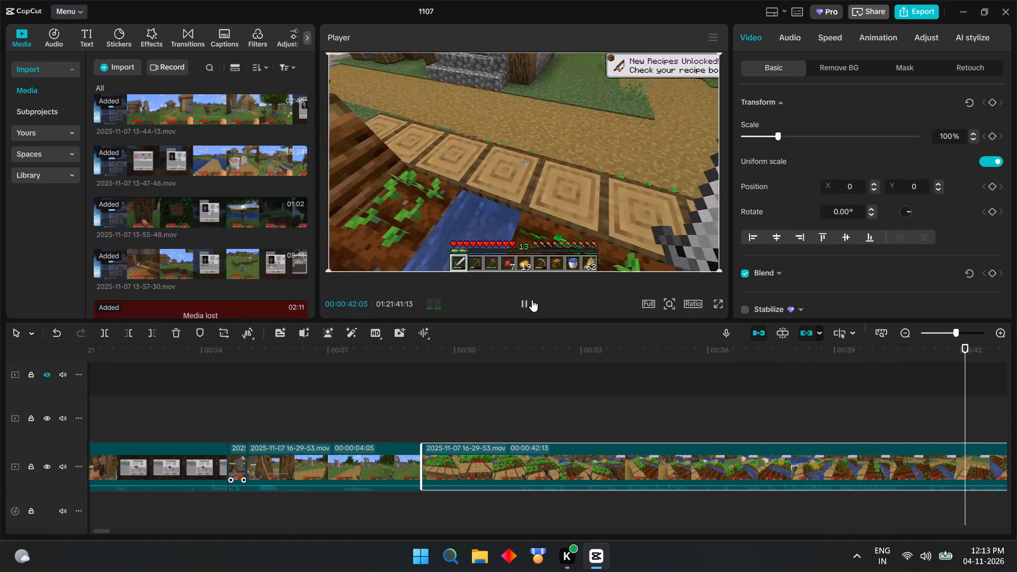
{"action": "left_click", "coordinate": [524, 302]}
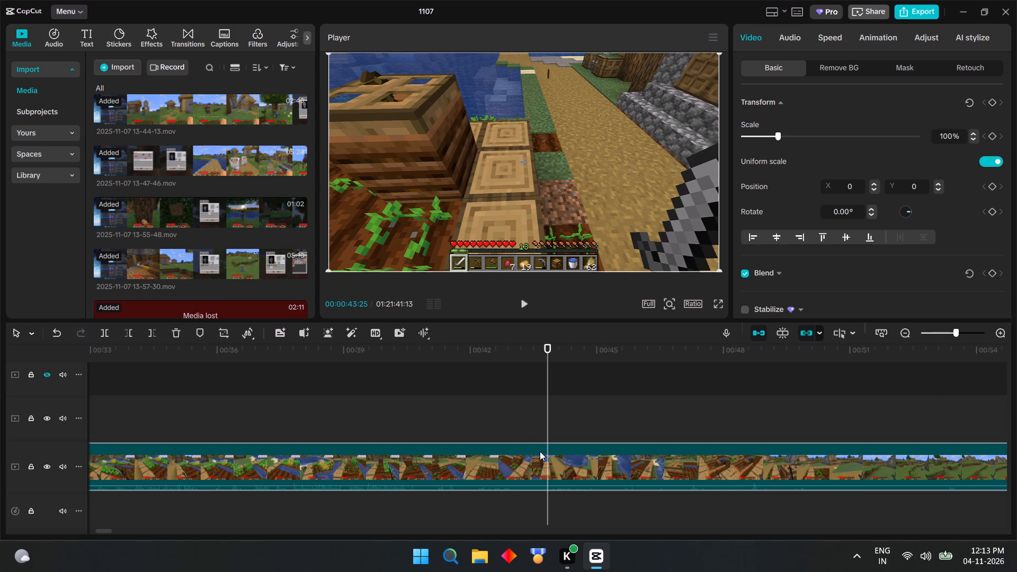
{"action": "key", "text": "ctrl+b"}
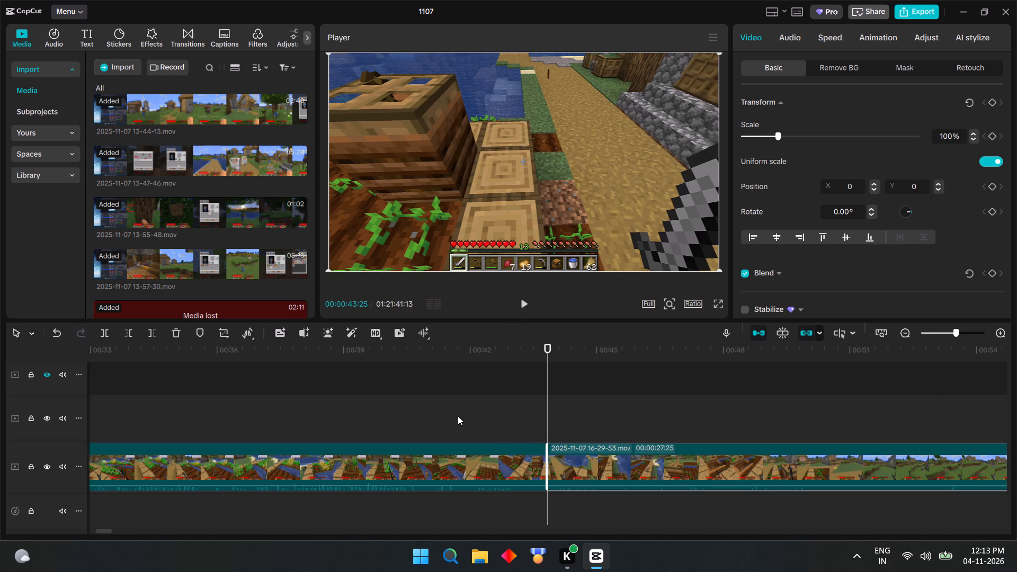
Trim the end of the harvesting clip before the split, shortening it to 00:00:09:09.
{"action": "left_click", "coordinate": [403, 419]}
{"action": "left_click", "coordinate": [278, 395]}
{"action": "left_click", "coordinate": [520, 309]}
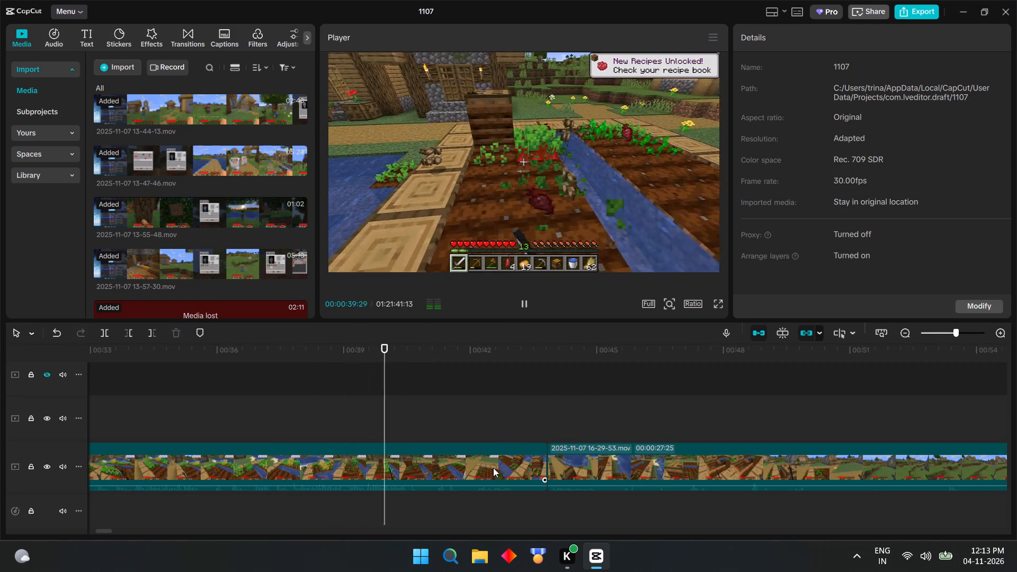
{"action": "left_click", "coordinate": [493, 468]}
{"action": "left_click_drag", "start_coordinate": [547, 457], "coordinate": [320, 468]}
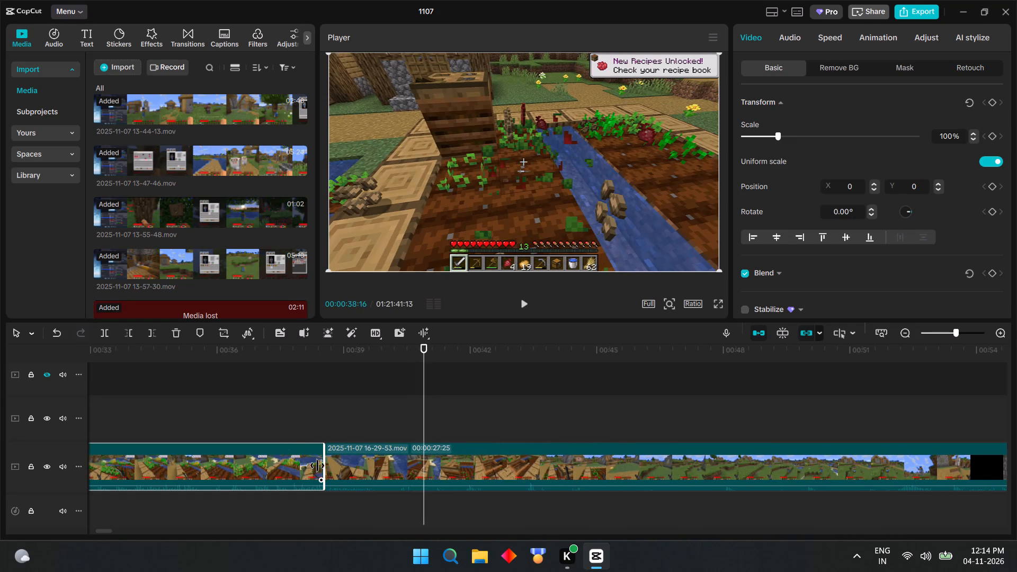
Review the harvesting cut and trim the start of the following clip, shortening it to 00:00:26:13.
{"action": "left_click", "coordinate": [271, 421]}
{"action": "left_click", "coordinate": [295, 422]}
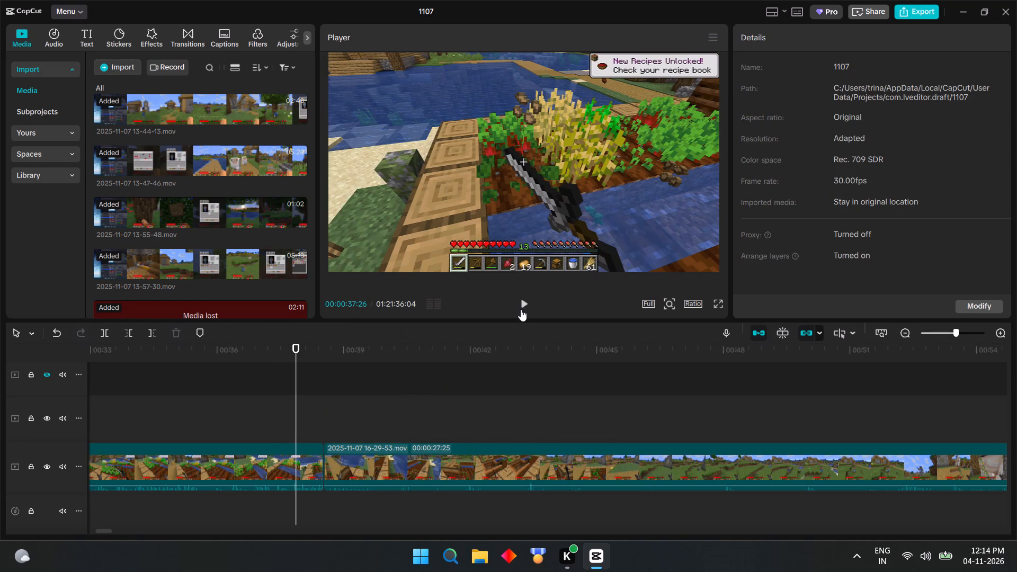
{"action": "left_click", "coordinate": [525, 306]}
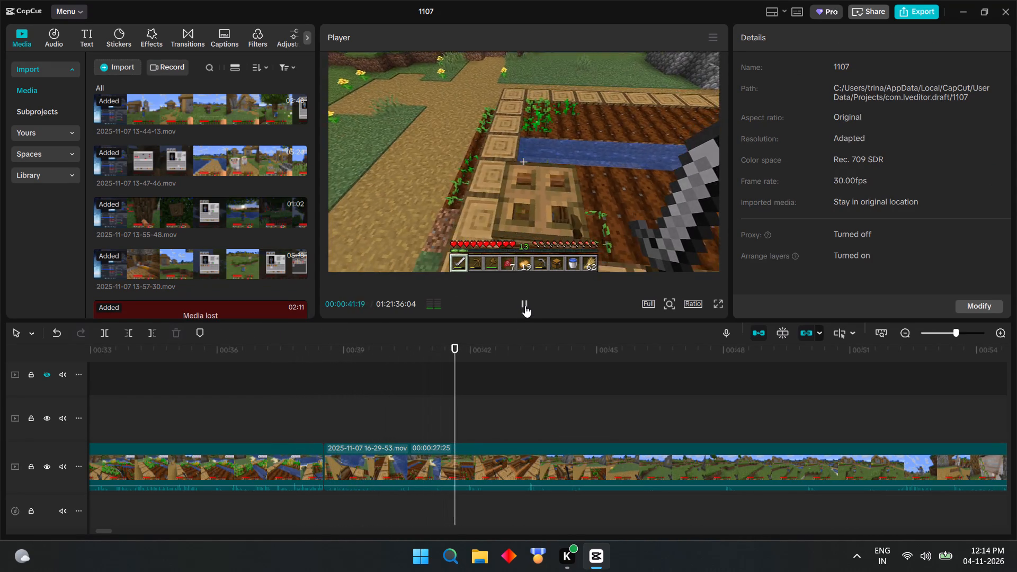
{"action": "left_click", "coordinate": [525, 306]}
{"action": "left_click", "coordinate": [326, 431]}
{"action": "left_click", "coordinate": [336, 457]}
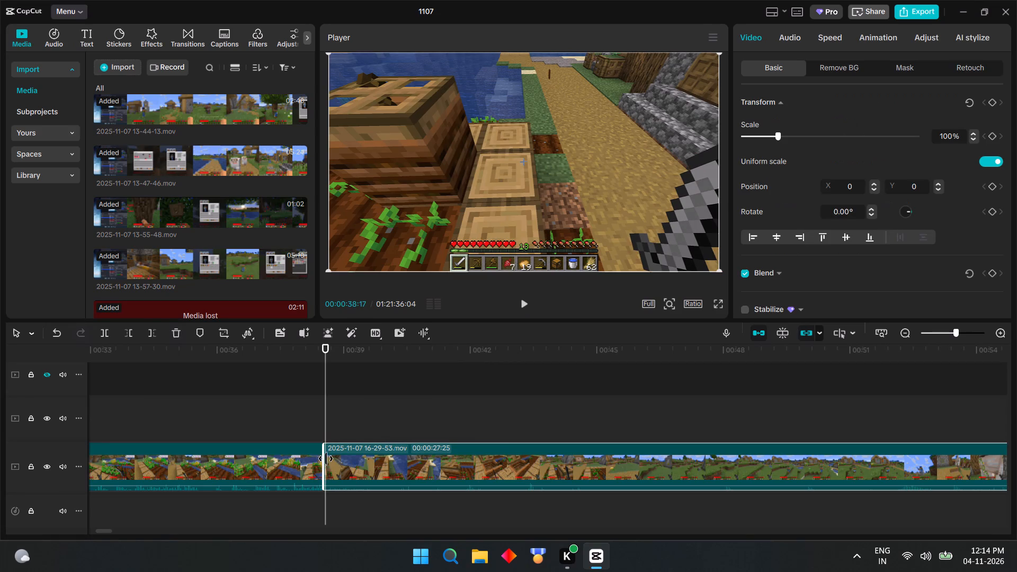
{"action": "left_click_drag", "start_coordinate": [326, 459], "coordinate": [385, 454]}
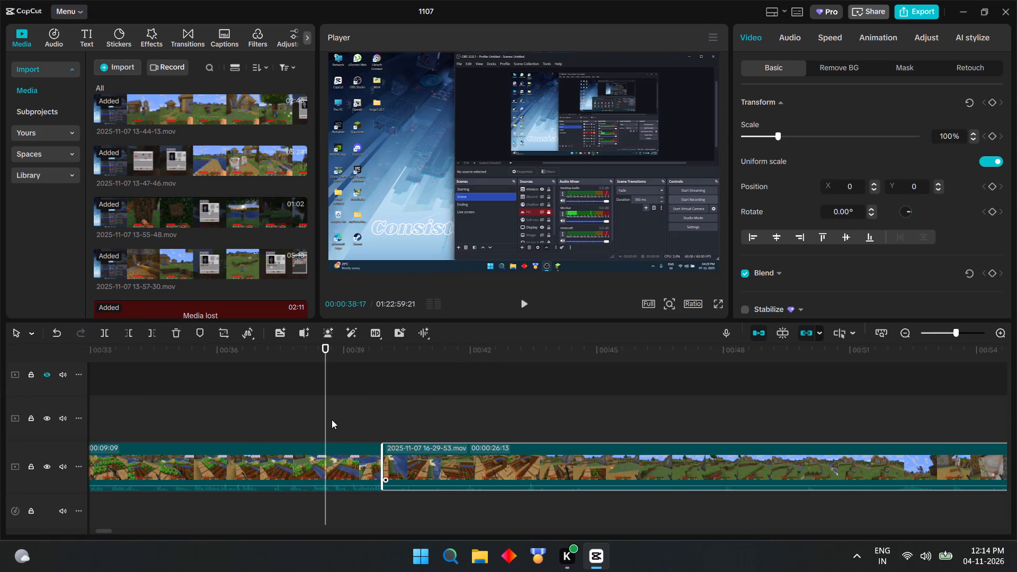
Play on past the composter and split the clip at 00:00:43:08, where the player faces the path and stone tower.
{"action": "left_click", "coordinate": [523, 303]}
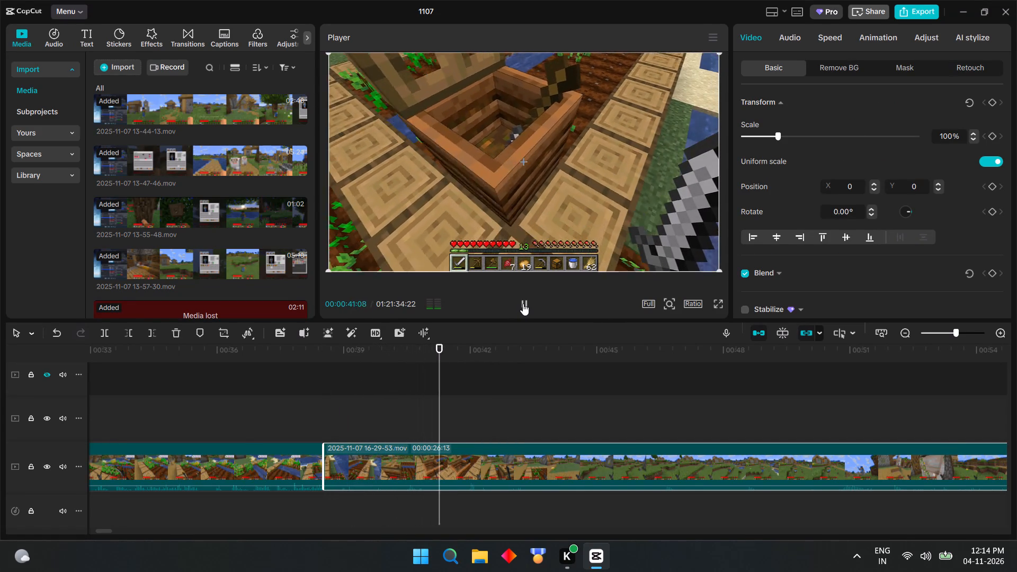
{"action": "left_click", "coordinate": [523, 302]}
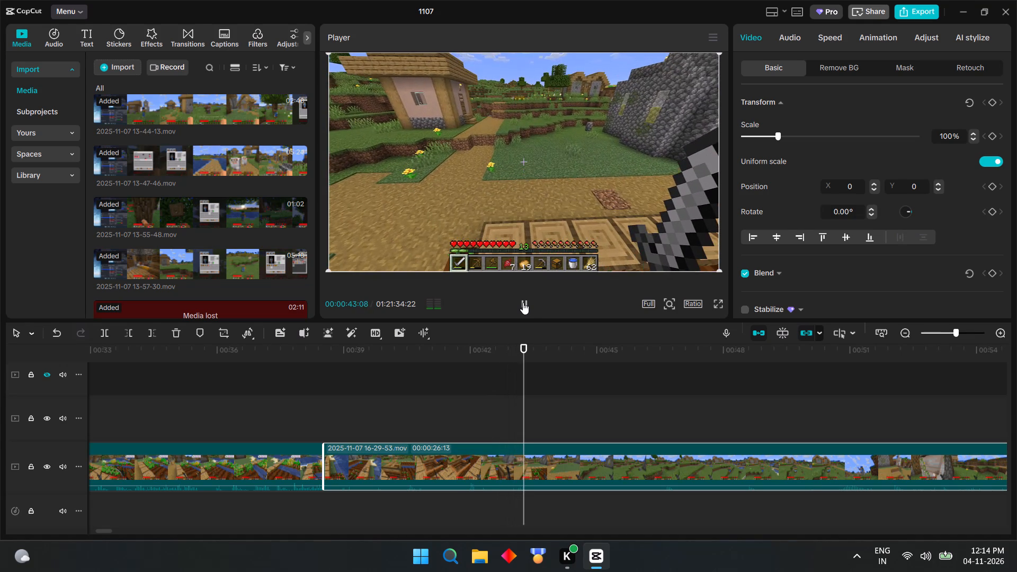
{"action": "key", "text": "ctrl+b"}
Trim the start of the clip after the split to about where the view switches to third person, shortening it to 00:00:17:24.
{"action": "left_click", "coordinate": [521, 305]}
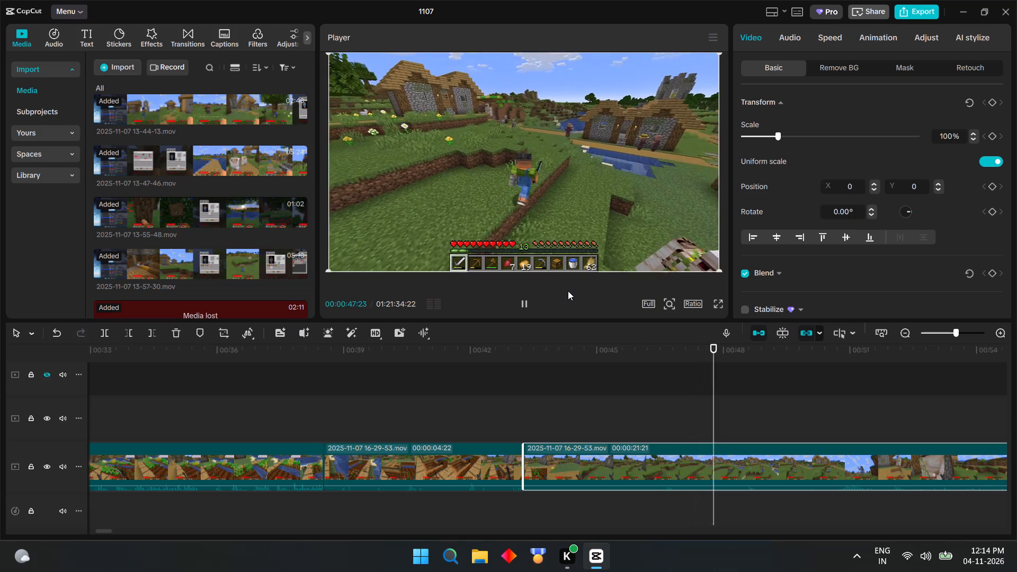
{"action": "left_click", "coordinate": [587, 408]}
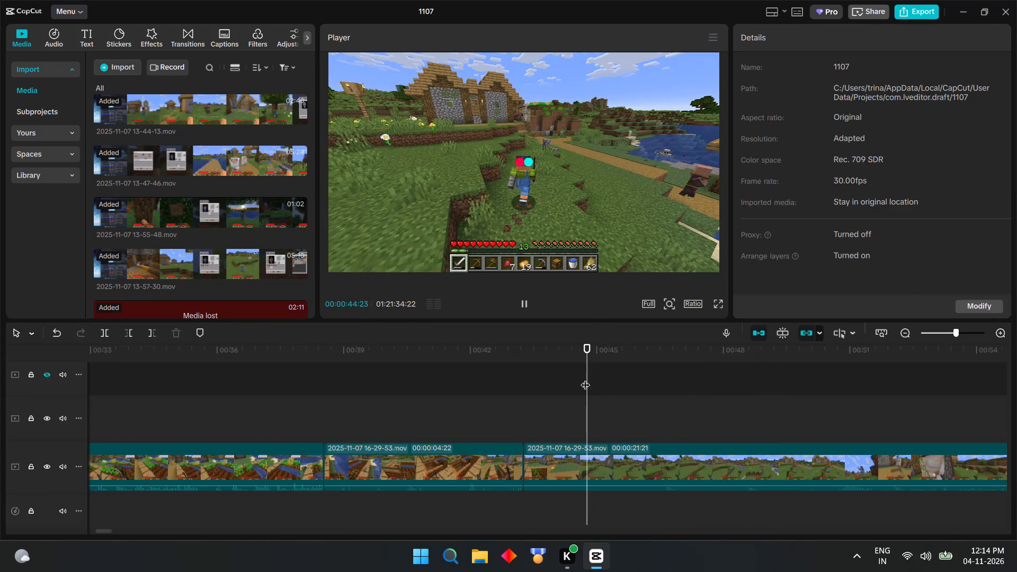
{"action": "left_click", "coordinate": [542, 466]}
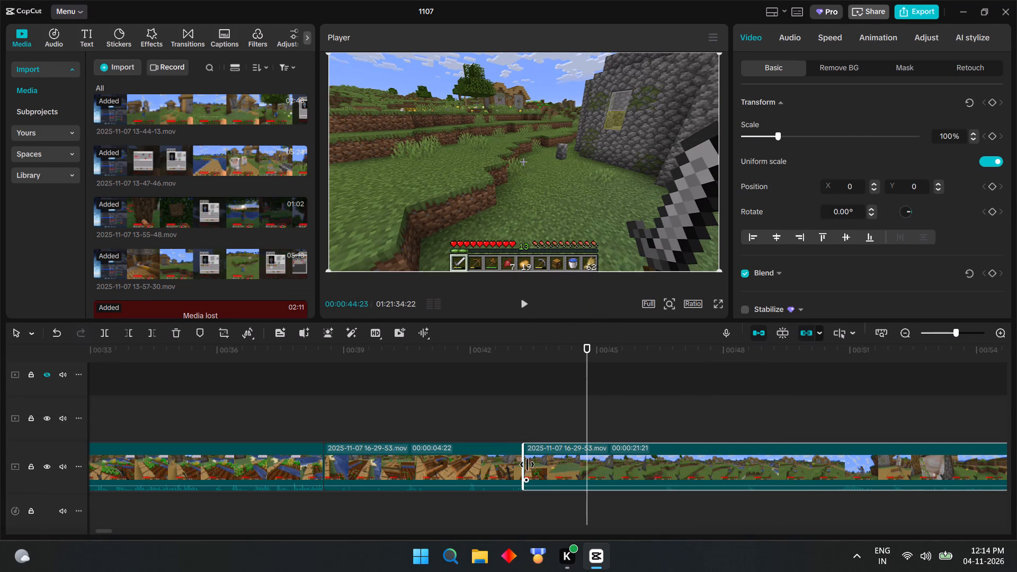
{"action": "left_click_drag", "start_coordinate": [527, 464], "coordinate": [569, 457]}
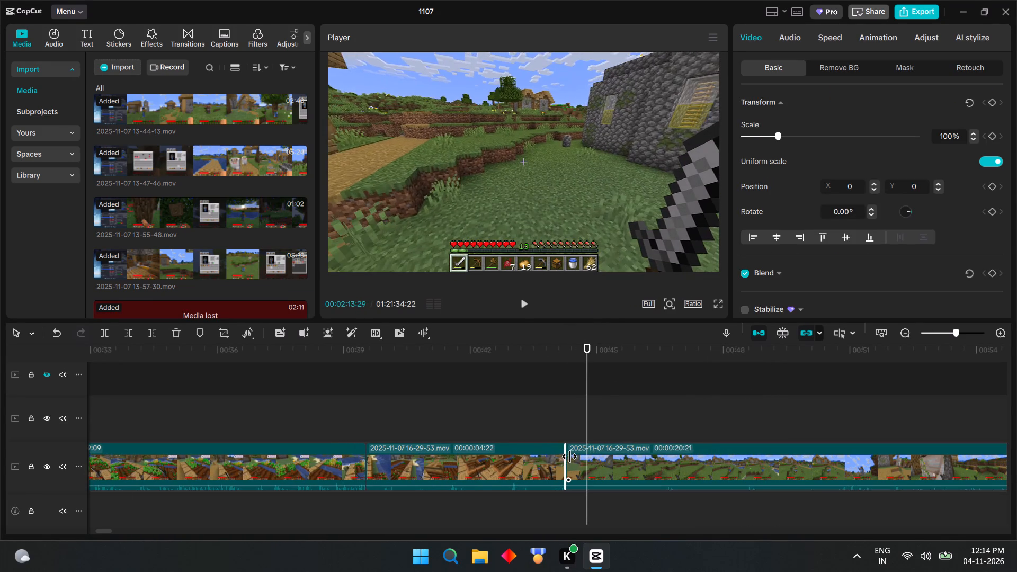
{"action": "left_click_drag", "start_coordinate": [569, 457], "coordinate": [617, 446]}
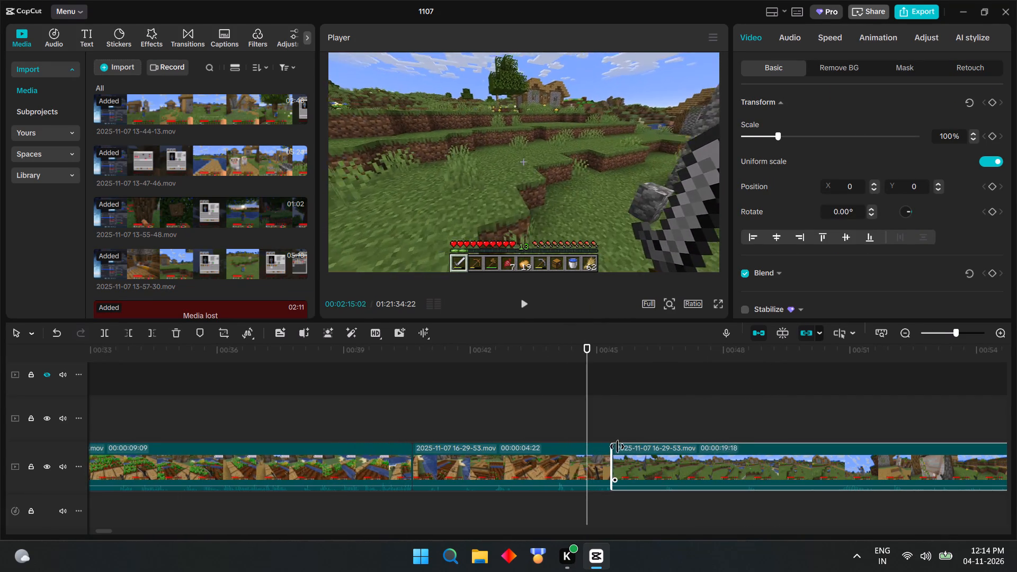
{"action": "left_click_drag", "start_coordinate": [617, 446], "coordinate": [667, 437]}
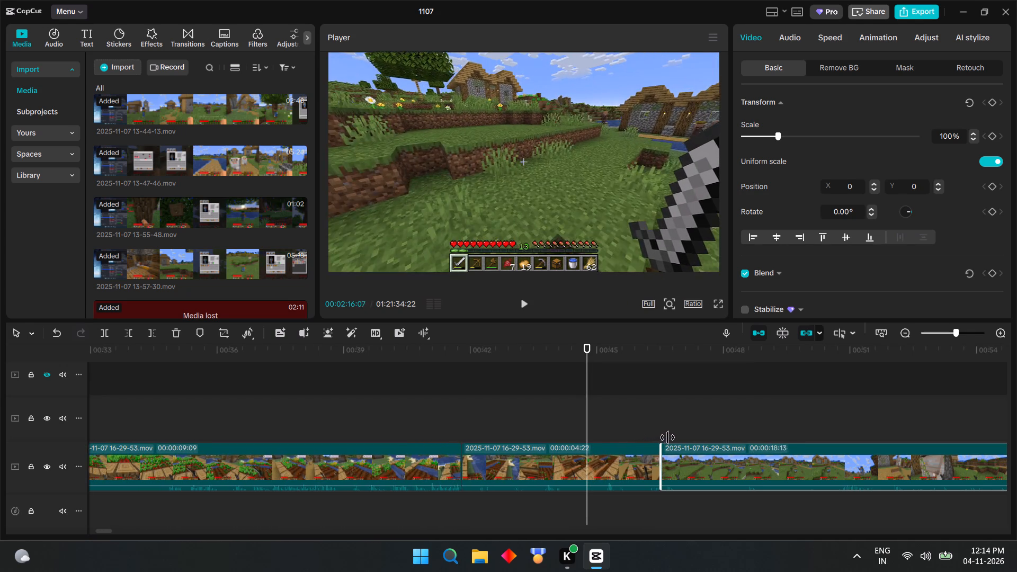
{"action": "left_click_drag", "start_coordinate": [667, 437], "coordinate": [701, 432]}
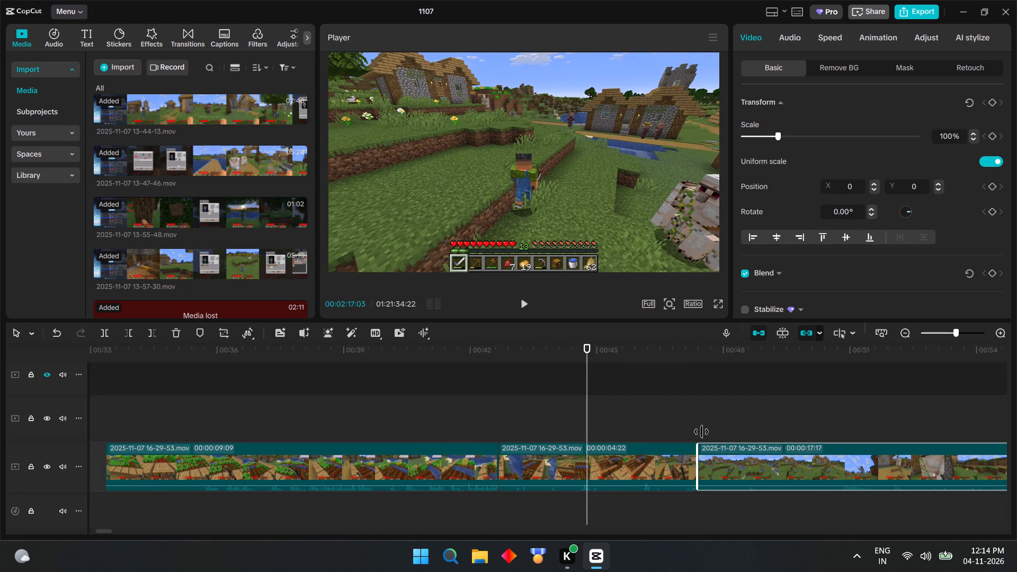
{"action": "left_click_drag", "start_coordinate": [701, 432], "coordinate": [694, 433]}
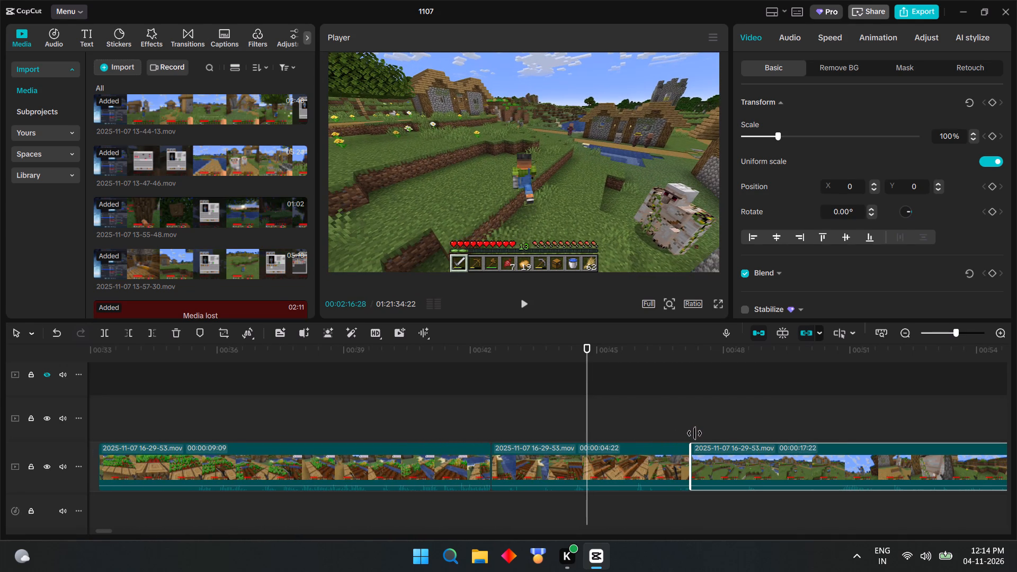
{"action": "left_click_drag", "start_coordinate": [694, 433], "coordinate": [684, 437]}
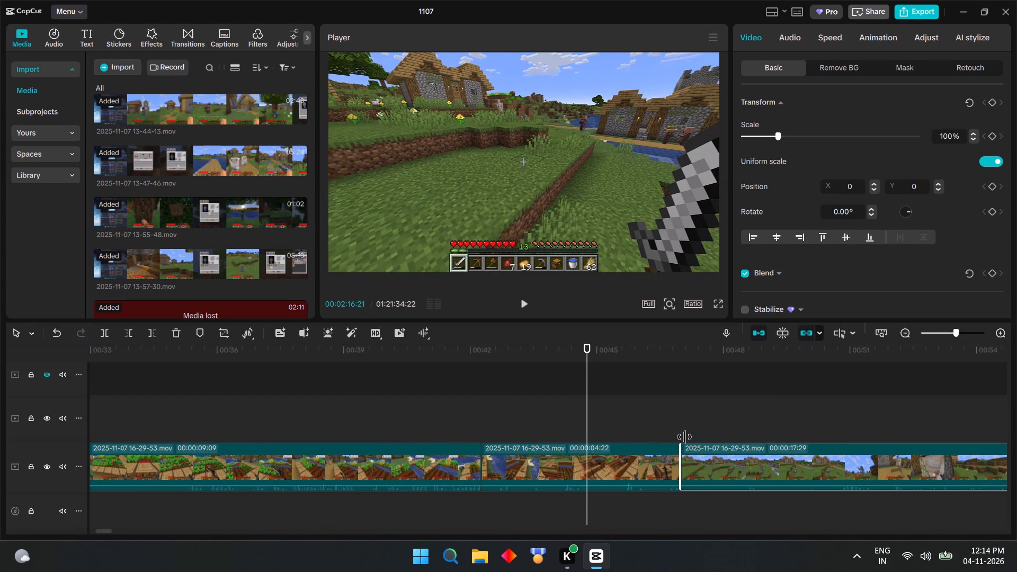
{"action": "left_click_drag", "start_coordinate": [684, 437], "coordinate": [689, 437]}
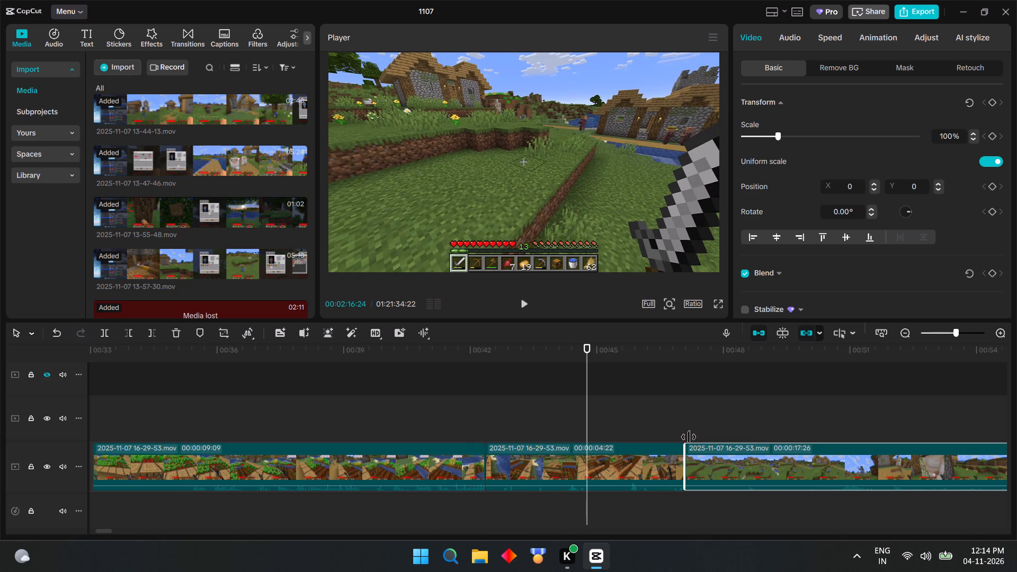
{"action": "left_click_drag", "start_coordinate": [689, 437], "coordinate": [691, 437]}
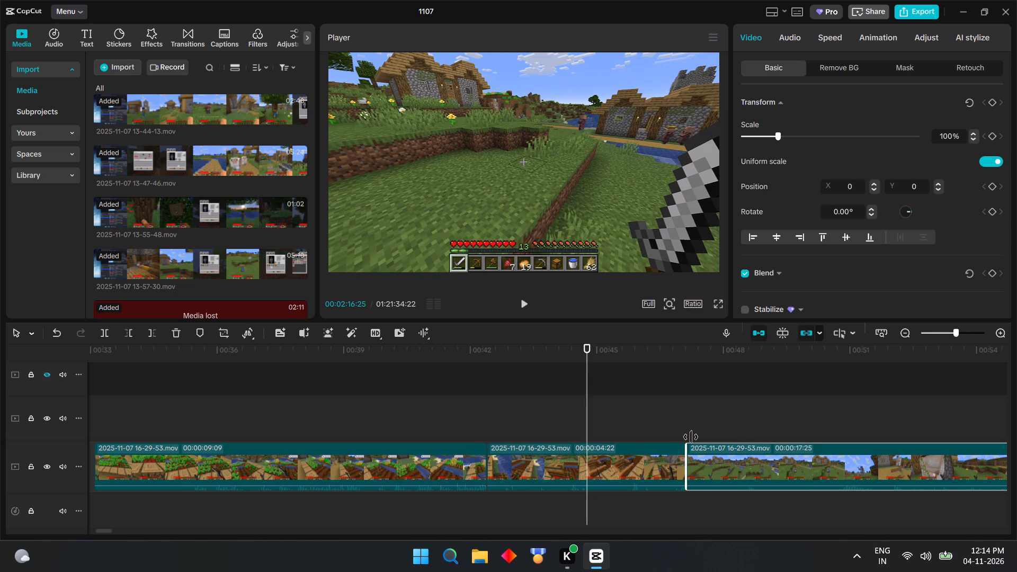
{"action": "left_click_drag", "start_coordinate": [691, 437], "coordinate": [692, 436]}
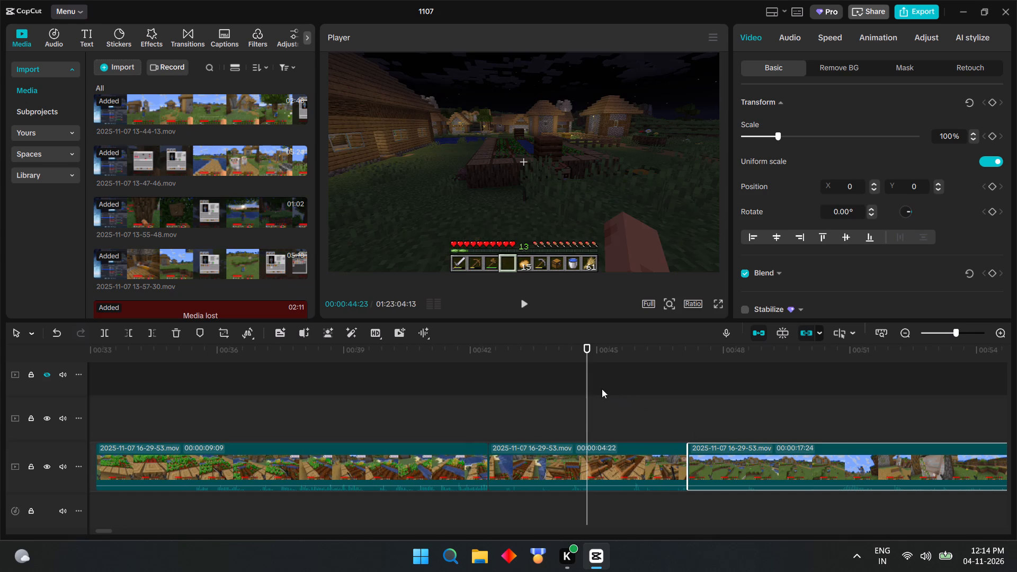
Review the footage after the third-person cut and split the clip at 00:00:49:02, where the player is right against the iron golem.
{"action": "left_click", "coordinate": [520, 428]}
{"action": "left_click", "coordinate": [518, 305]}
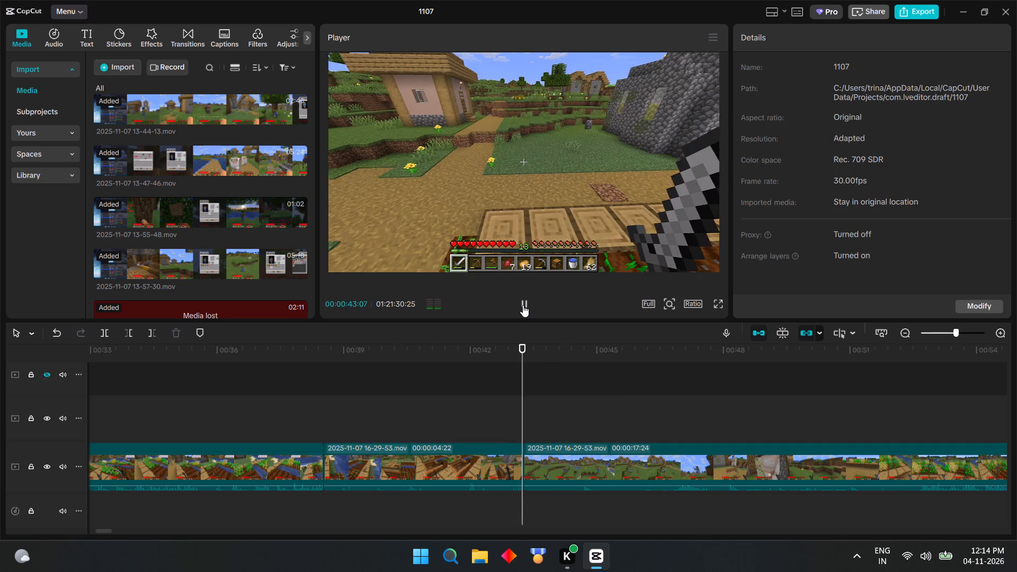
{"action": "left_click", "coordinate": [514, 427]}
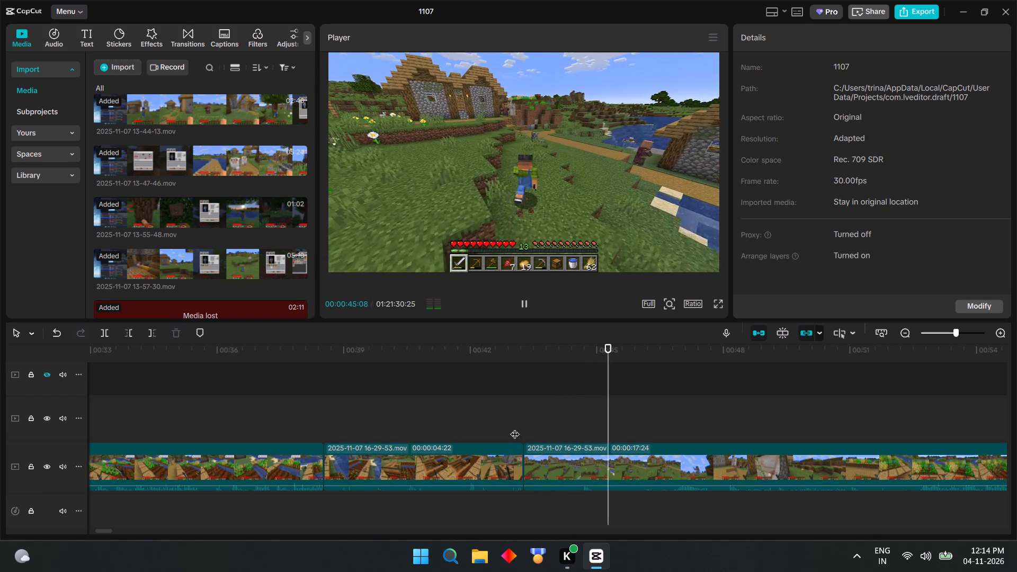
{"action": "left_click", "coordinate": [522, 309]}
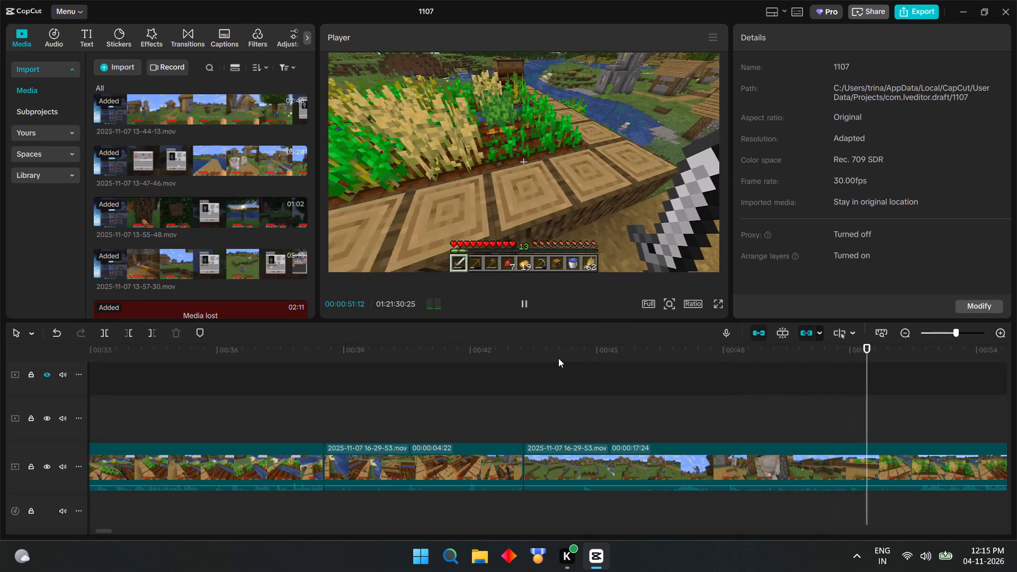
{"action": "left_click", "coordinate": [641, 418]}
{"action": "left_click", "coordinate": [530, 302]}
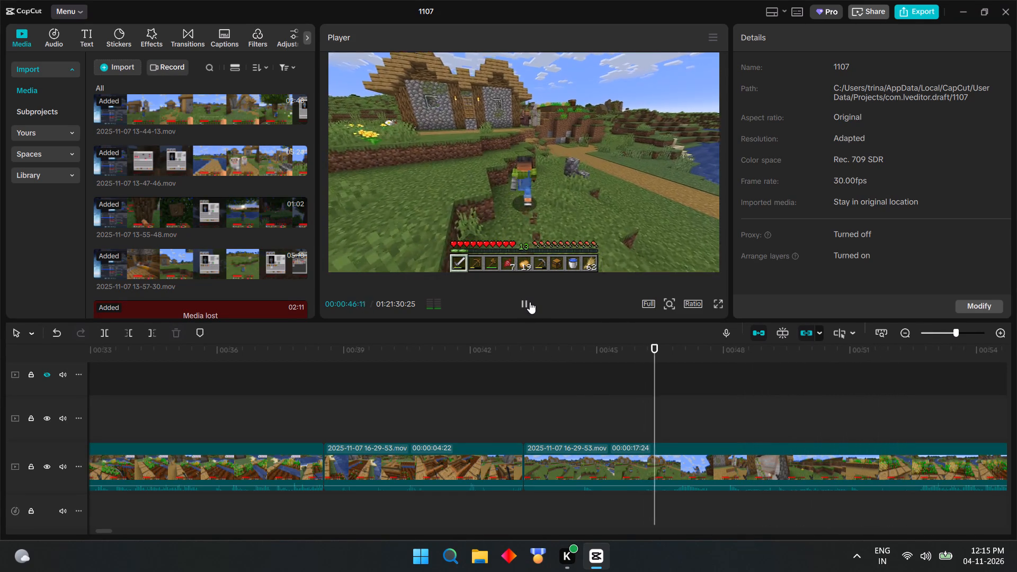
{"action": "left_click", "coordinate": [530, 302]}
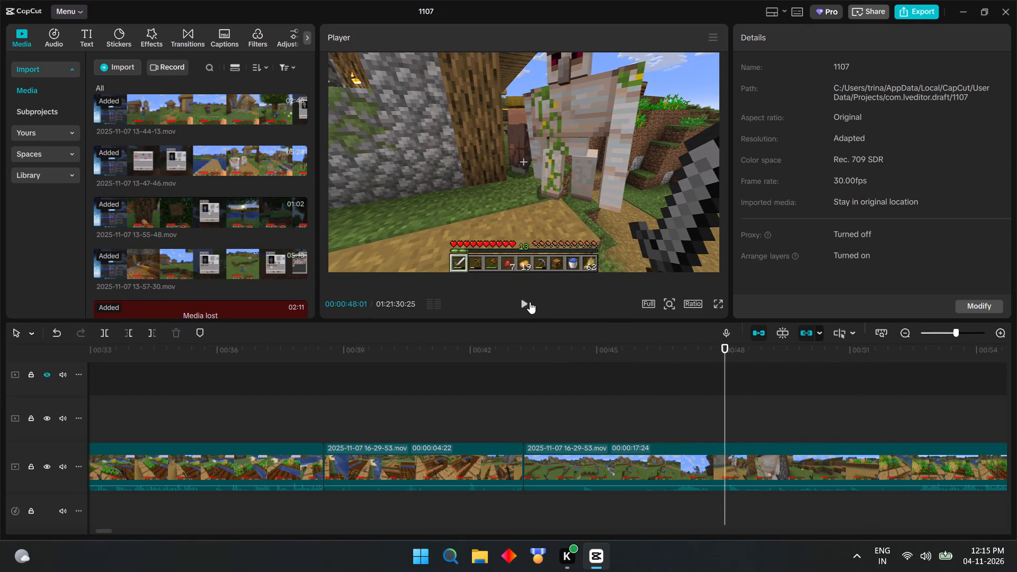
{"action": "left_click", "coordinate": [530, 302]}
{"action": "left_click", "coordinate": [530, 302]}
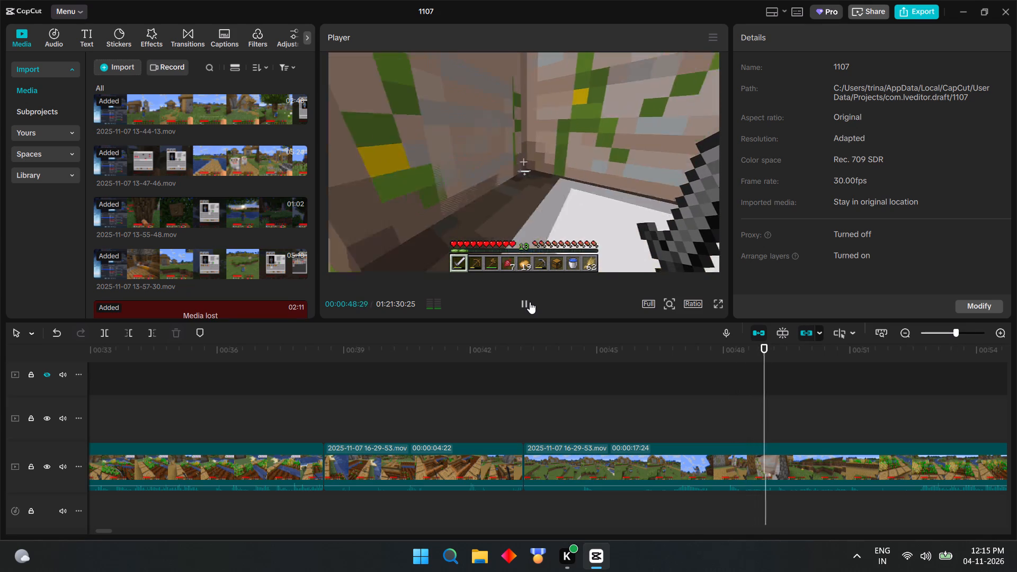
{"action": "left_click", "coordinate": [764, 474]}
{"action": "key", "text": "ctrl+b"}
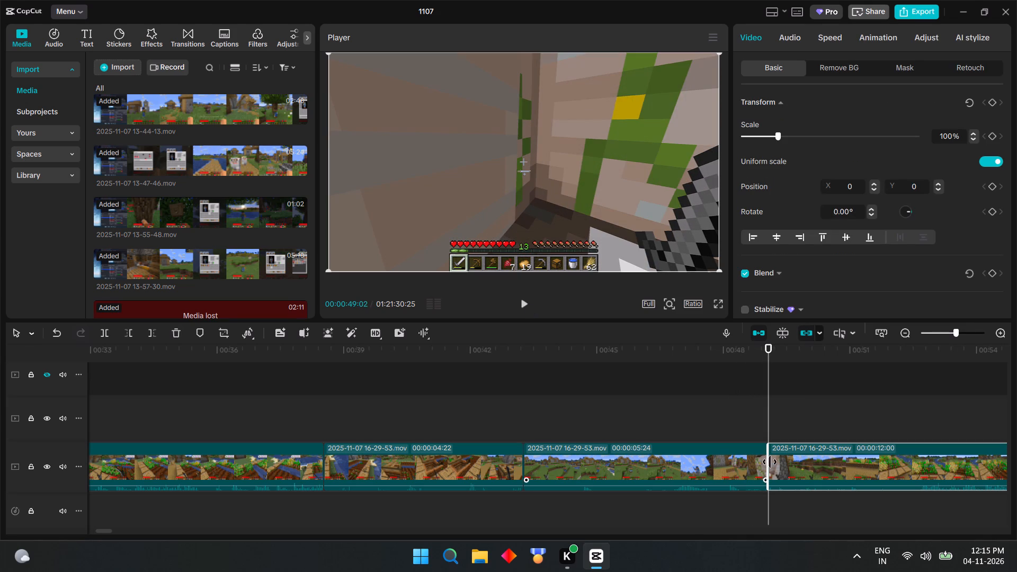
Trim the start of the clip after the split to where the player faces the wheat farm, shortening it to 00:00:09:15.
{"action": "left_click", "coordinate": [522, 303]}
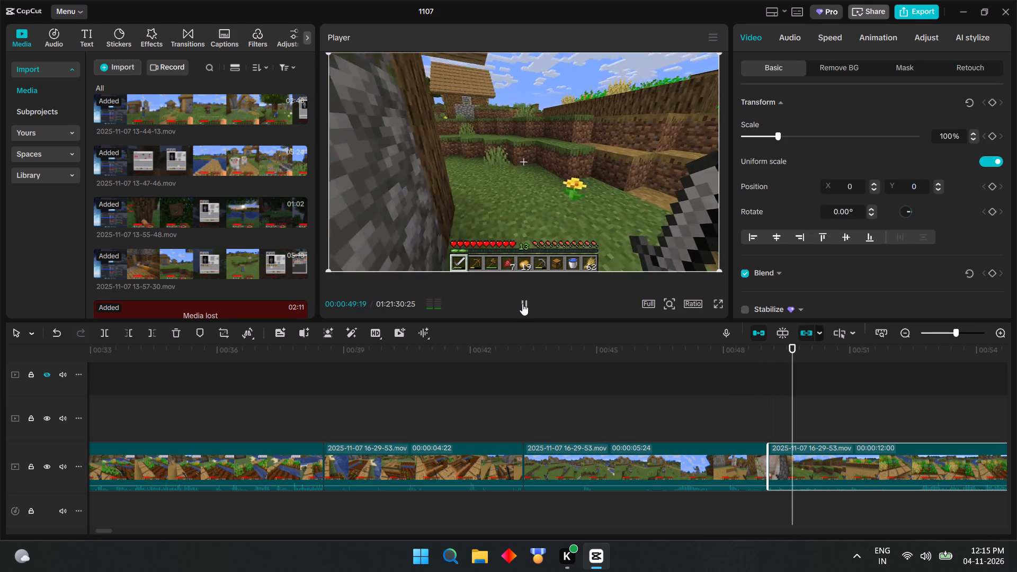
{"action": "left_click", "coordinate": [522, 303]}
{"action": "left_click_drag", "start_coordinate": [768, 462], "coordinate": [817, 457]}
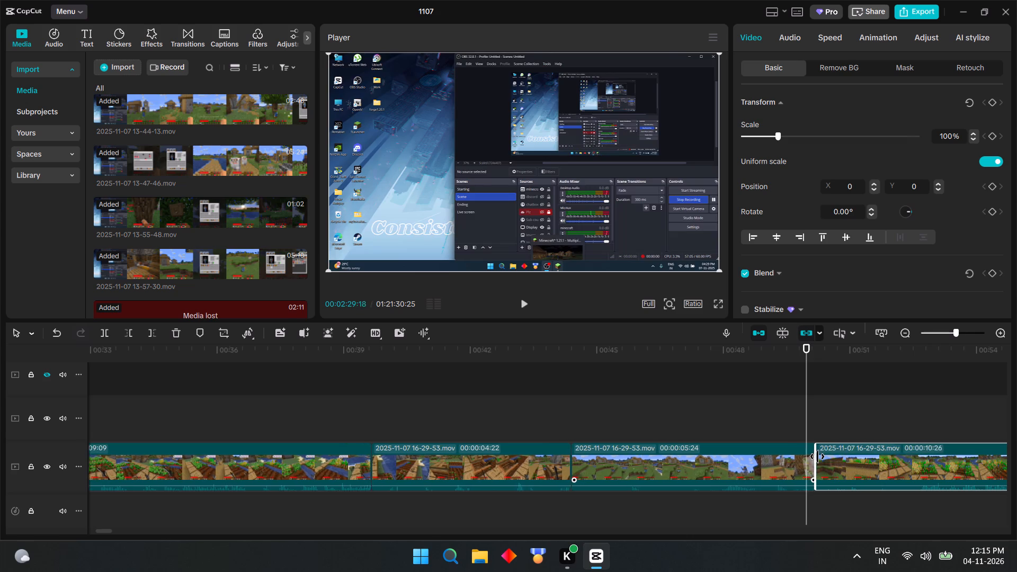
{"action": "left_click_drag", "start_coordinate": [817, 457], "coordinate": [862, 450]}
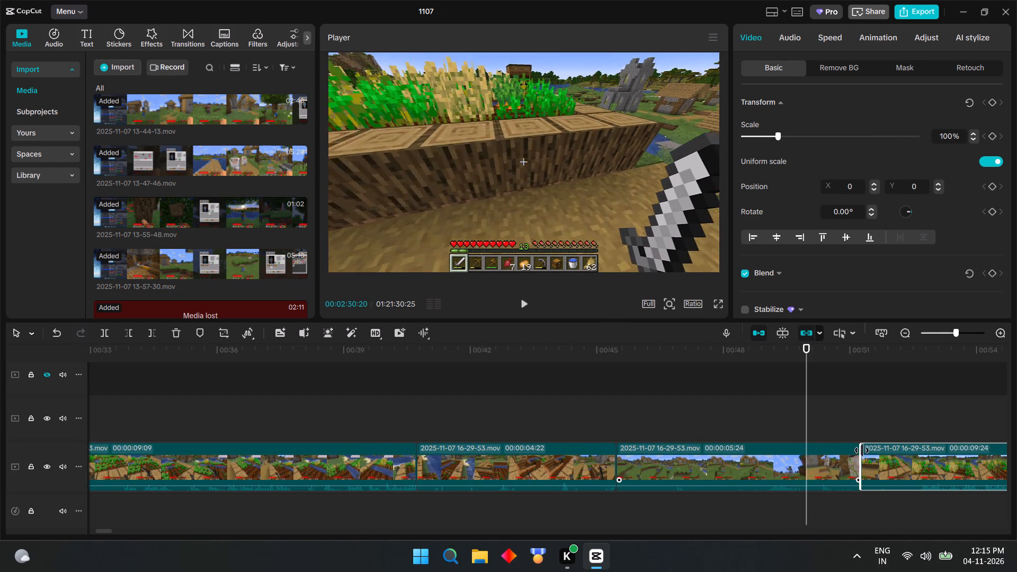
{"action": "left_click_drag", "start_coordinate": [862, 450], "coordinate": [876, 445]}
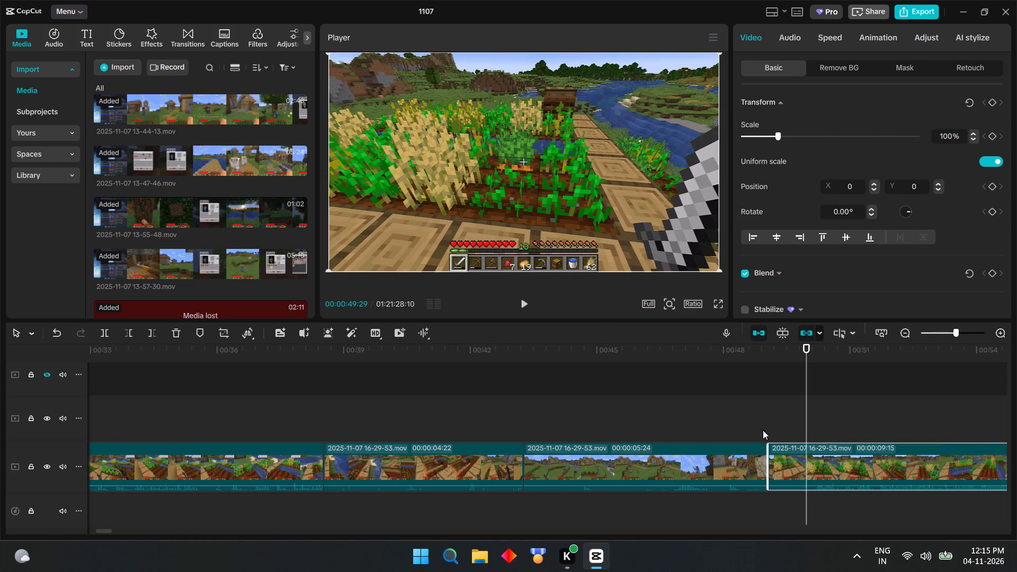
Play on past the farmer trade and split the clip at 00:01:17:24, beside the water with the stone tower ahead.
{"action": "left_click", "coordinate": [765, 431]}
{"action": "left_click", "coordinate": [528, 311]}
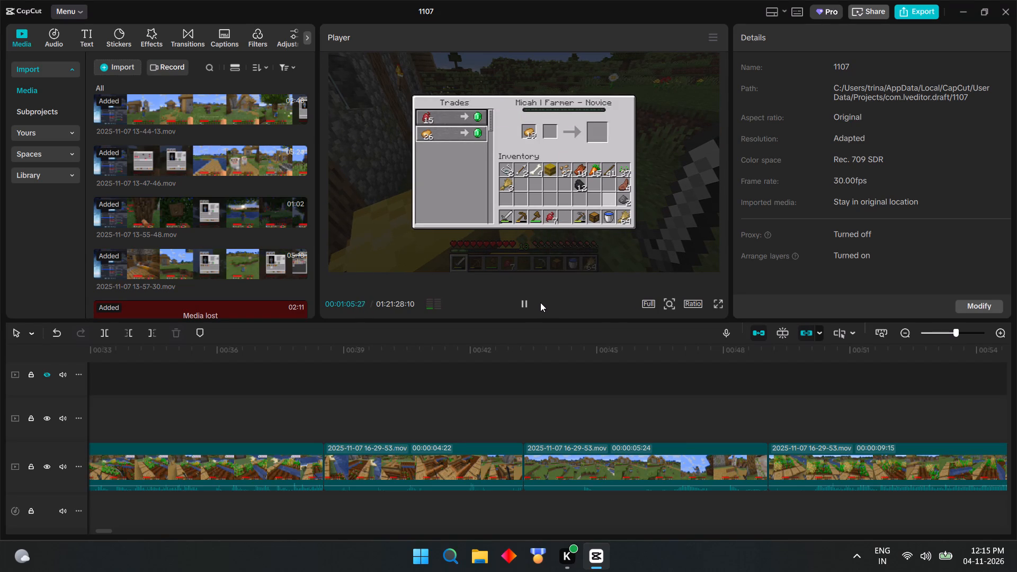
{"action": "left_click", "coordinate": [527, 308]}
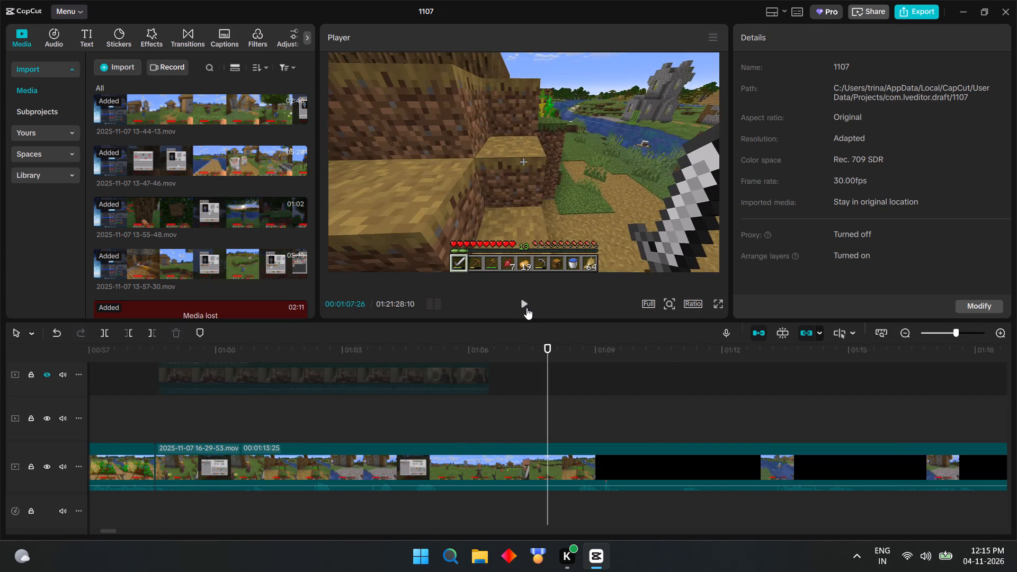
{"action": "left_click", "coordinate": [528, 307]}
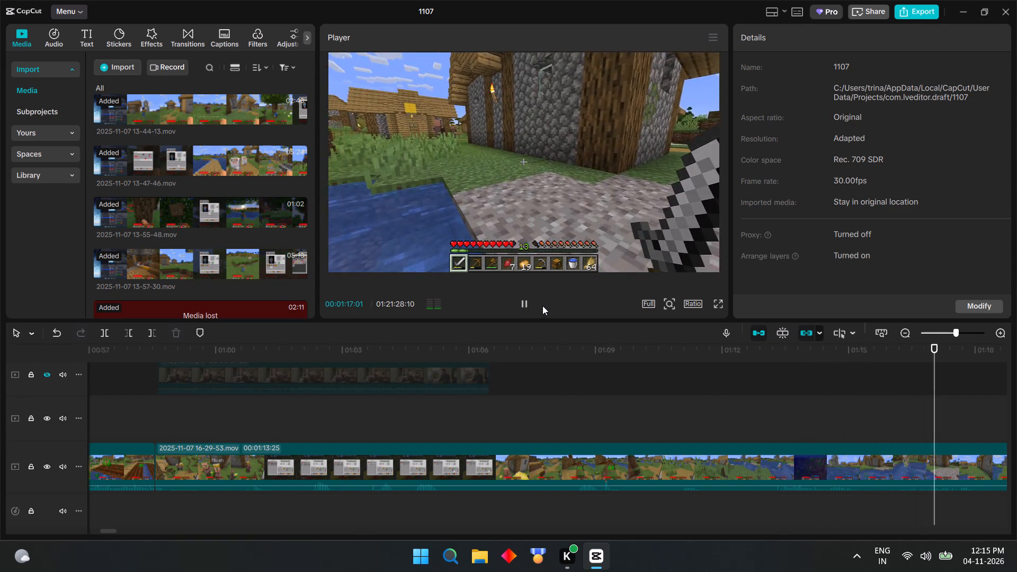
{"action": "left_click", "coordinate": [542, 306]}
{"action": "left_click", "coordinate": [527, 306]}
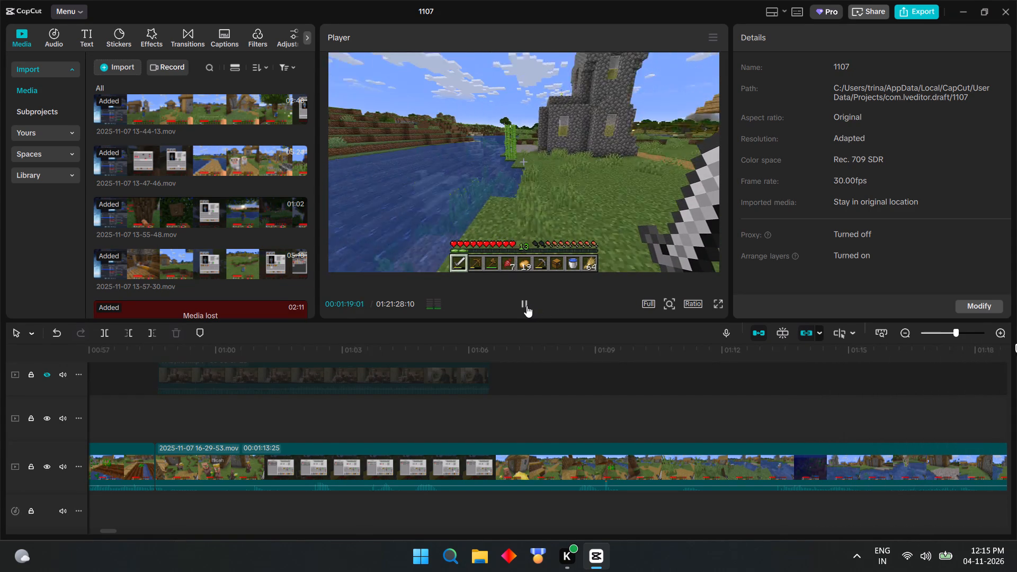
{"action": "left_click", "coordinate": [443, 423]}
{"action": "left_click", "coordinate": [521, 308]}
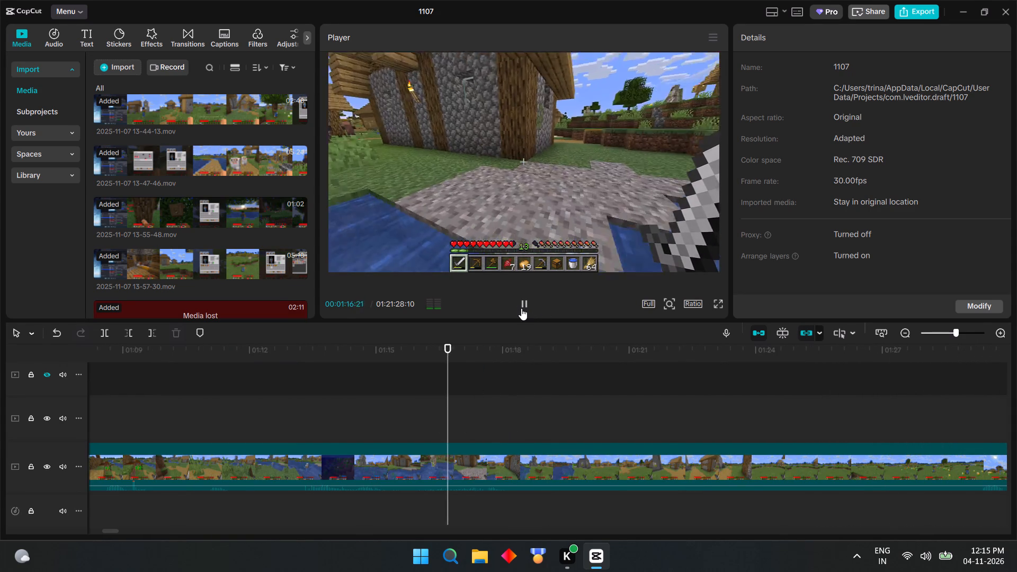
{"action": "left_click", "coordinate": [521, 308]}
{"action": "left_click", "coordinate": [494, 460]}
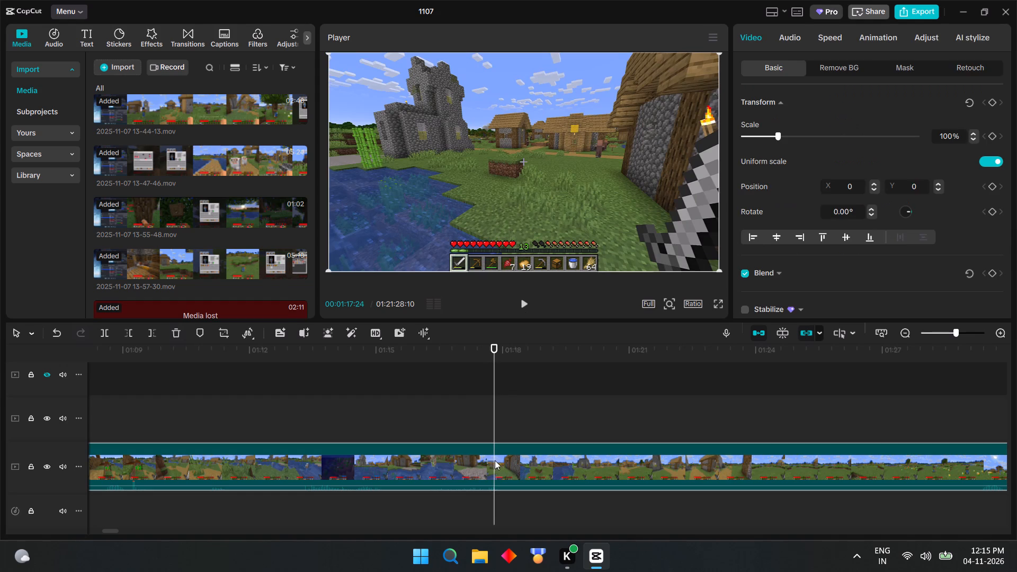
{"action": "key", "text": "ctrl+b"}
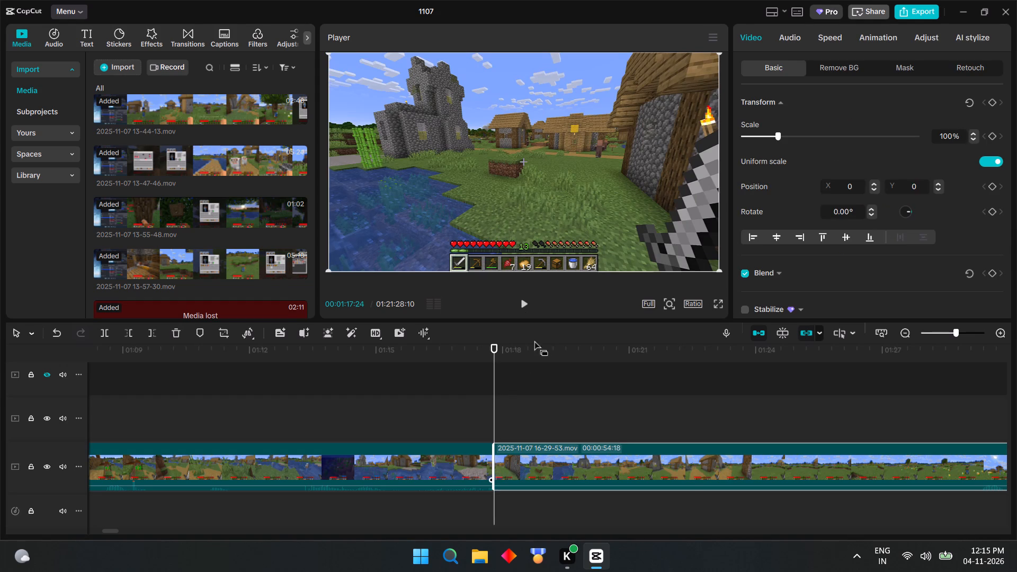
Find where the player reaches the open grassland, split the clip at 00:01:25:26, and delete the section between the last two splits.
{"action": "left_click", "coordinate": [529, 305]}
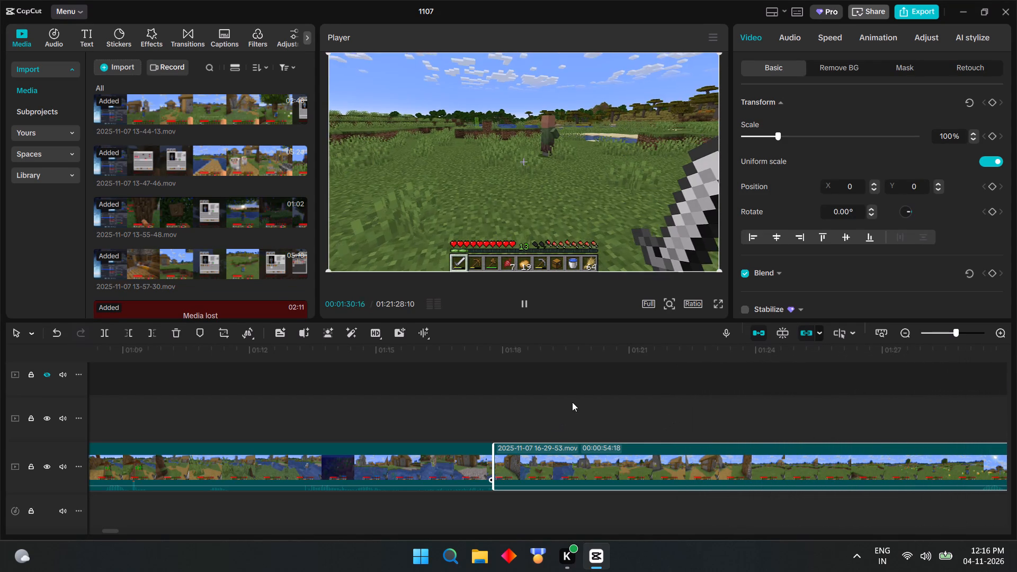
{"action": "left_click", "coordinate": [530, 298]}
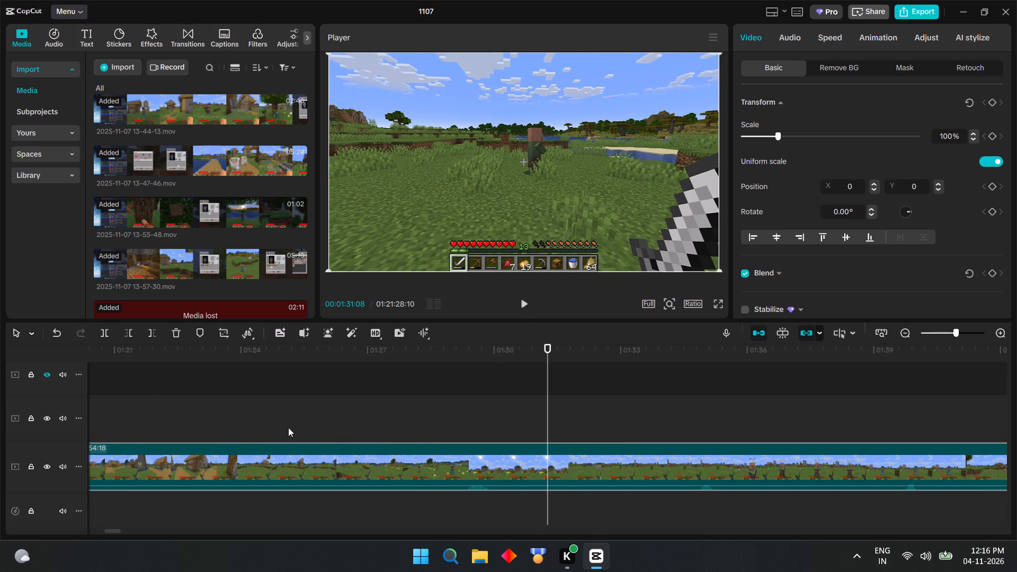
{"action": "scroll", "coordinate": [435, 437], "scroll_direction": "down", "scroll_amount": 11, "text": "ctrl"}
{"action": "left_click", "coordinate": [521, 425]}
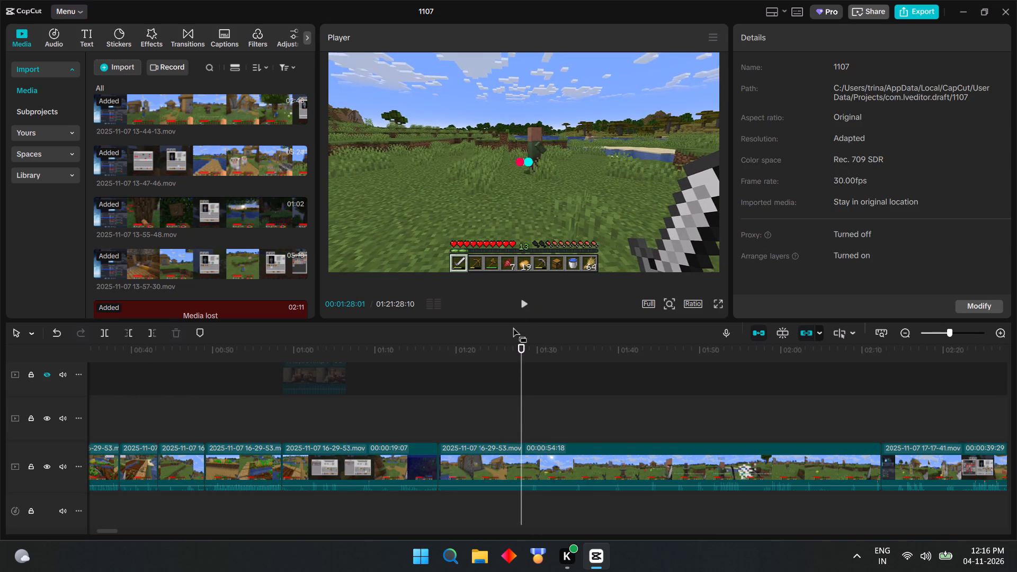
{"action": "left_click", "coordinate": [521, 301]}
{"action": "left_click", "coordinate": [499, 432]}
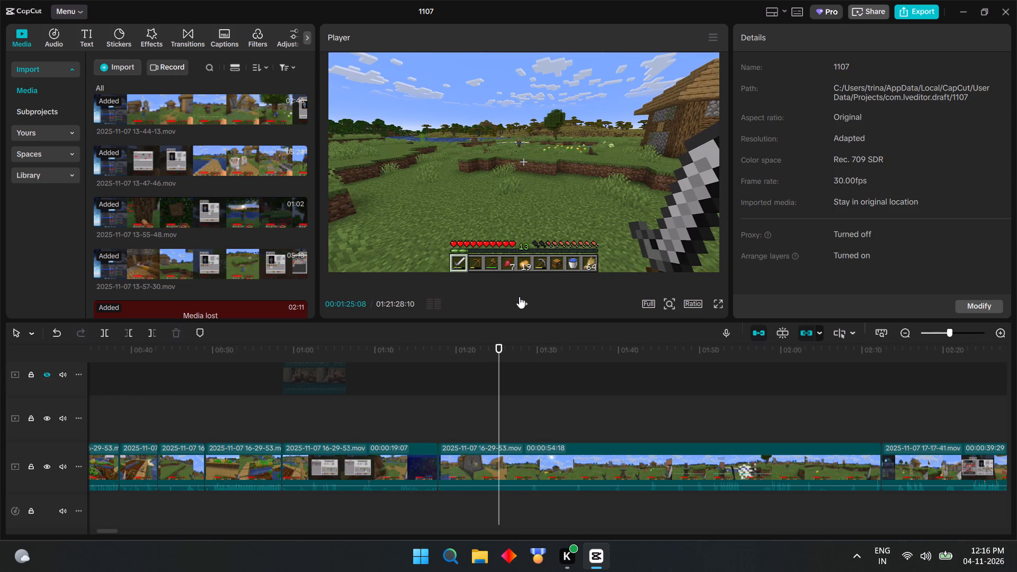
{"action": "left_click", "coordinate": [520, 297]}
{"action": "left_click", "coordinate": [520, 297]}
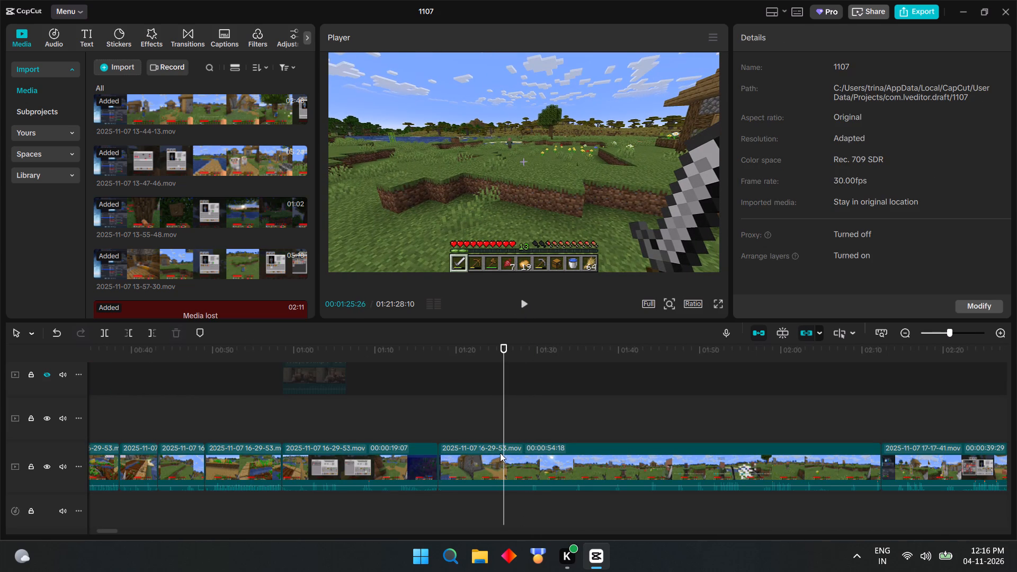
{"action": "left_click", "coordinate": [501, 453]}
{"action": "key", "text": "ctrl+b"}
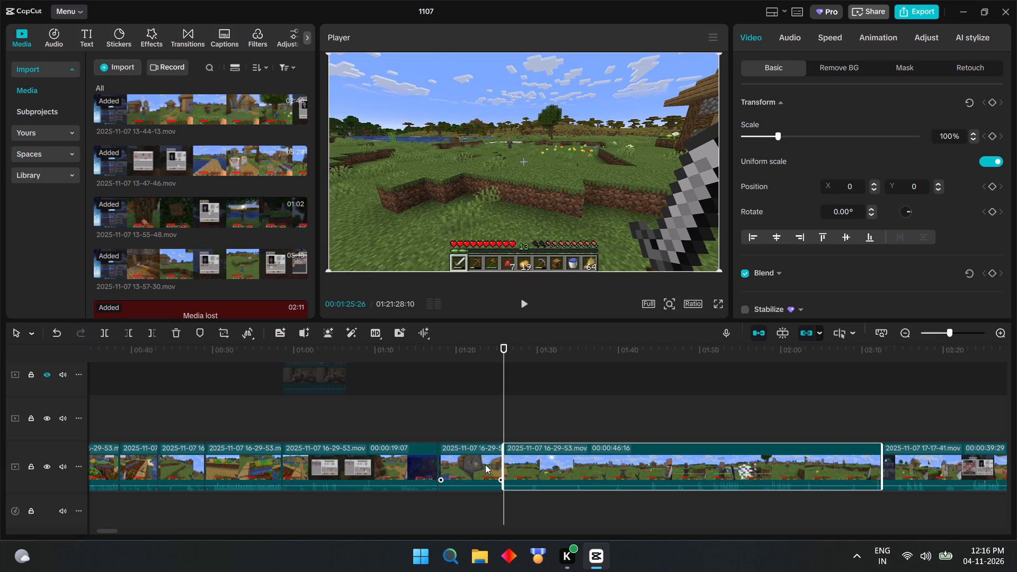
{"action": "left_click", "coordinate": [485, 464]}
{"action": "key", "text": "BackSpace"}
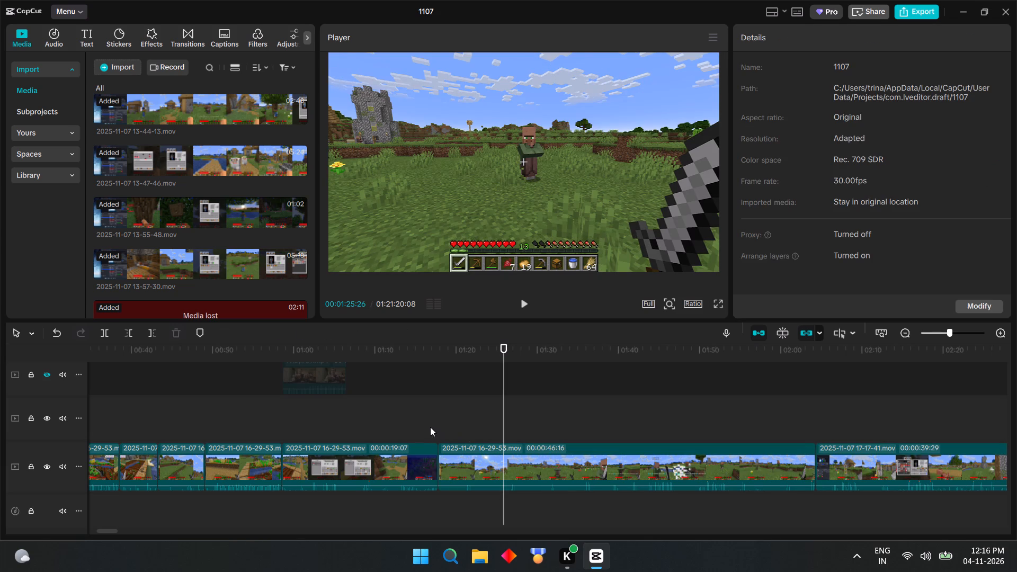
Play back the new cut from just before 00:01:17:24 to check the transition into the grassland footage.
{"action": "left_click", "coordinate": [430, 427]}
{"action": "left_click", "coordinate": [523, 303]}
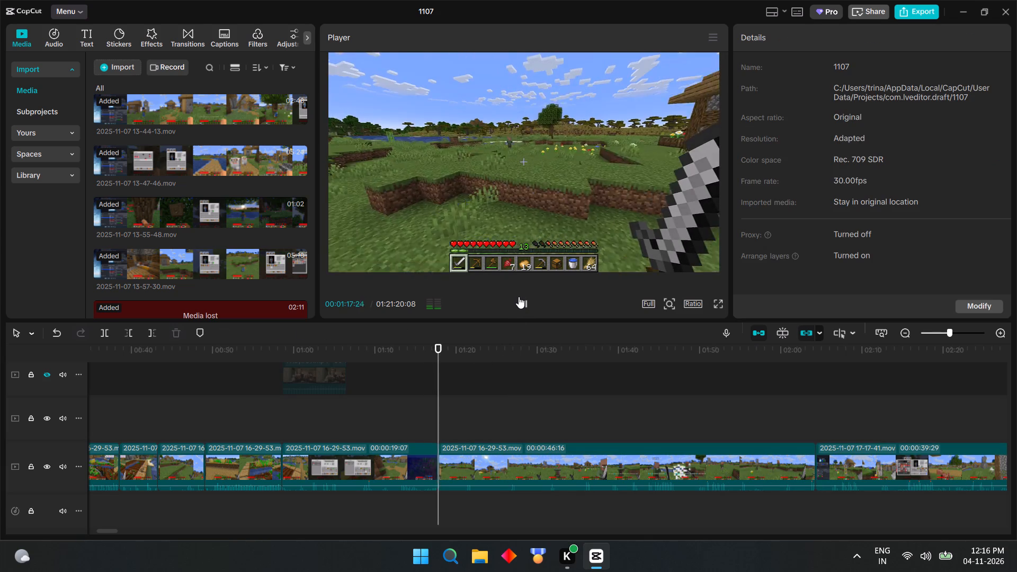
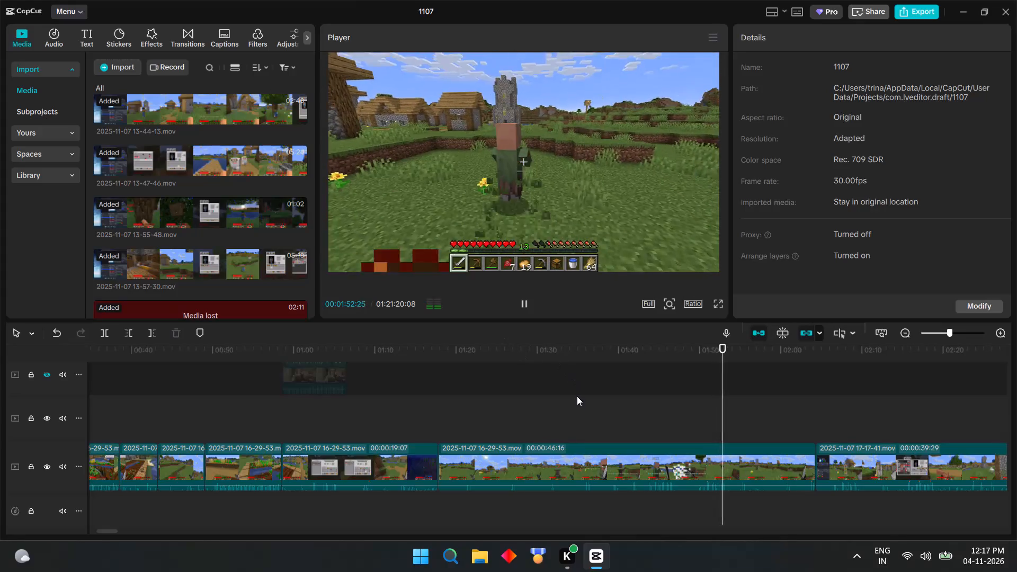
{"action": "left_click", "coordinate": [574, 403]}
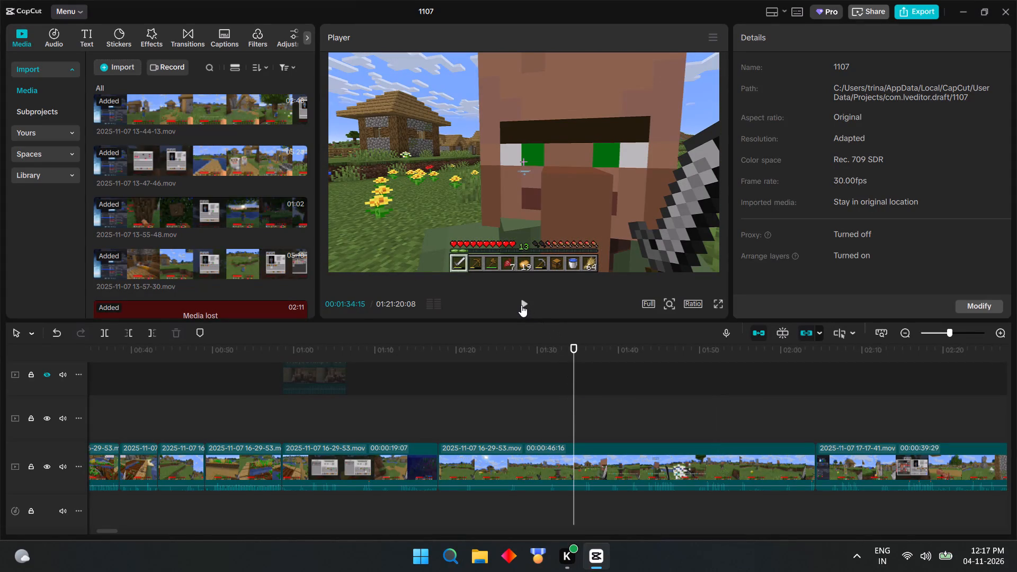
{"action": "left_click", "coordinate": [521, 305]}
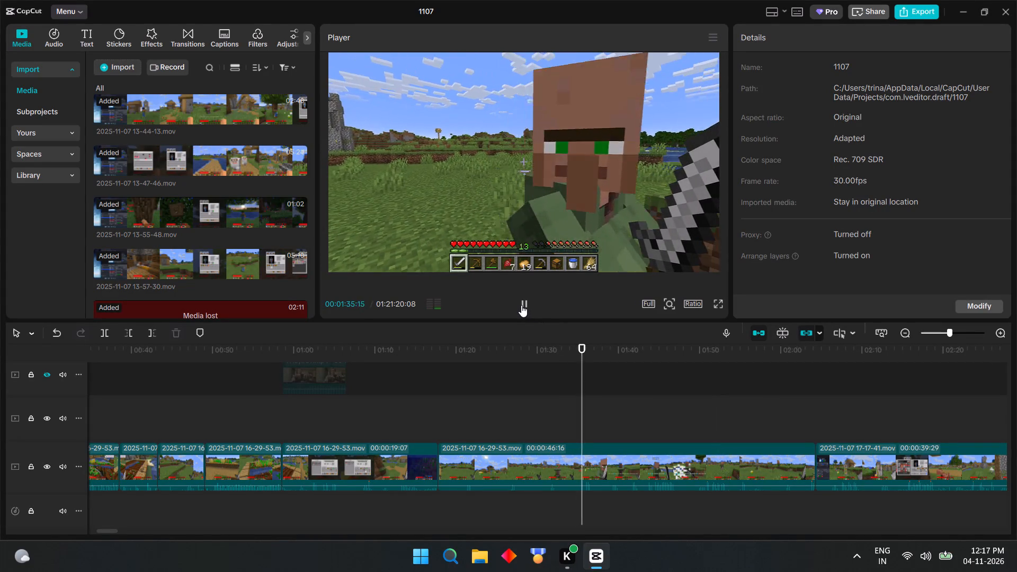
{"action": "left_click", "coordinate": [520, 426]}
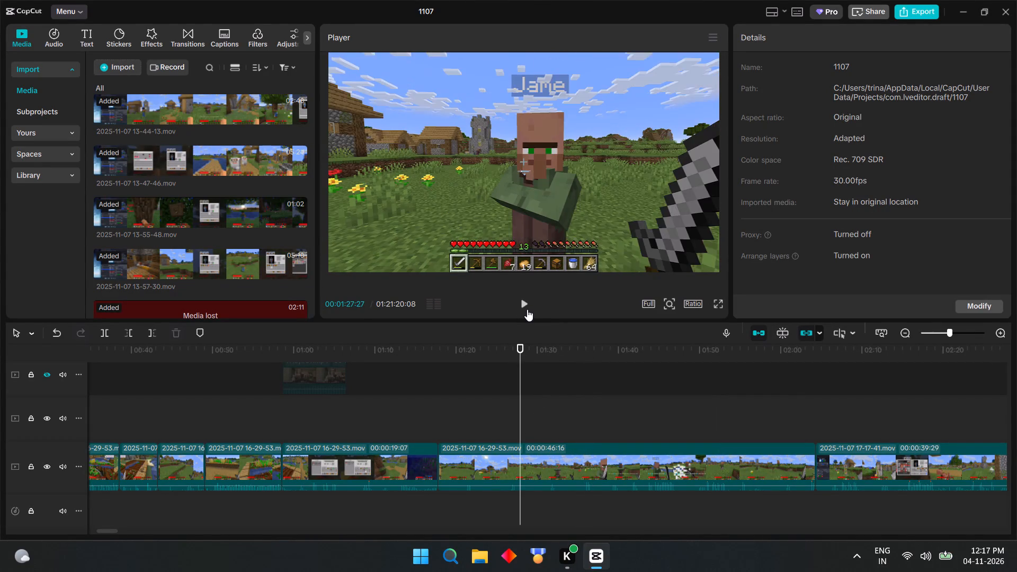
{"action": "left_click", "coordinate": [527, 309]}
{"action": "left_click", "coordinate": [487, 413]}
{"action": "left_click", "coordinate": [522, 306]}
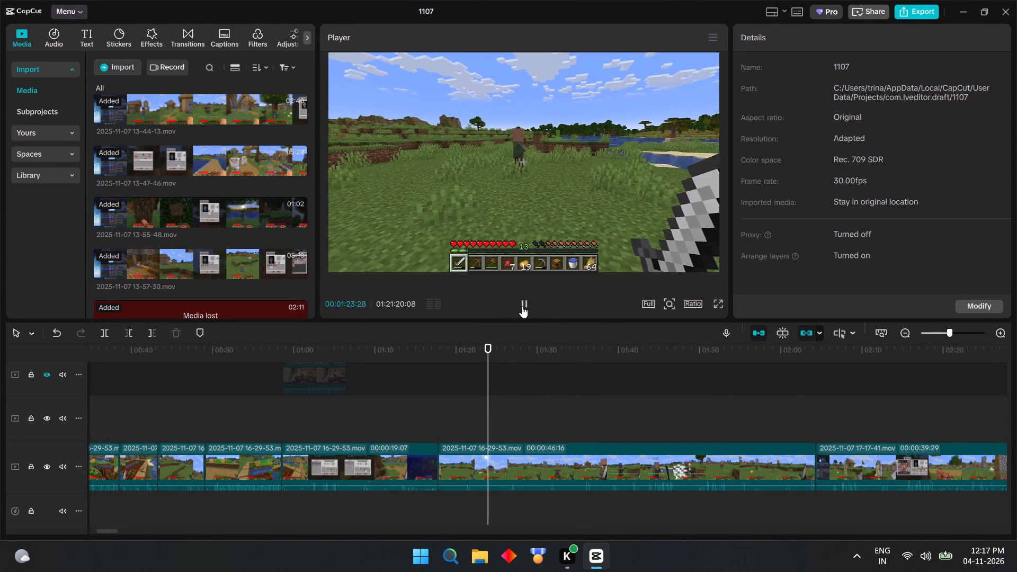
{"action": "left_click", "coordinate": [465, 421]}
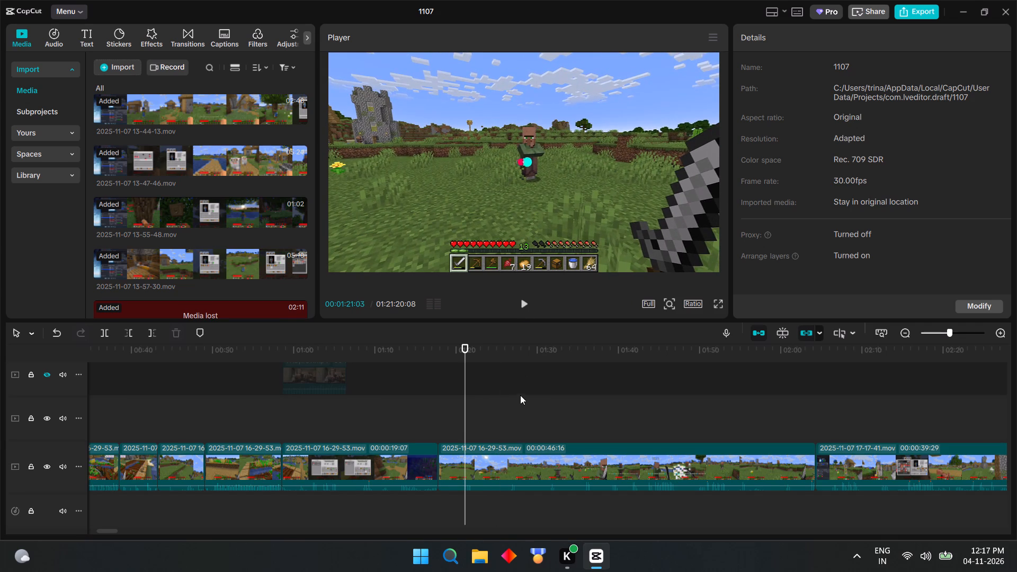
{"action": "left_click", "coordinate": [542, 426]}
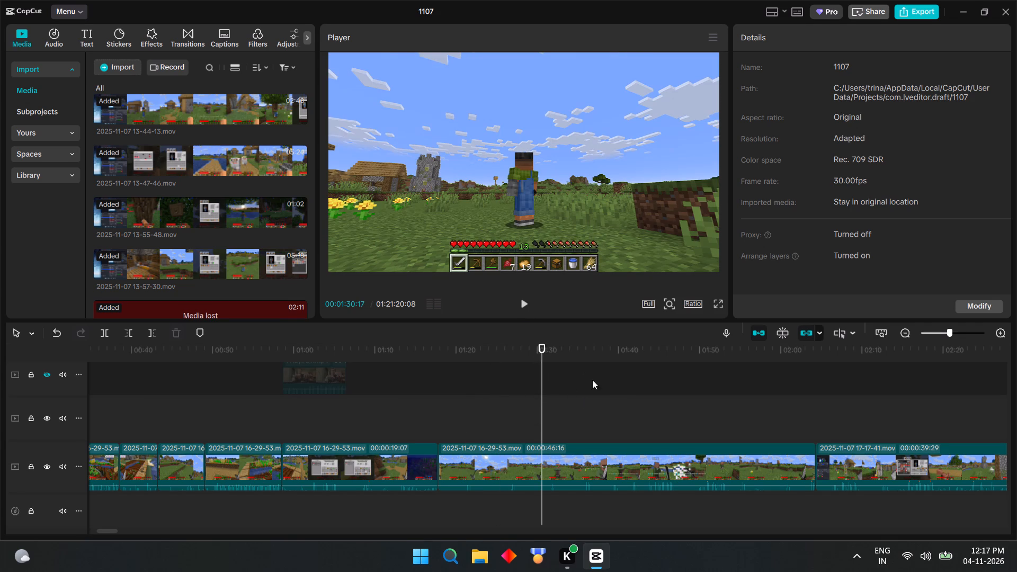
{"action": "left_click", "coordinate": [615, 436]}
{"action": "left_click", "coordinate": [525, 307]}
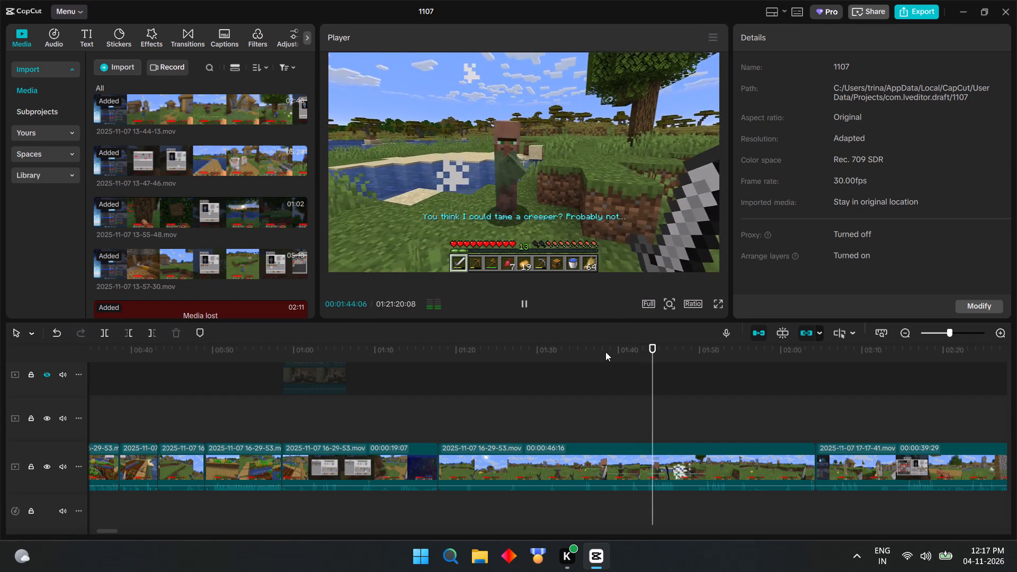
{"action": "left_click", "coordinate": [525, 307]}
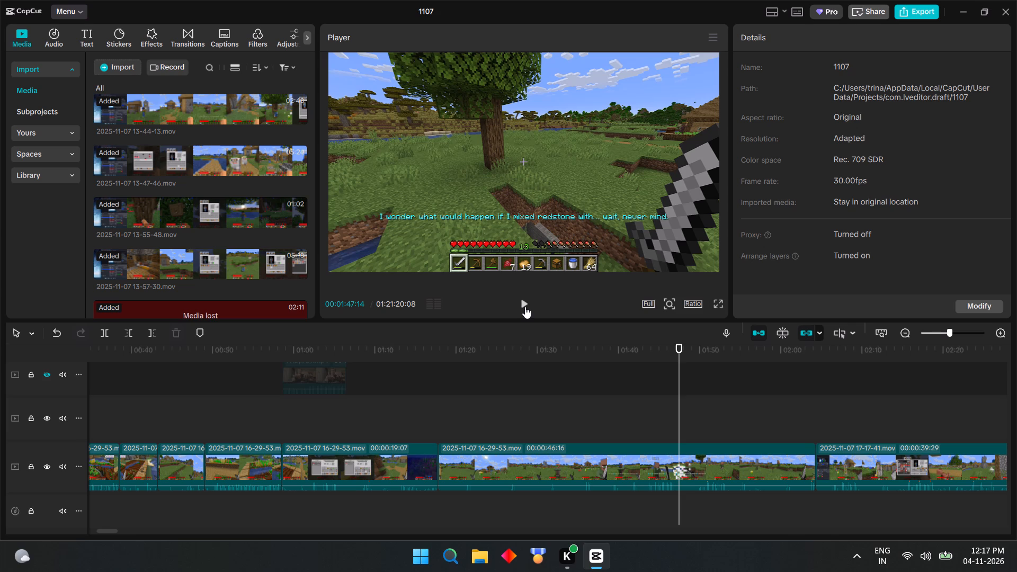
{"action": "left_click", "coordinate": [525, 307]}
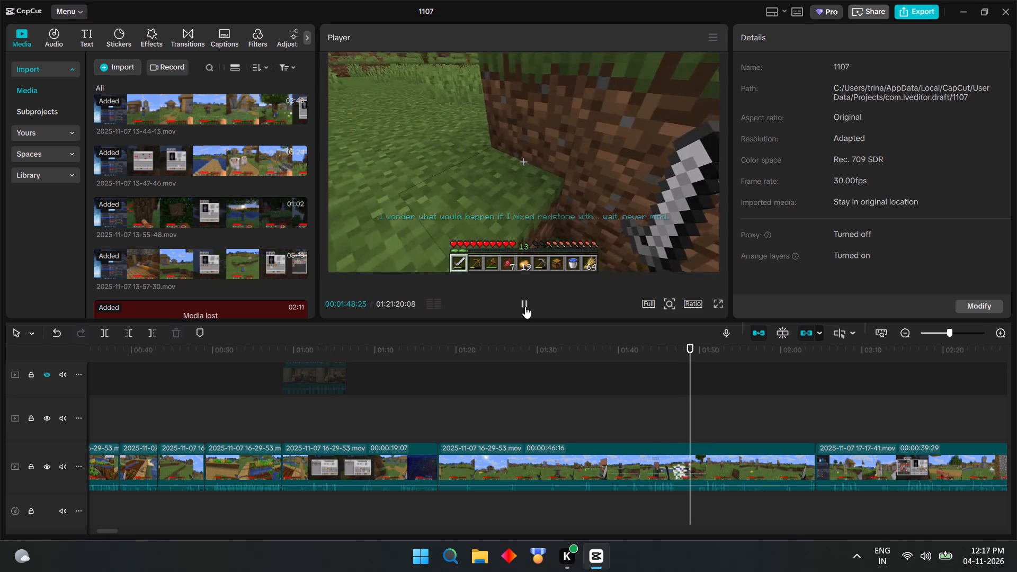
{"action": "left_click", "coordinate": [525, 307]}
{"action": "left_click", "coordinate": [525, 307]}
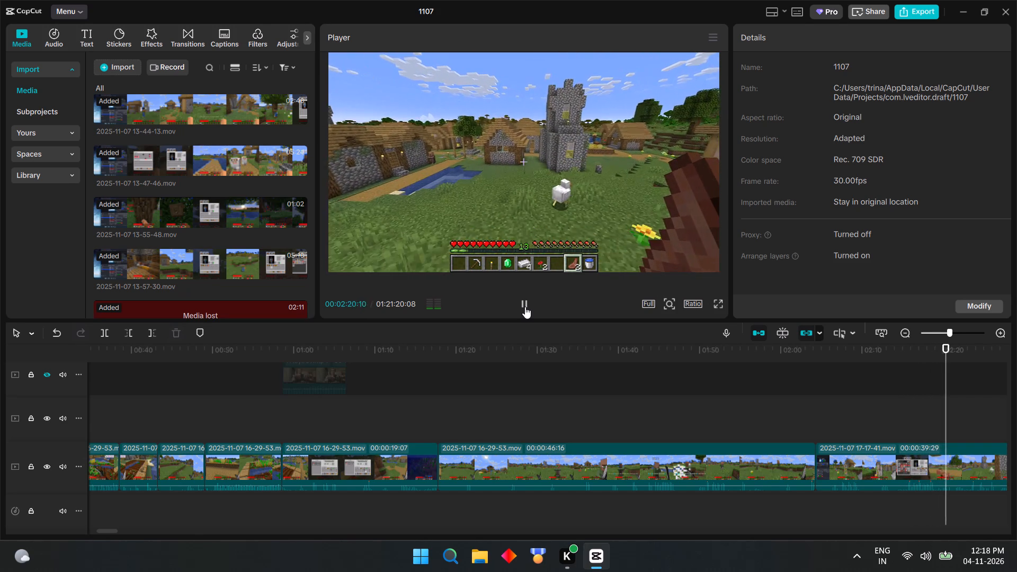
{"action": "left_click", "coordinate": [525, 307]}
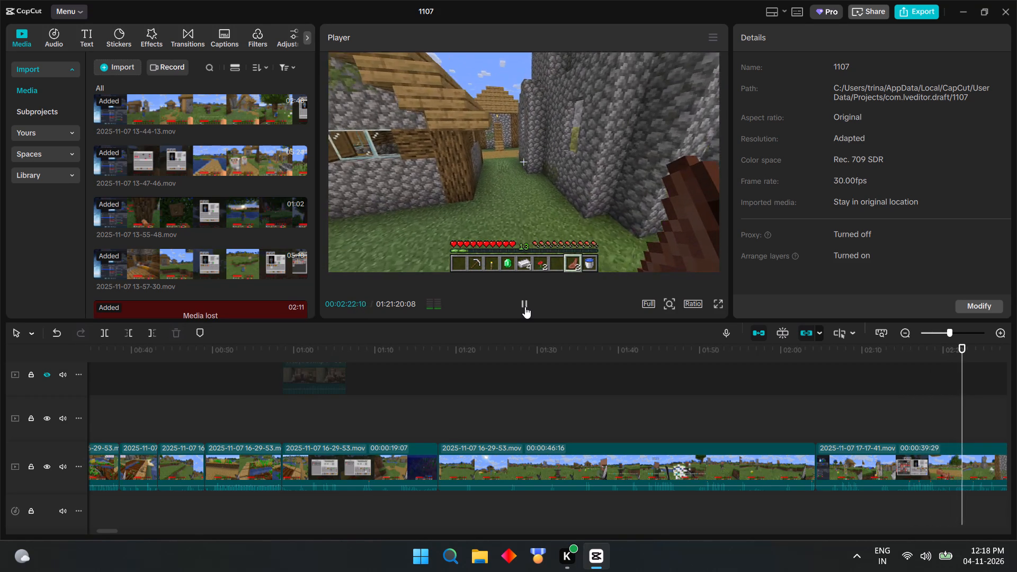
Replay the village path section between about 00:02:15 and 00:02:20, where the player eats the cooked mutton, to look for a cut point.
{"action": "left_click", "coordinate": [919, 423]}
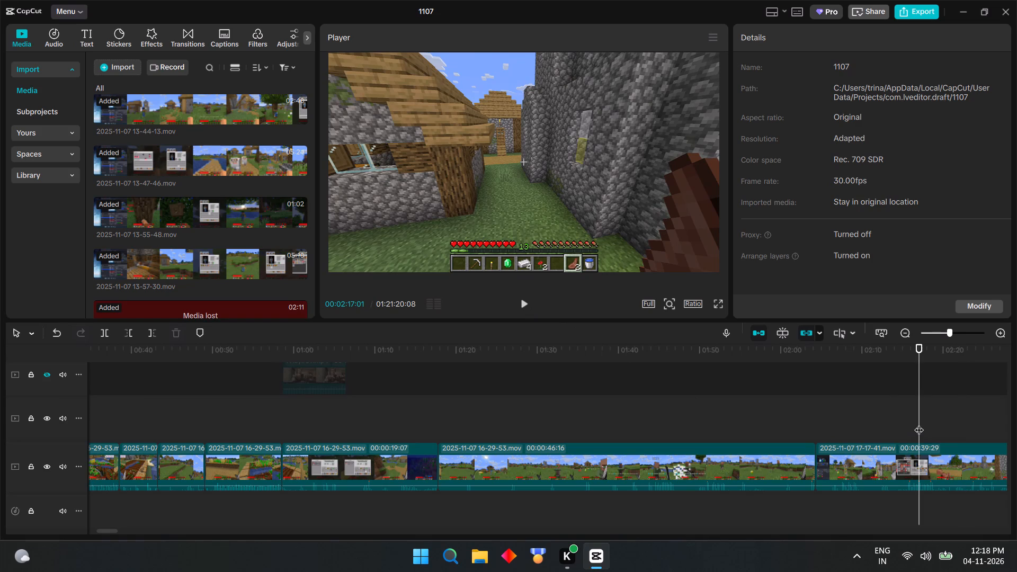
{"action": "left_click", "coordinate": [530, 308]}
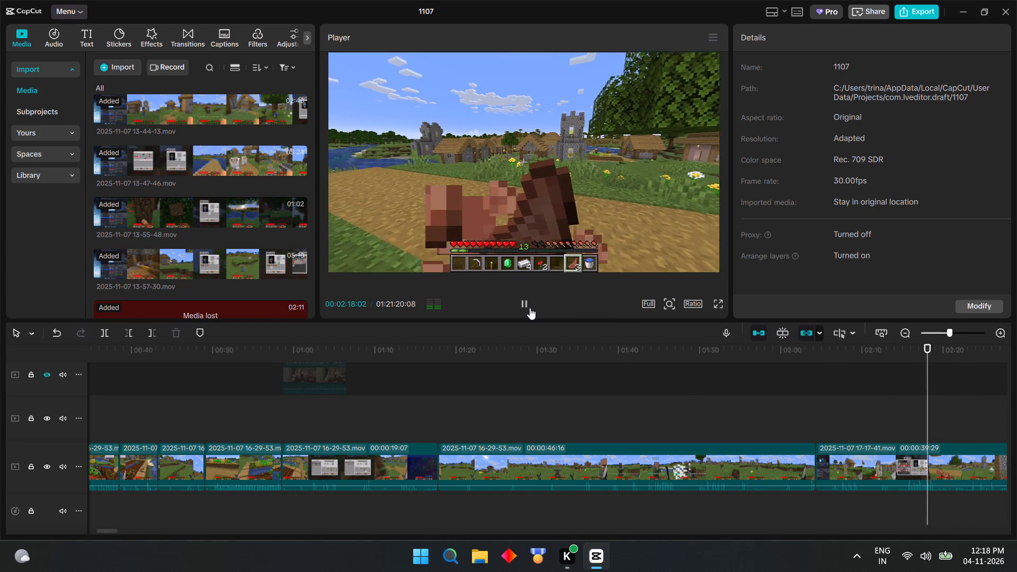
{"action": "left_click", "coordinate": [531, 303]}
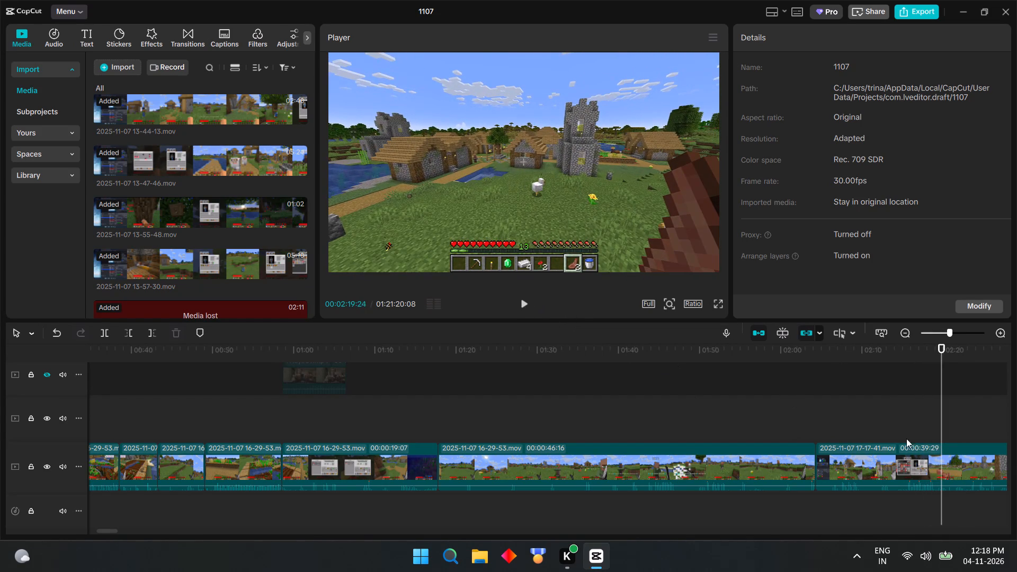
{"action": "left_click", "coordinate": [903, 428]}
{"action": "left_click", "coordinate": [522, 302]}
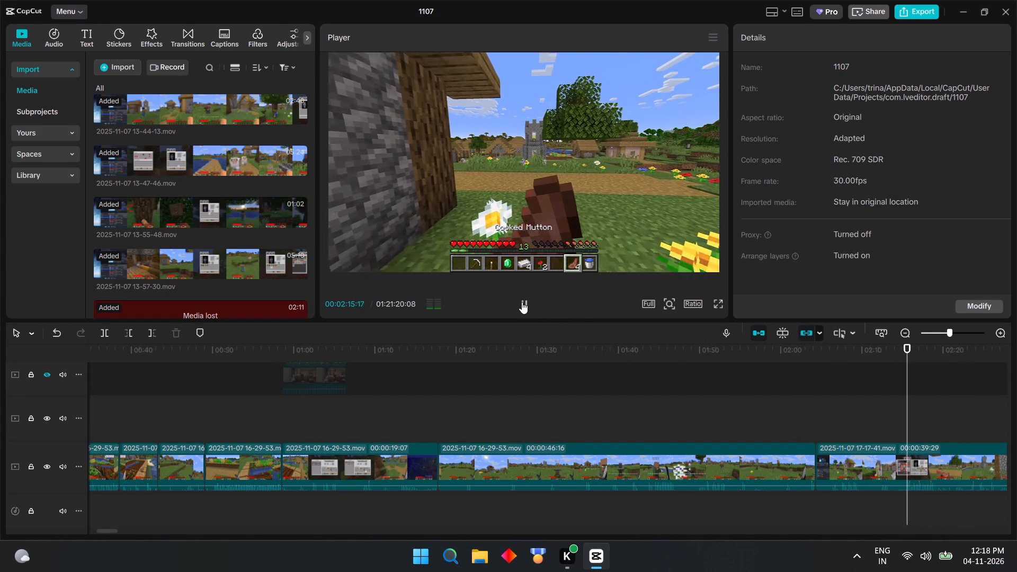
{"action": "left_click", "coordinate": [522, 302]}
{"action": "left_click", "coordinate": [522, 302]}
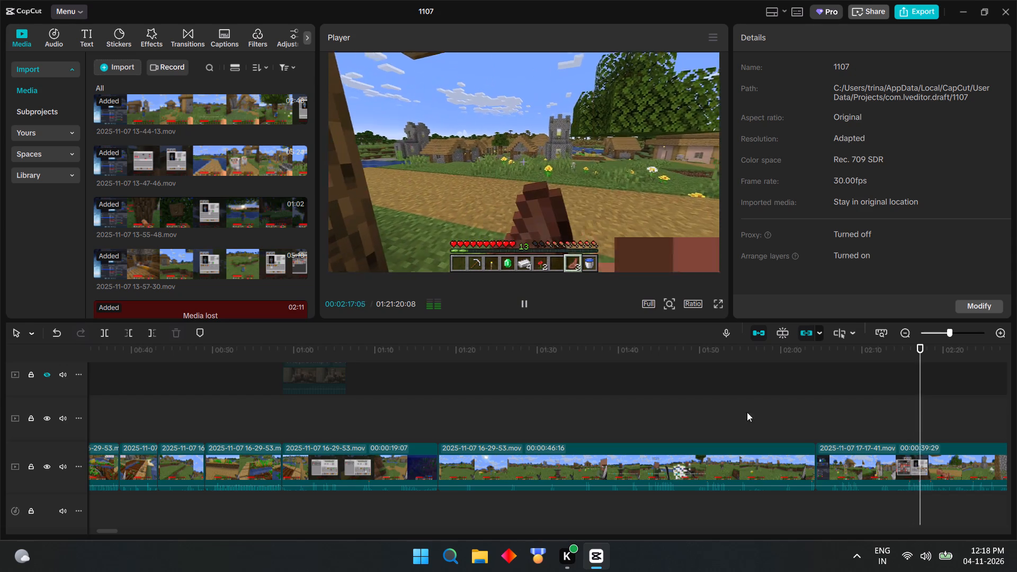
{"action": "left_click", "coordinate": [858, 425]}
{"action": "left_click", "coordinate": [524, 312]}
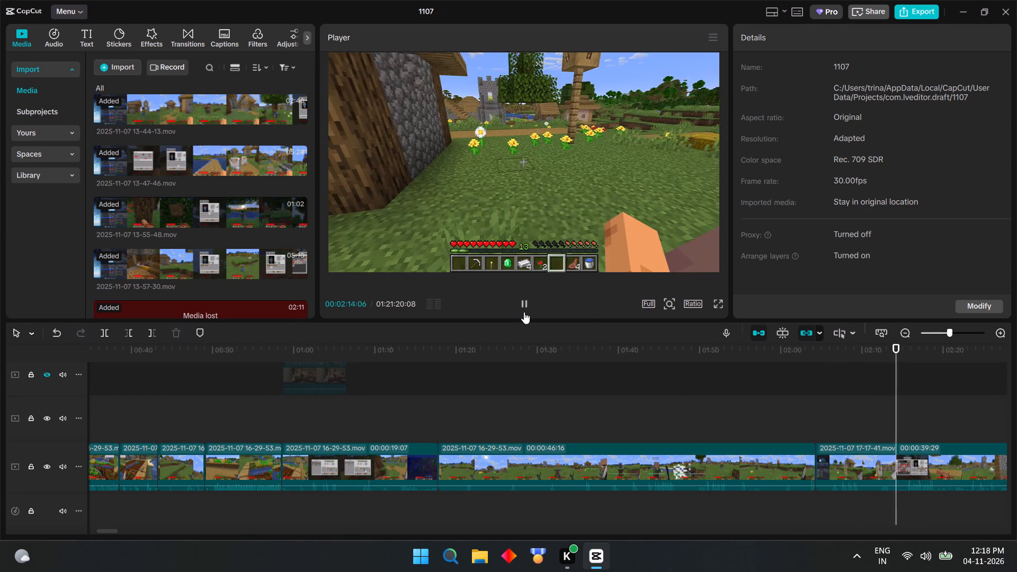
{"action": "left_click", "coordinate": [872, 436]}
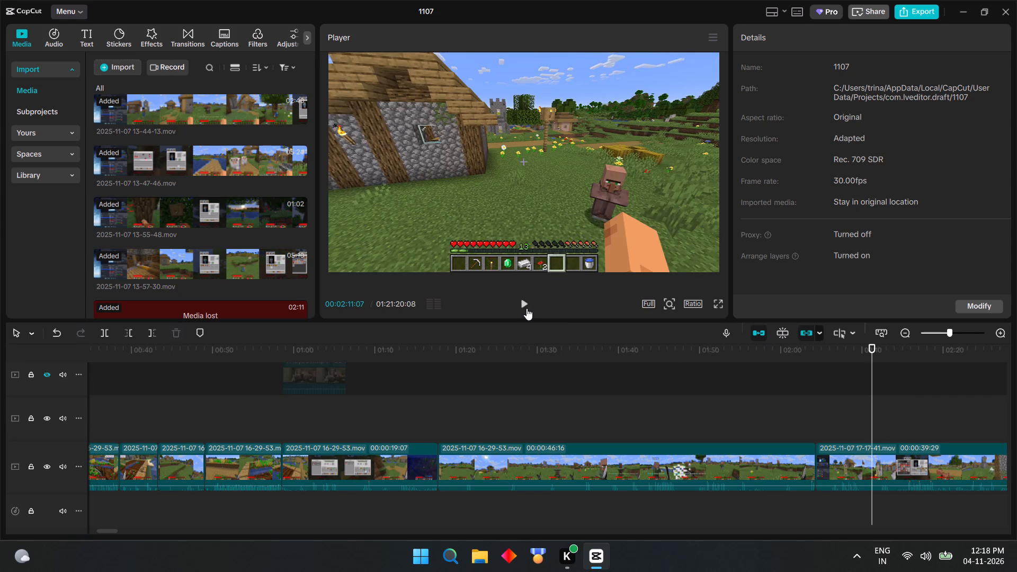
{"action": "left_click", "coordinate": [525, 308]}
{"action": "left_click", "coordinate": [525, 308]}
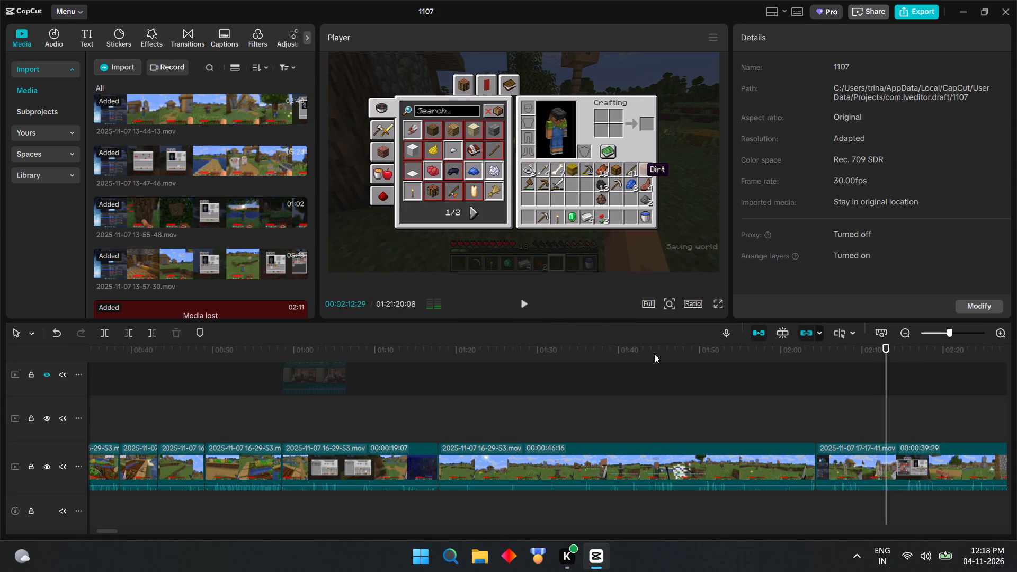
{"action": "left_click", "coordinate": [854, 430]}
{"action": "left_click", "coordinate": [526, 307]}
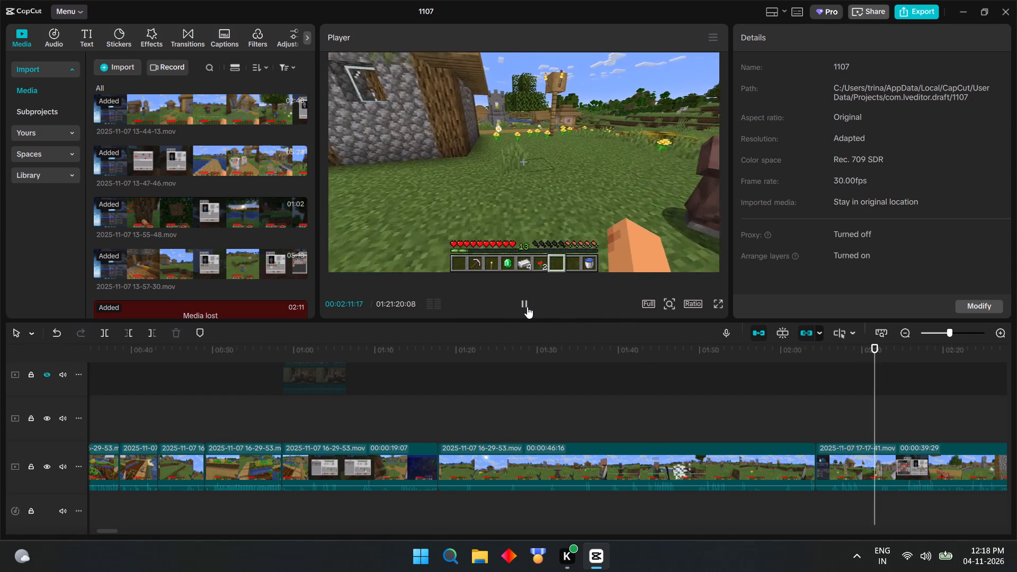
{"action": "left_click", "coordinate": [527, 307]}
{"action": "left_click", "coordinate": [527, 307]}
{"action": "left_click", "coordinate": [527, 307]}
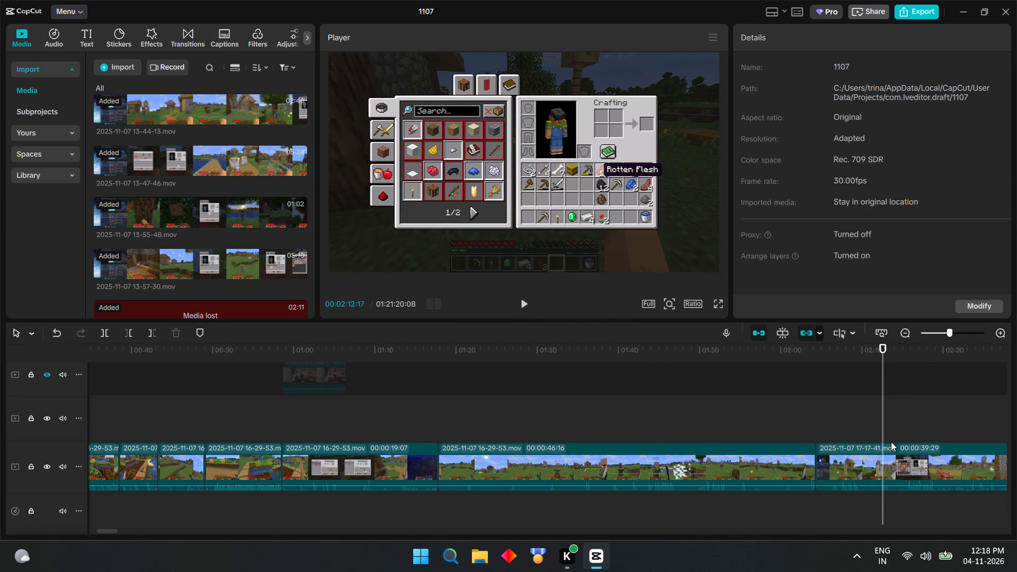
{"action": "left_click", "coordinate": [874, 432]}
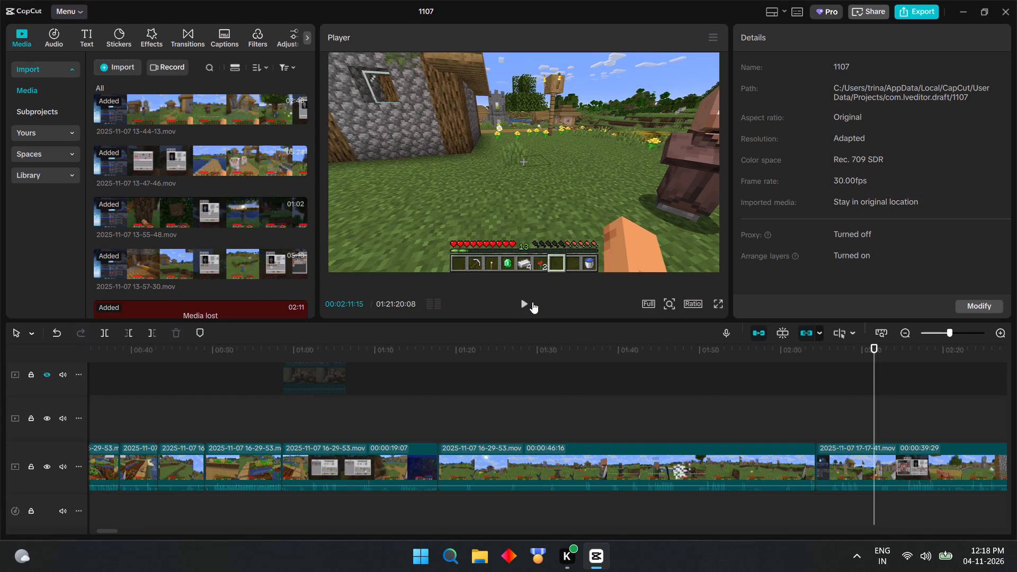
{"action": "left_click", "coordinate": [873, 460]}
{"action": "key", "text": "ctrl+b"}
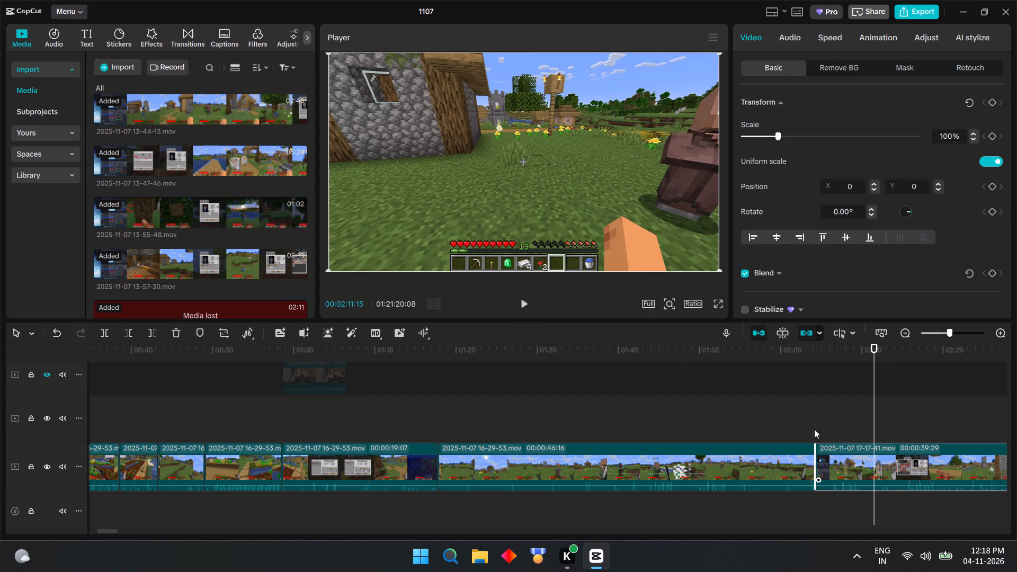
Find where the player steps out facing the village tree, split the clip at 00:02:26:24, and delete the section between the last two splits.
{"action": "left_click", "coordinate": [527, 306]}
{"action": "scroll", "coordinate": [891, 401], "scroll_direction": "down", "scroll_amount": 10, "text": "ctrl"}
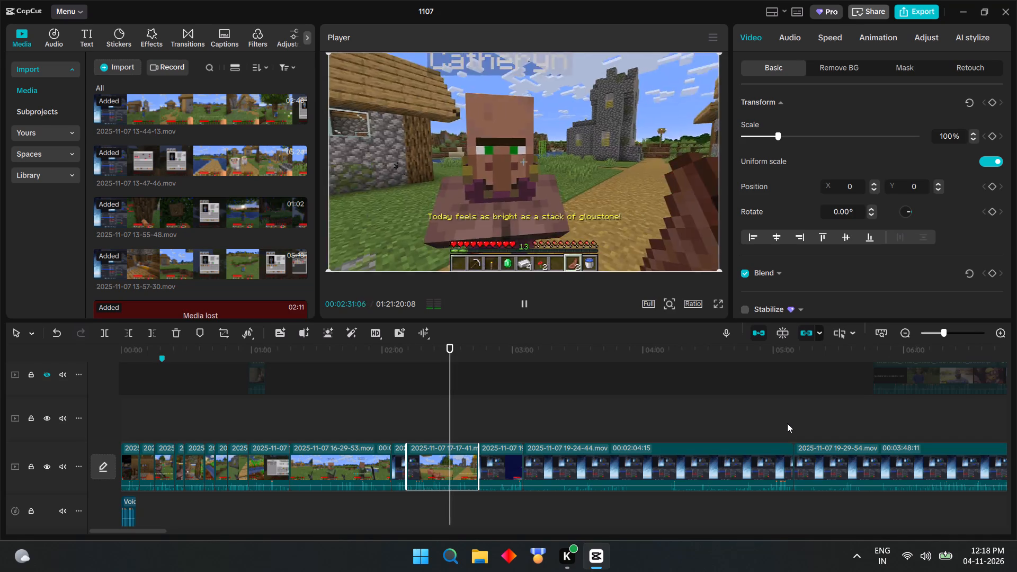
{"action": "left_click", "coordinate": [439, 435]}
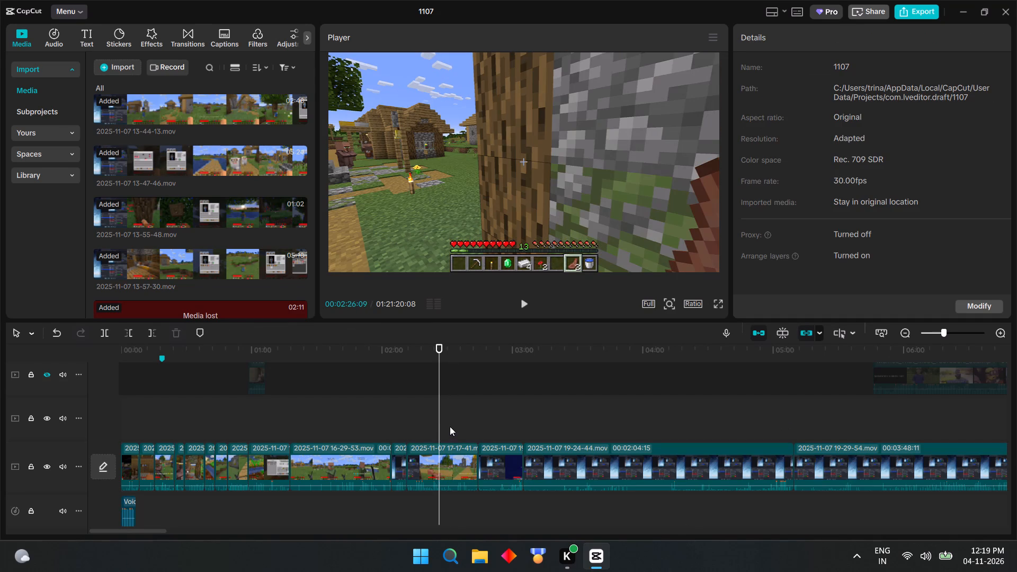
{"action": "left_click", "coordinate": [527, 305]}
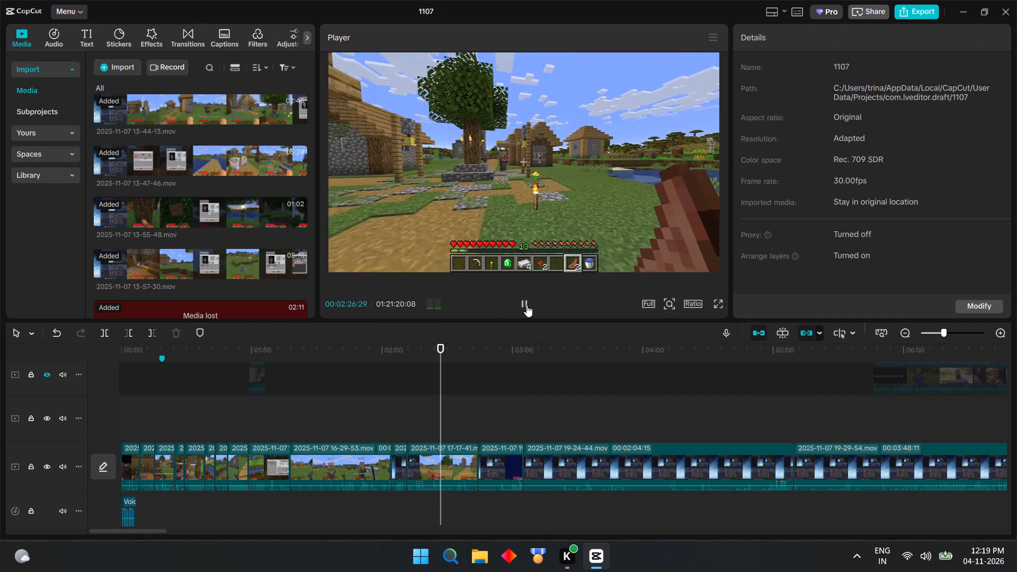
{"action": "left_click", "coordinate": [527, 305]}
{"action": "left_click", "coordinate": [436, 433]}
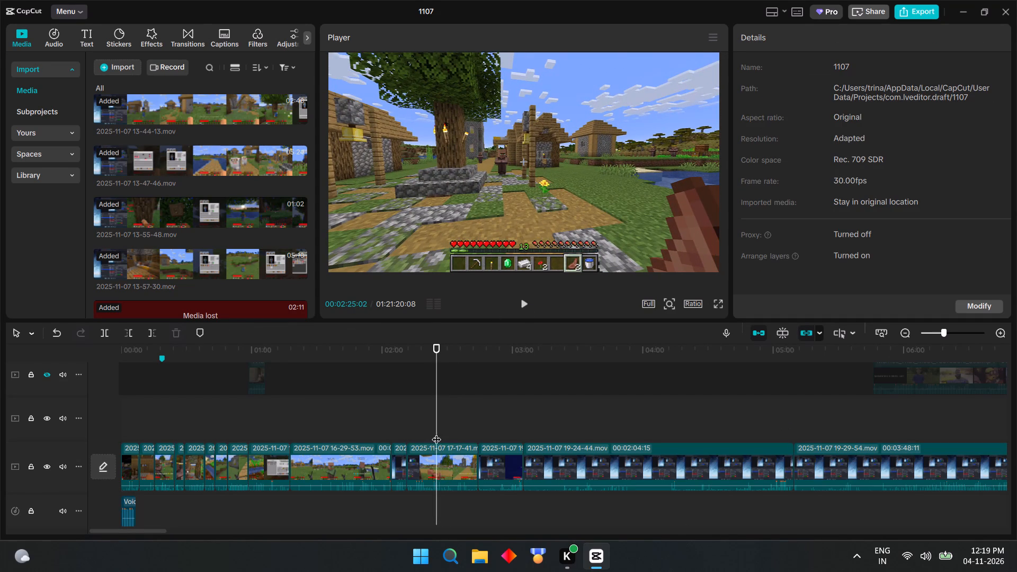
{"action": "left_click", "coordinate": [523, 303]}
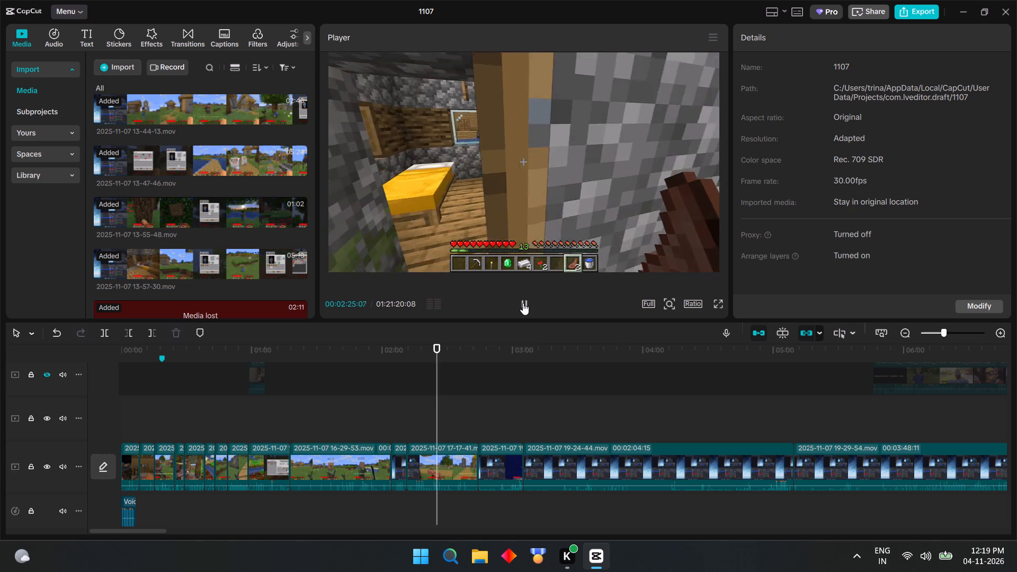
{"action": "left_click", "coordinate": [523, 303]}
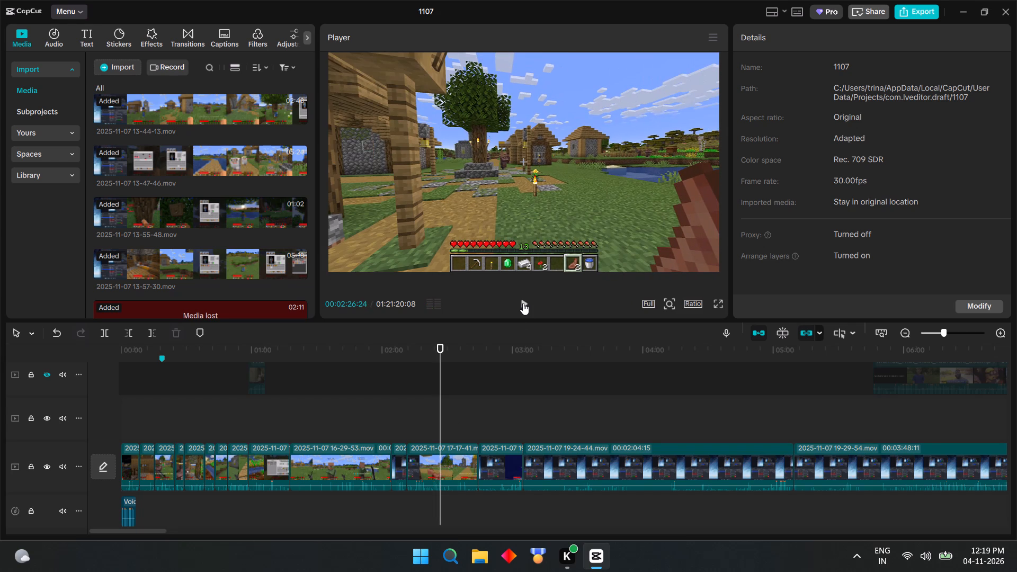
{"action": "left_click", "coordinate": [442, 455]}
{"action": "key", "text": "ctrl+b"}
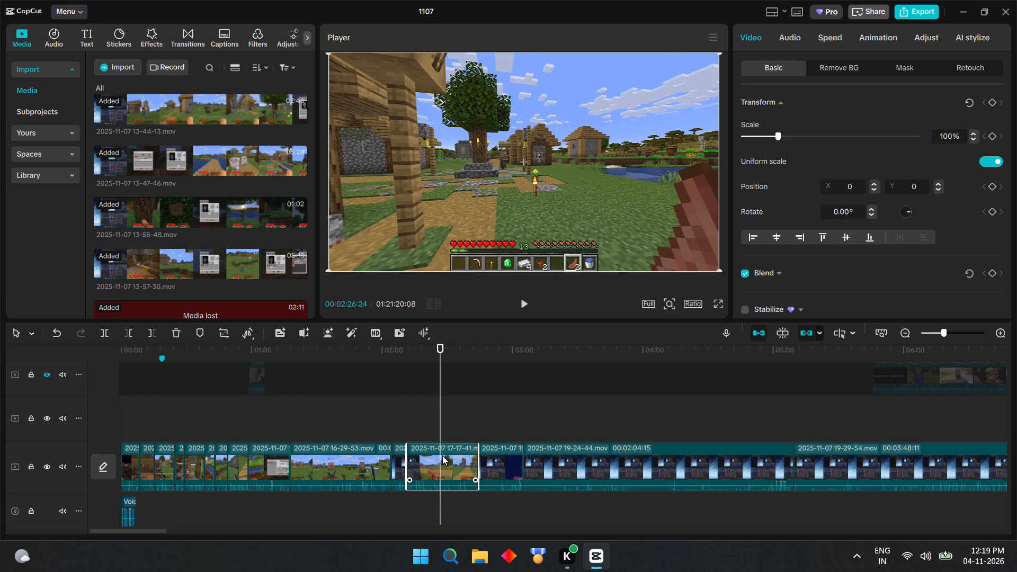
{"action": "left_click", "coordinate": [432, 461]}
{"action": "key", "text": "BackSpace"}
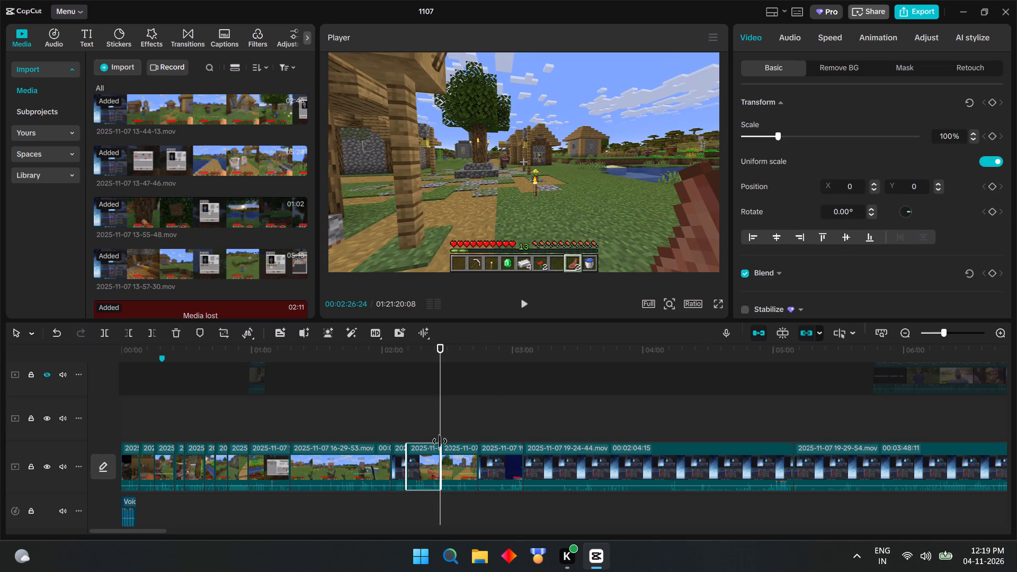
{"action": "left_click", "coordinate": [409, 427]}
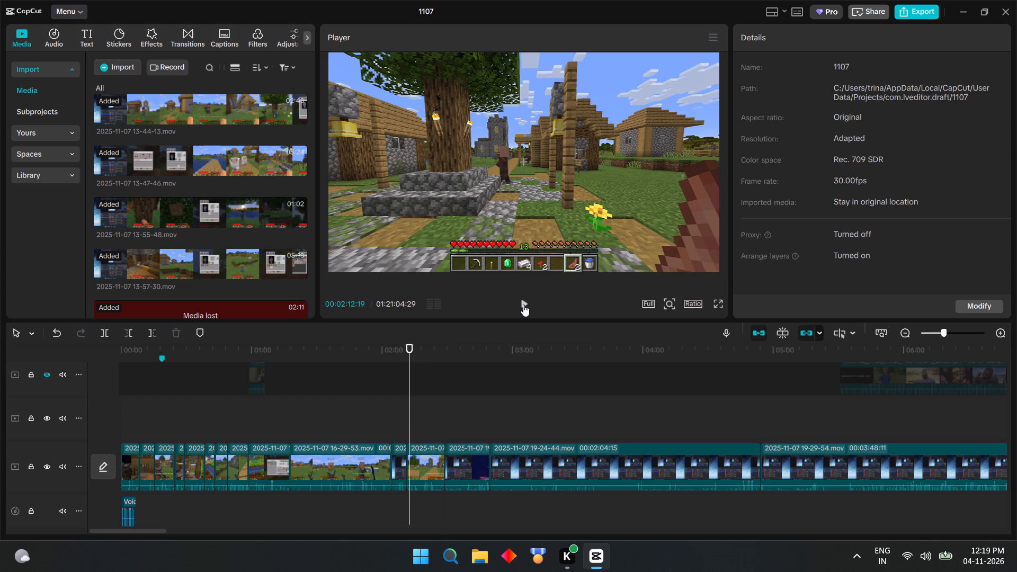
{"action": "left_click", "coordinate": [523, 304]}
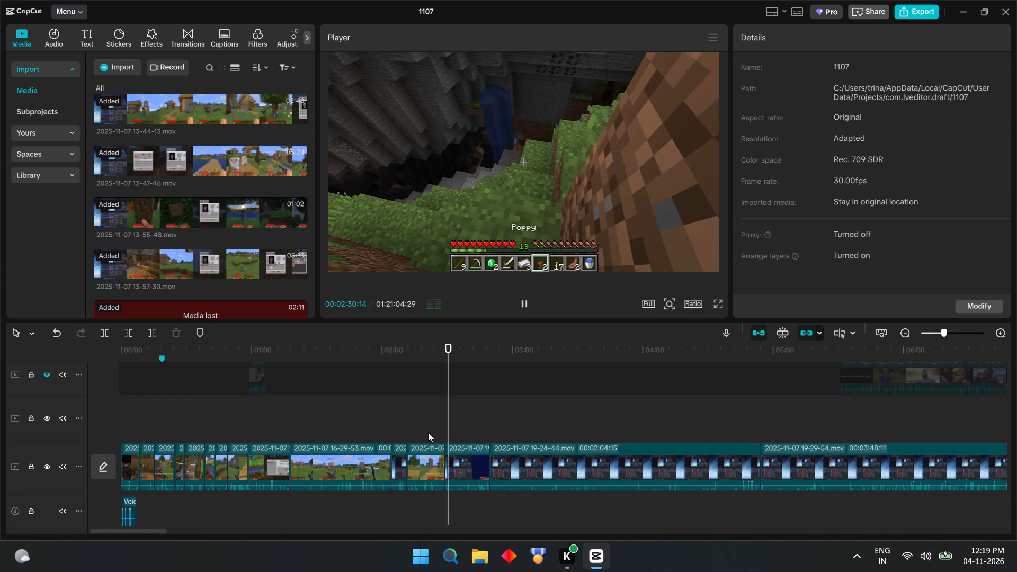
{"action": "left_click", "coordinate": [428, 432]}
{"action": "scroll", "coordinate": [503, 362], "scroll_direction": "up", "scroll_amount": 9, "text": "ctrl"}
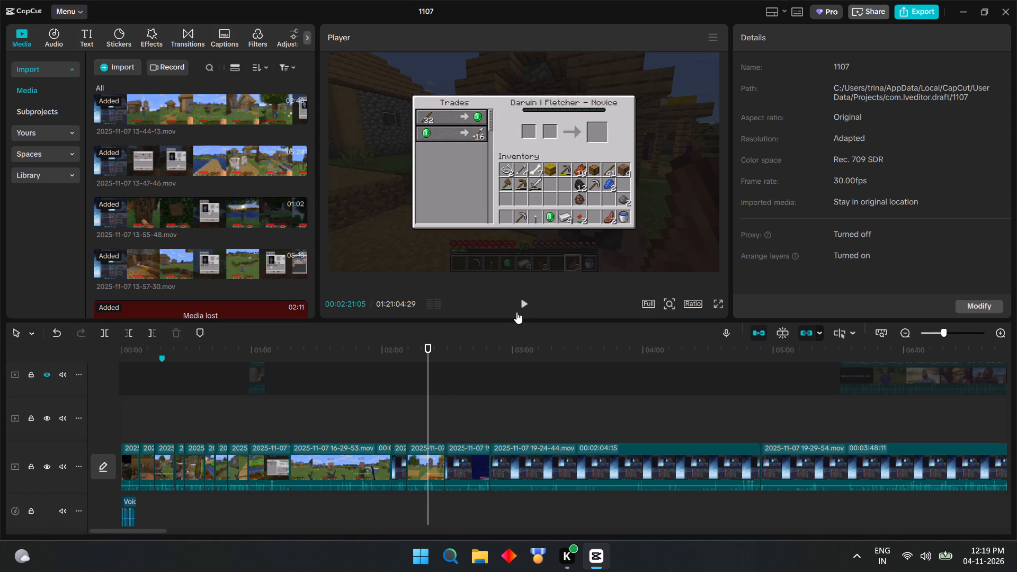
{"action": "left_click", "coordinate": [527, 302]}
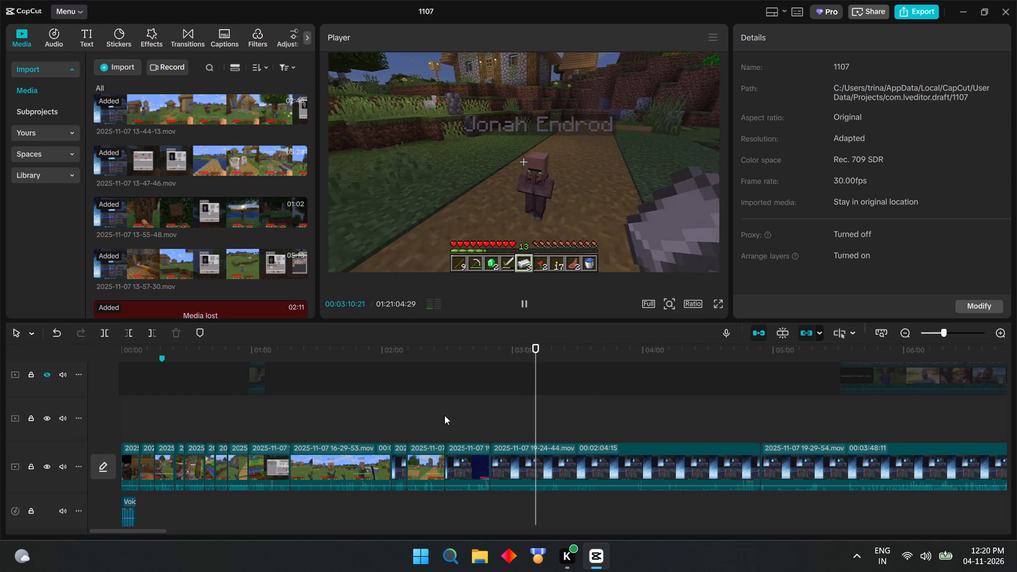
{"action": "left_click", "coordinate": [516, 427]}
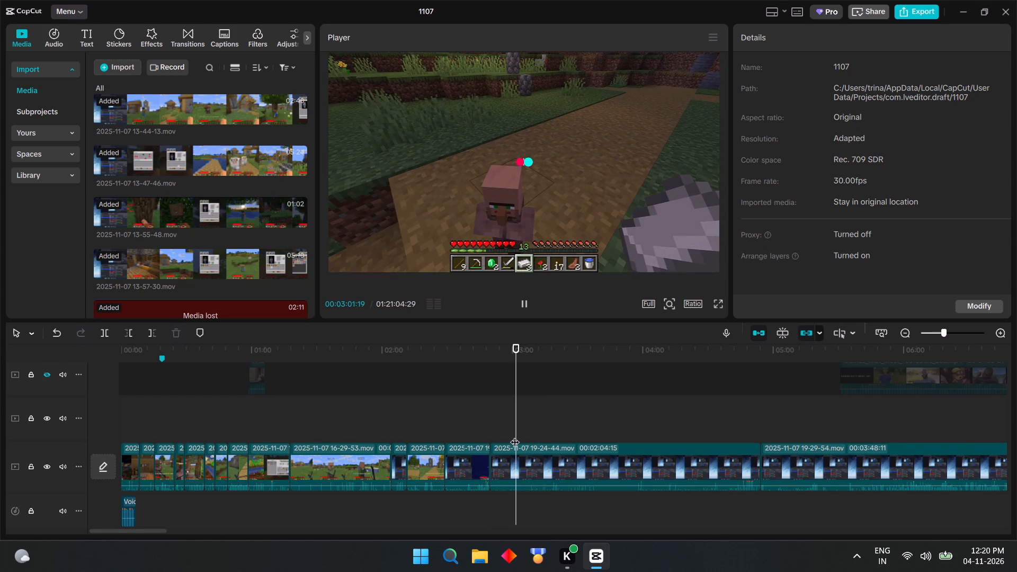
{"action": "left_click", "coordinate": [489, 431]}
{"action": "left_click", "coordinate": [524, 306]}
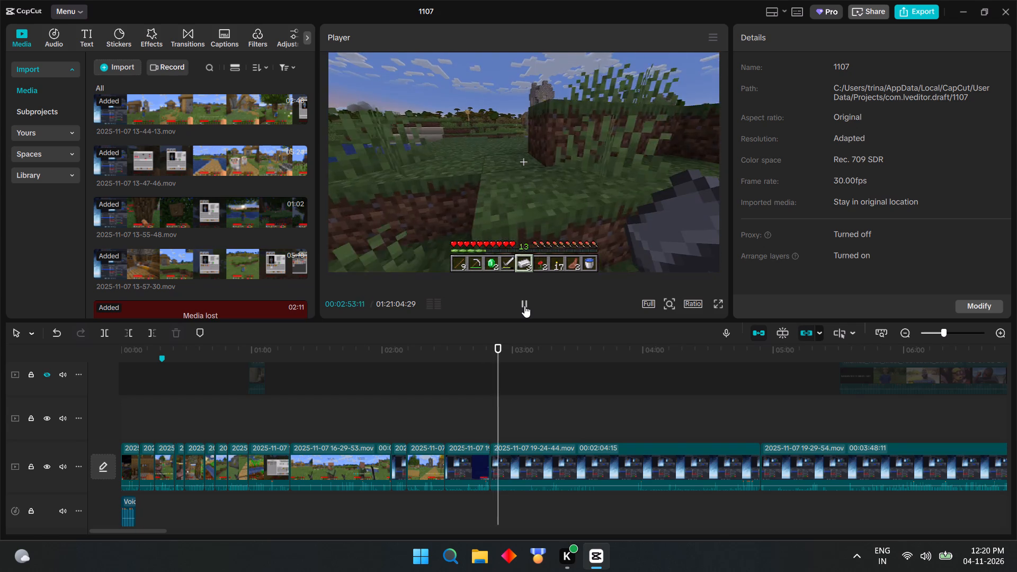
{"action": "left_click", "coordinate": [524, 306]}
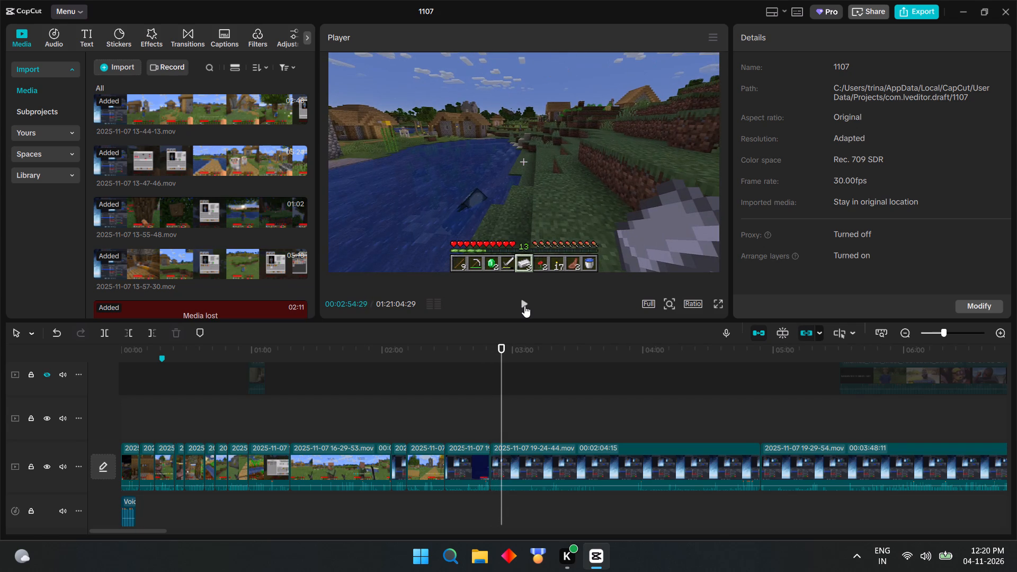
{"action": "left_click", "coordinate": [524, 306]}
{"action": "left_click", "coordinate": [524, 306]}
{"action": "left_click", "coordinate": [502, 459]}
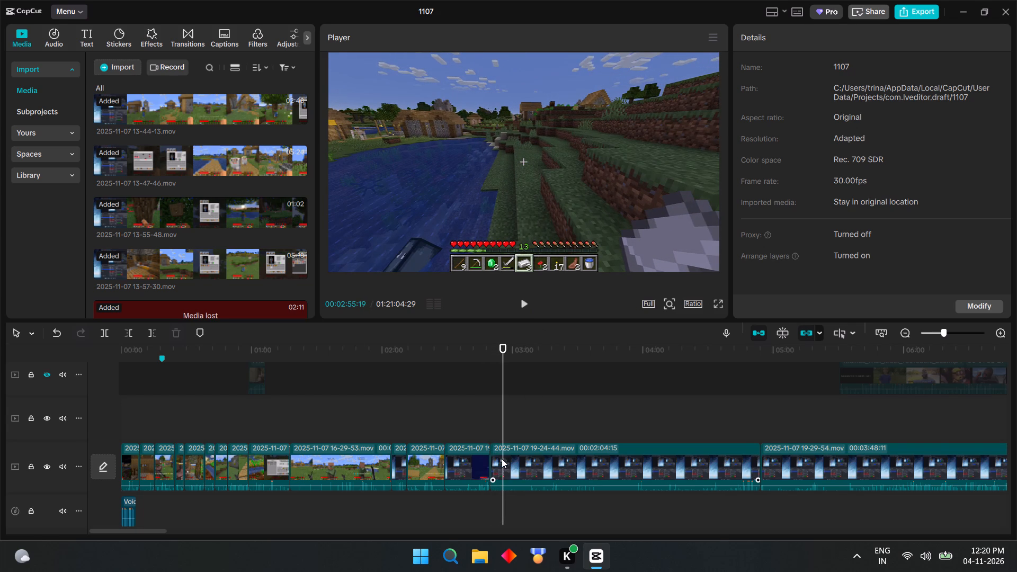
{"action": "left_click", "coordinate": [520, 298]}
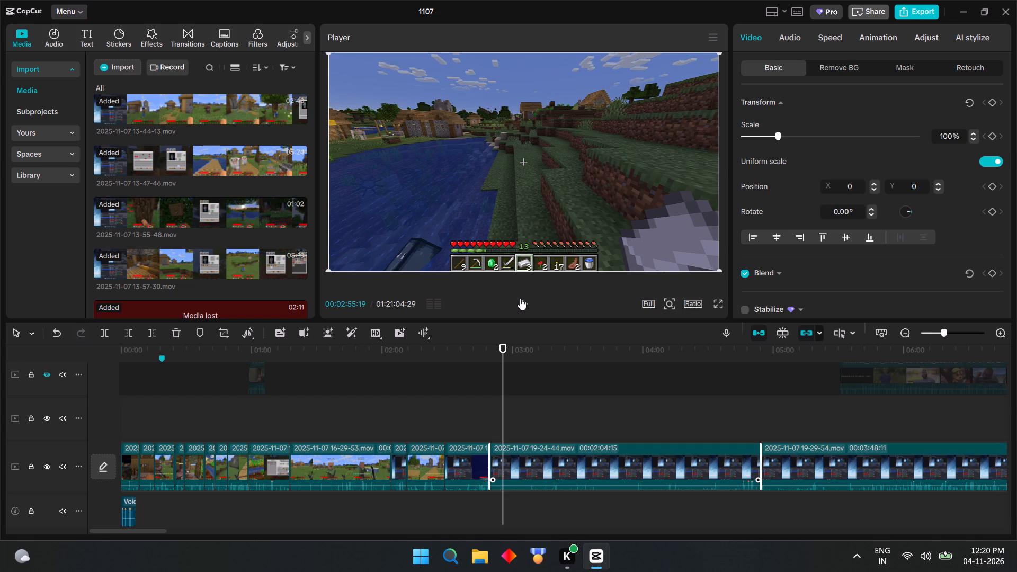
{"action": "left_click", "coordinate": [520, 301]}
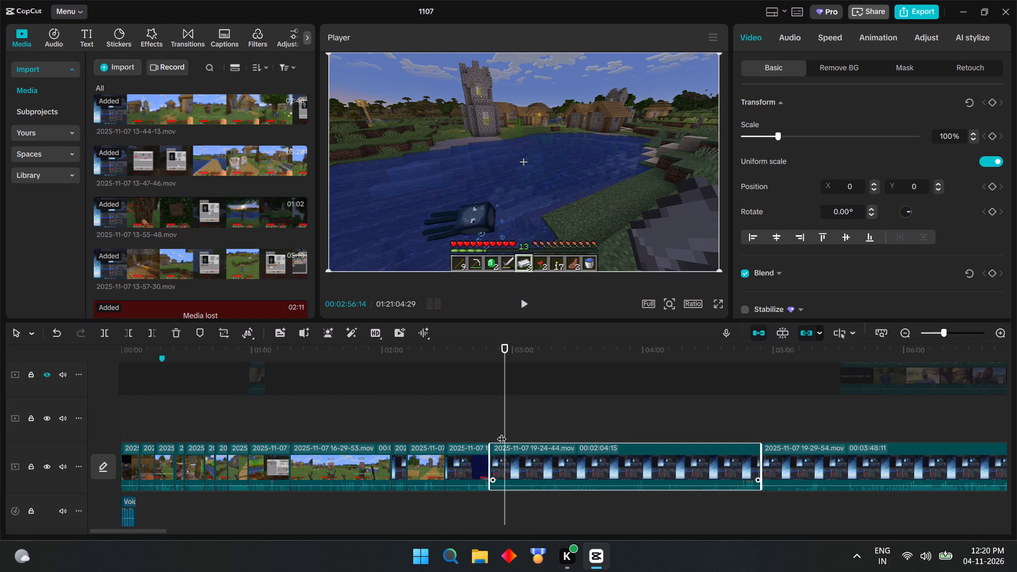
{"action": "scroll", "coordinate": [513, 470], "scroll_direction": "up", "scroll_amount": 20, "text": "ctrl"}
{"action": "scroll", "coordinate": [513, 470], "scroll_direction": "up", "scroll_amount": 6, "text": "ctrl"}
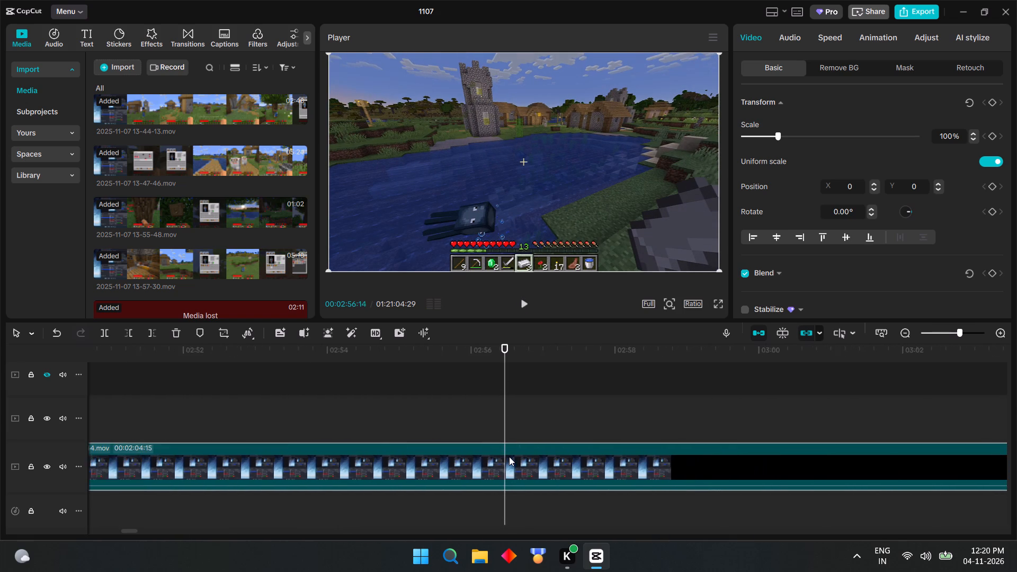
{"action": "scroll", "coordinate": [509, 457], "scroll_direction": "up", "scroll_amount": 16, "text": "ctrl"}
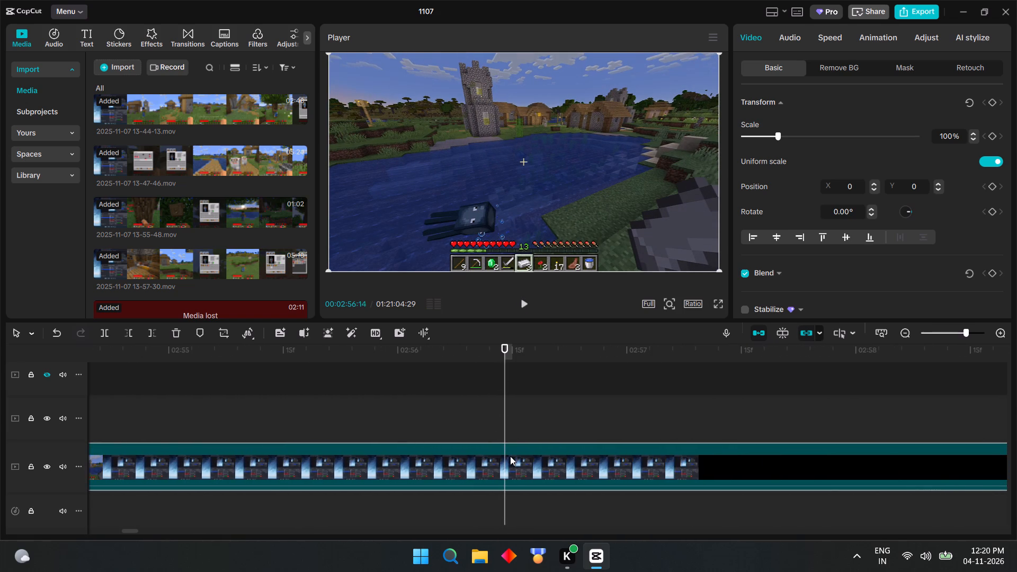
{"action": "left_click_drag", "start_coordinate": [503, 430], "coordinate": [489, 430]}
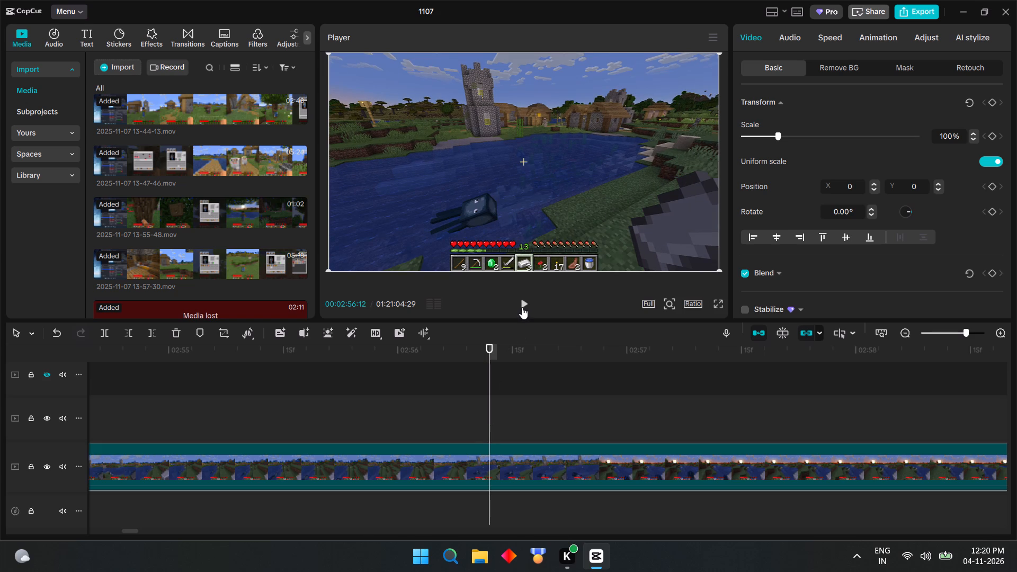
{"action": "left_click", "coordinate": [474, 409]}
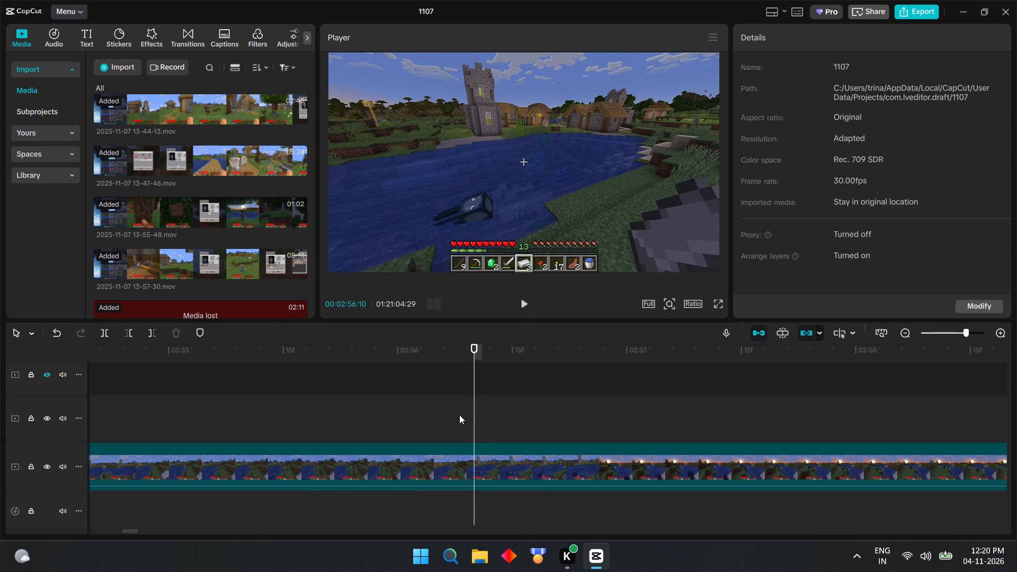
{"action": "left_click", "coordinate": [459, 415]}
{"action": "left_click", "coordinate": [443, 420]}
{"action": "left_click", "coordinate": [422, 426]}
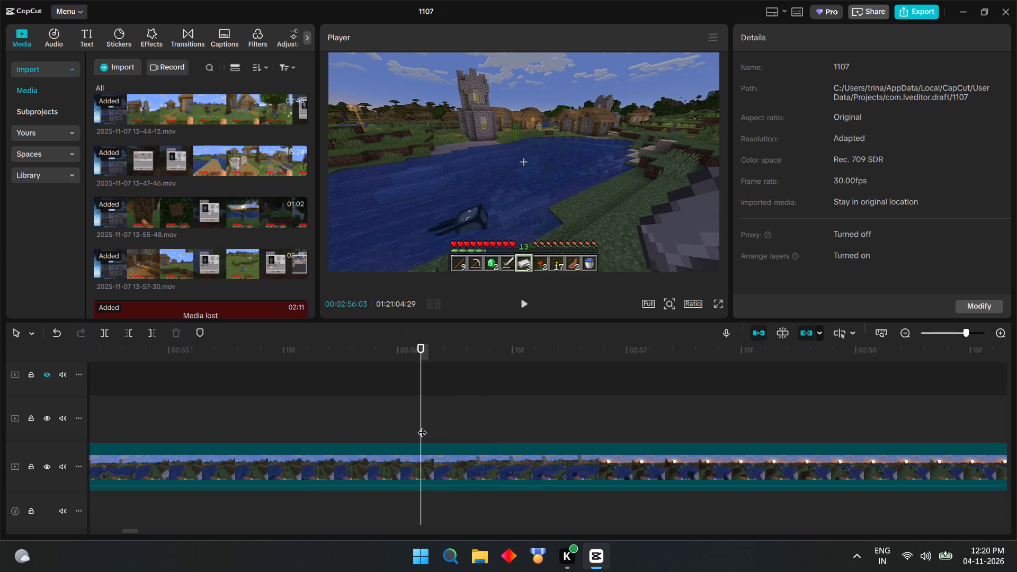
{"action": "left_click", "coordinate": [420, 462]}
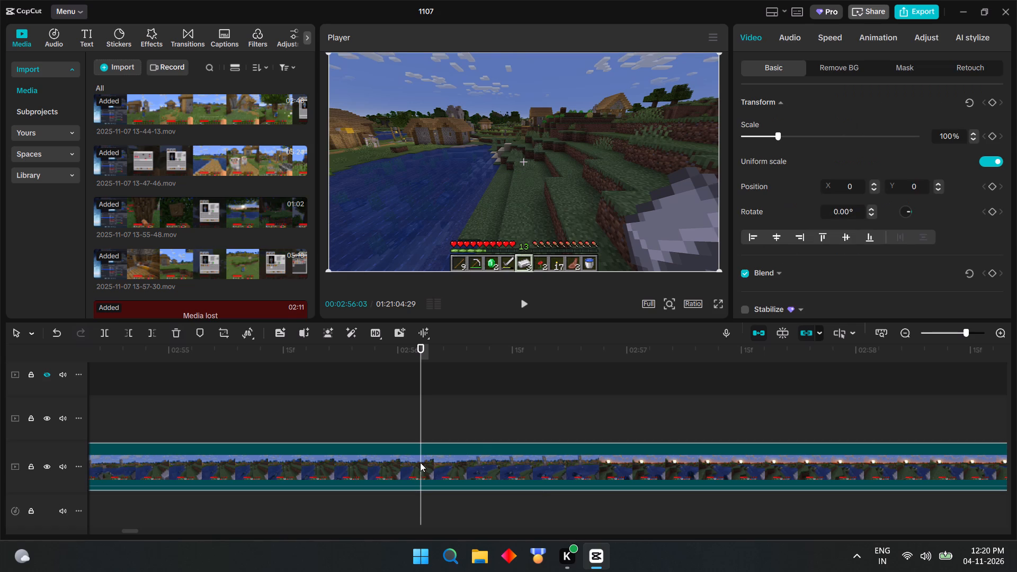
{"action": "key", "text": "ctrl+b"}
Trim the start of the section after the split to where the player nears the village house, leaving it 00:01:47:08 long.
{"action": "scroll", "coordinate": [480, 446], "scroll_direction": "down", "scroll_amount": 20, "text": "ctrl"}
{"action": "scroll", "coordinate": [480, 446], "scroll_direction": "down", "scroll_amount": 12, "text": "ctrl"}
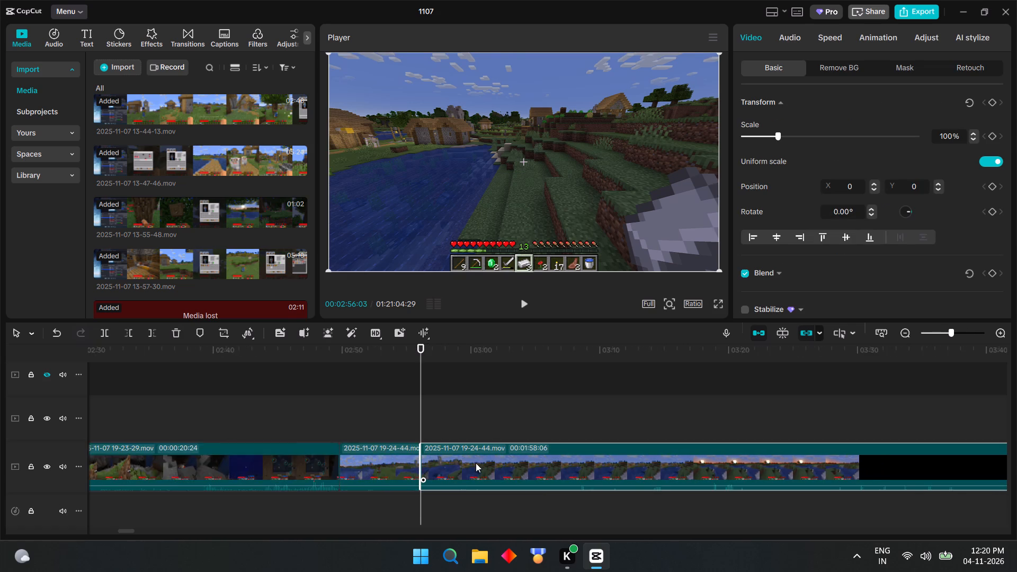
{"action": "scroll", "coordinate": [476, 463], "scroll_direction": "down", "scroll_amount": 15, "text": "ctrl"}
{"action": "left_click_drag", "start_coordinate": [423, 458], "coordinate": [426, 458]}
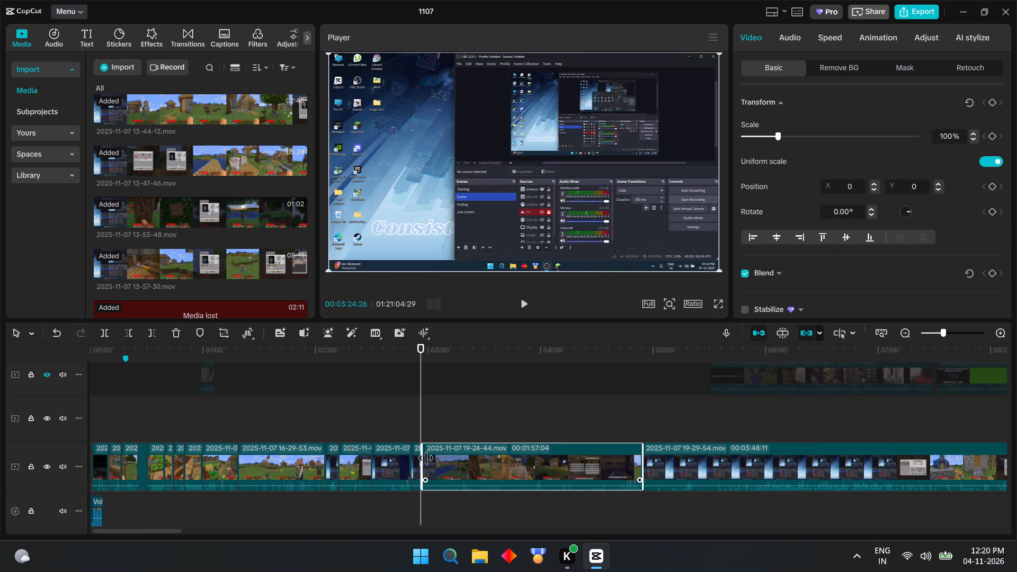
{"action": "left_click_drag", "start_coordinate": [426, 458], "coordinate": [439, 457]}
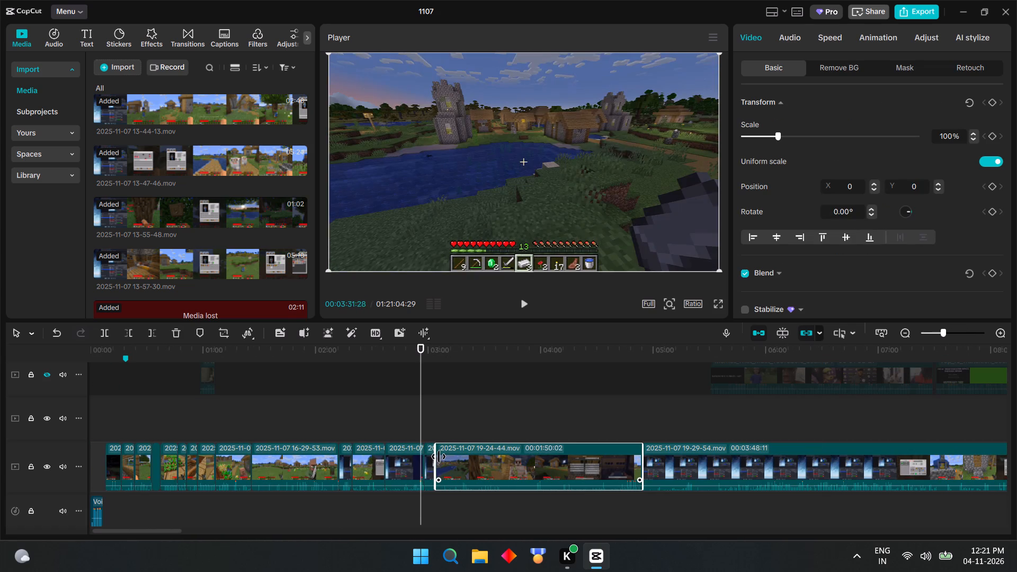
{"action": "left_click_drag", "start_coordinate": [439, 457], "coordinate": [445, 455]}
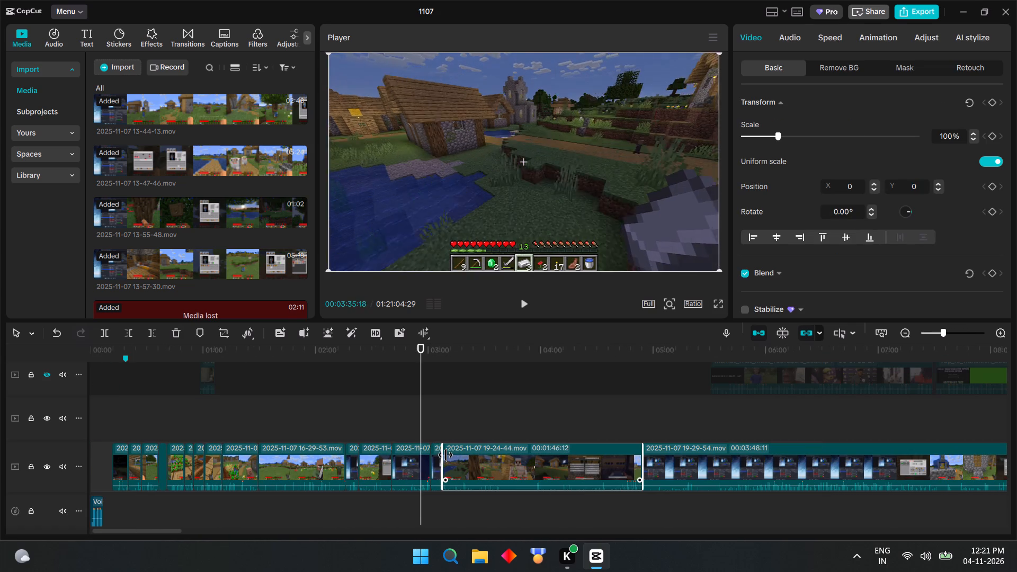
{"action": "left_click_drag", "start_coordinate": [445, 455], "coordinate": [445, 454]}
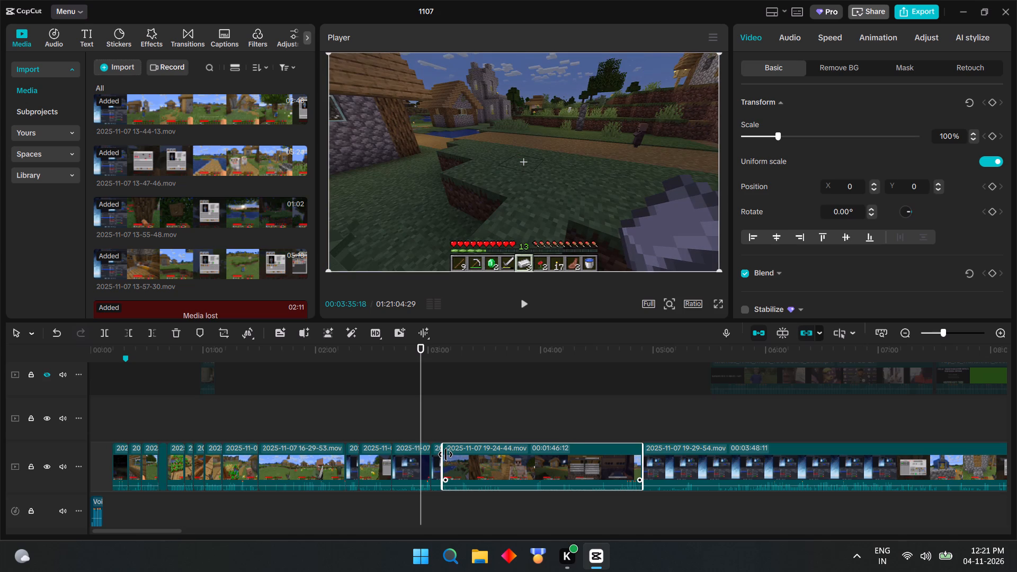
{"action": "left_click_drag", "start_coordinate": [445, 454], "coordinate": [444, 454]}
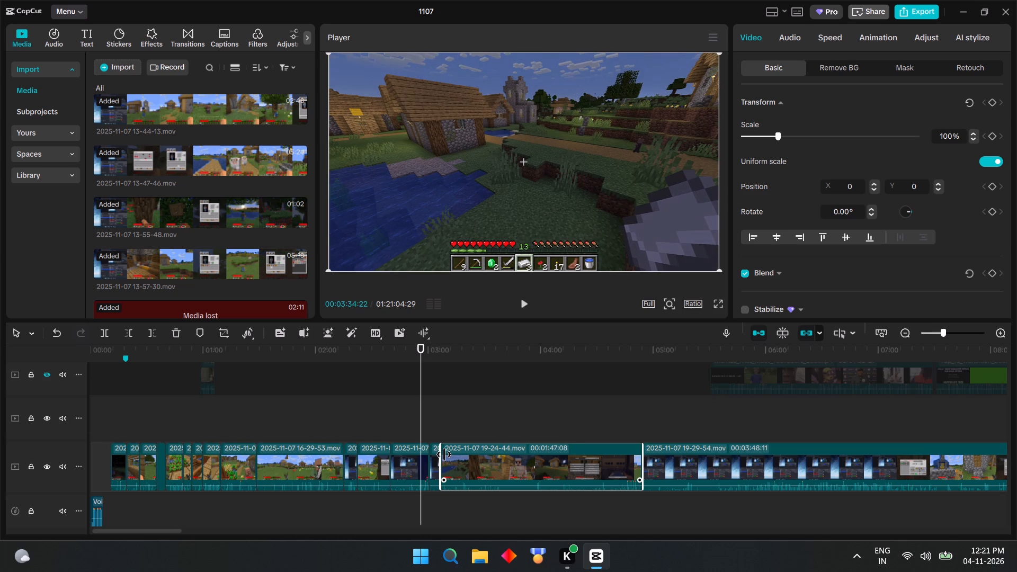
Review the trimmed section through nightfall, the house interior and the bed, checking between about 00:03:43 and 00:04:22 for a cut point.
{"action": "left_click", "coordinate": [528, 306]}
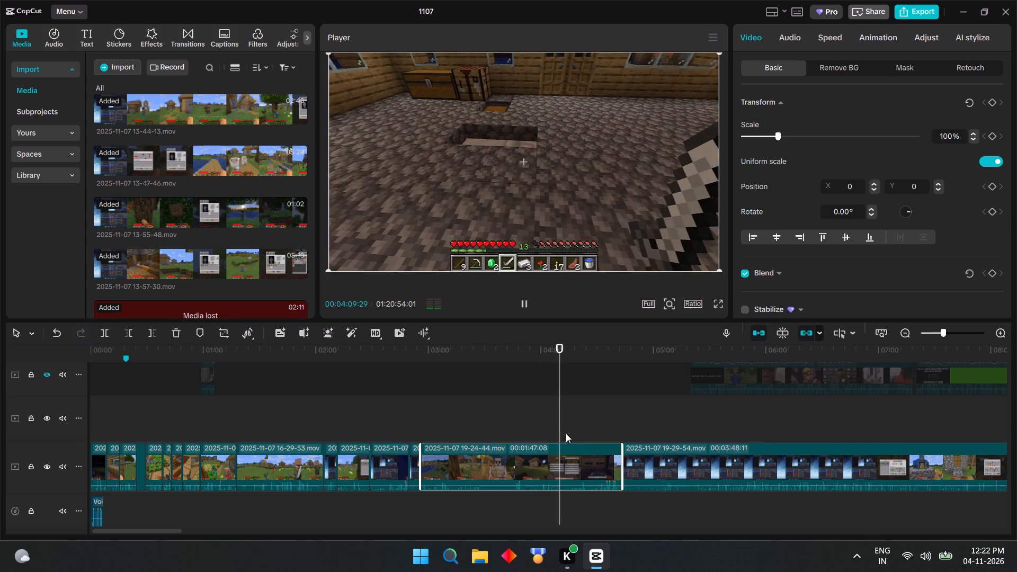
{"action": "left_click", "coordinate": [566, 433]}
{"action": "left_click", "coordinate": [572, 431]}
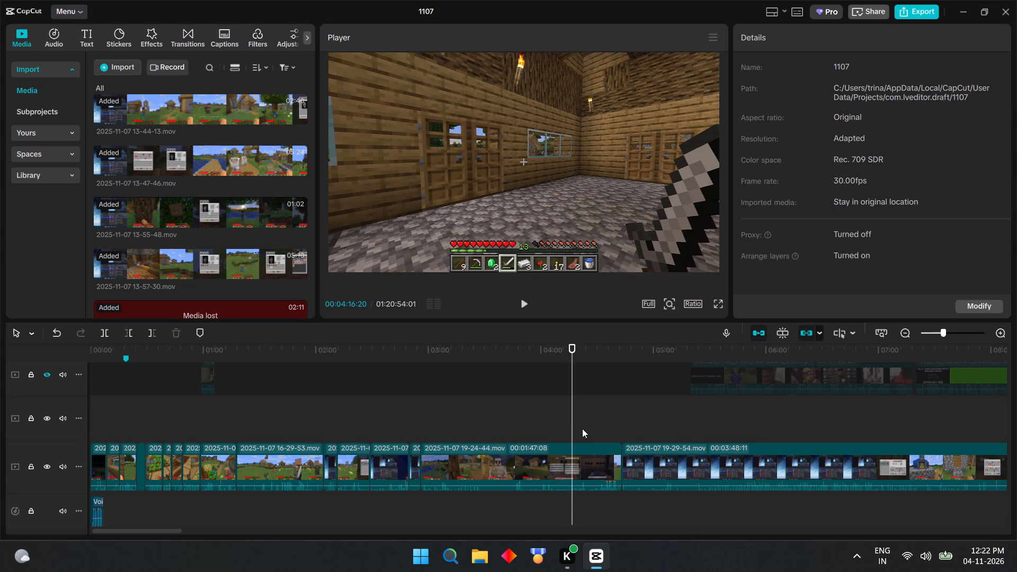
{"action": "left_click", "coordinate": [582, 428]}
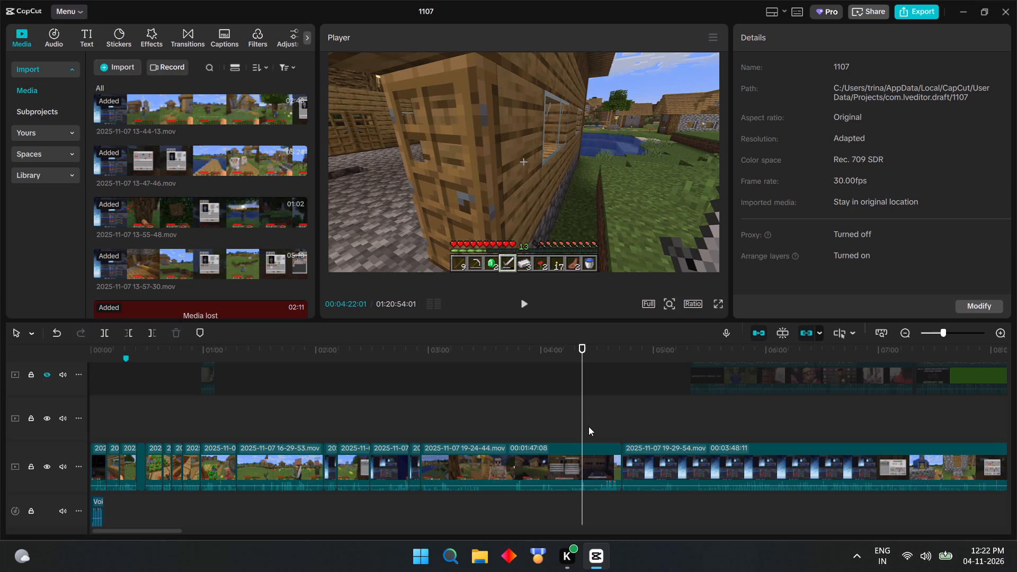
{"action": "left_click", "coordinate": [588, 426]}
{"action": "left_click", "coordinate": [572, 427]}
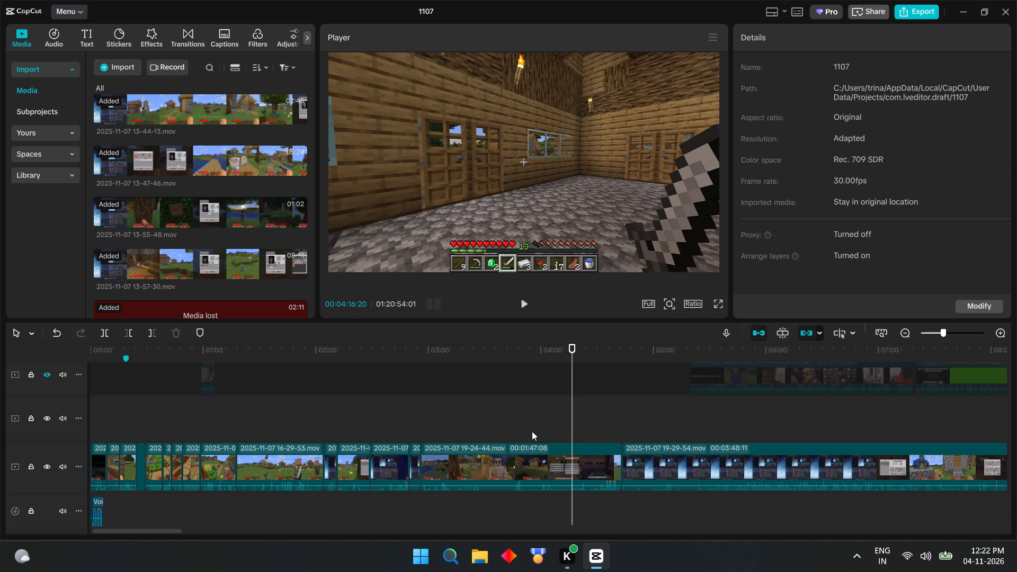
{"action": "left_click", "coordinate": [532, 431]}
{"action": "left_click", "coordinate": [514, 432]}
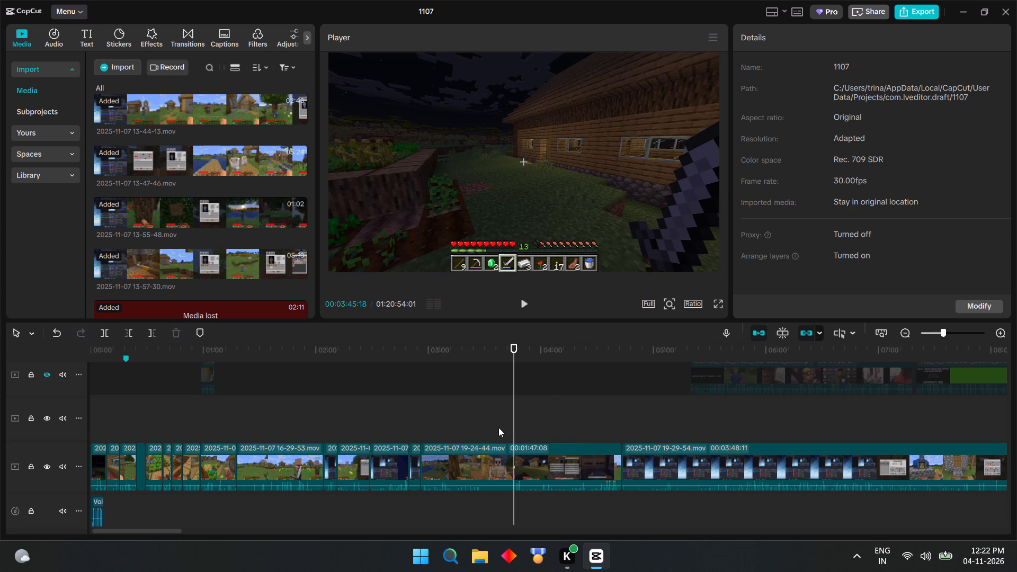
{"action": "left_click", "coordinate": [510, 437]}
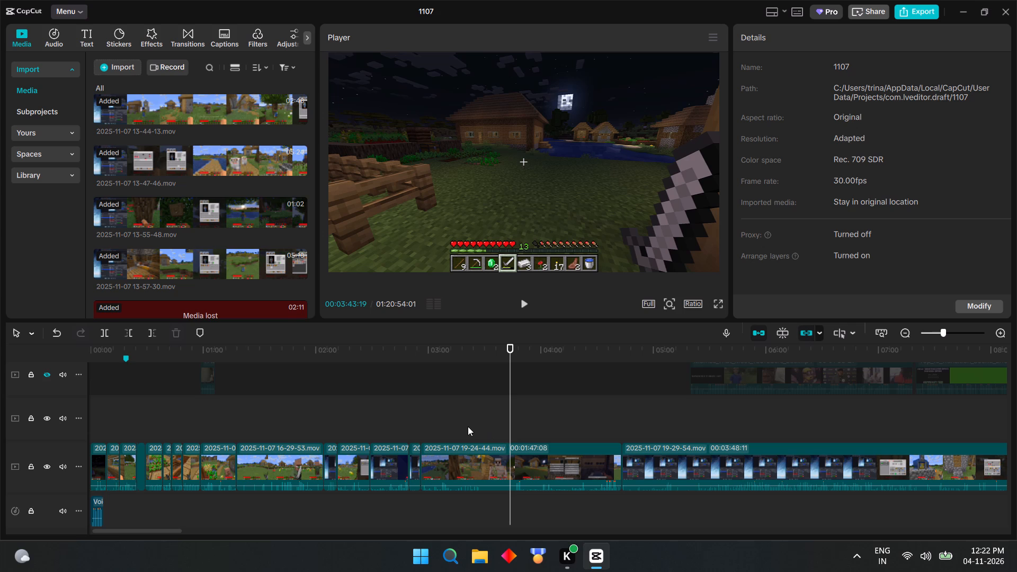
{"action": "left_click", "coordinate": [494, 430]}
{"action": "left_click", "coordinate": [527, 307]}
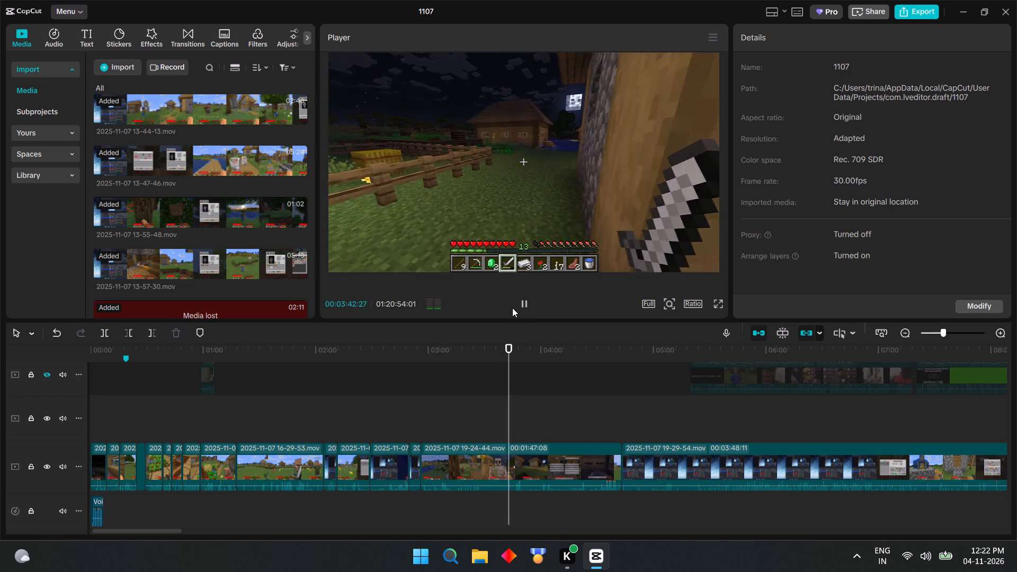
{"action": "left_click", "coordinate": [523, 306]}
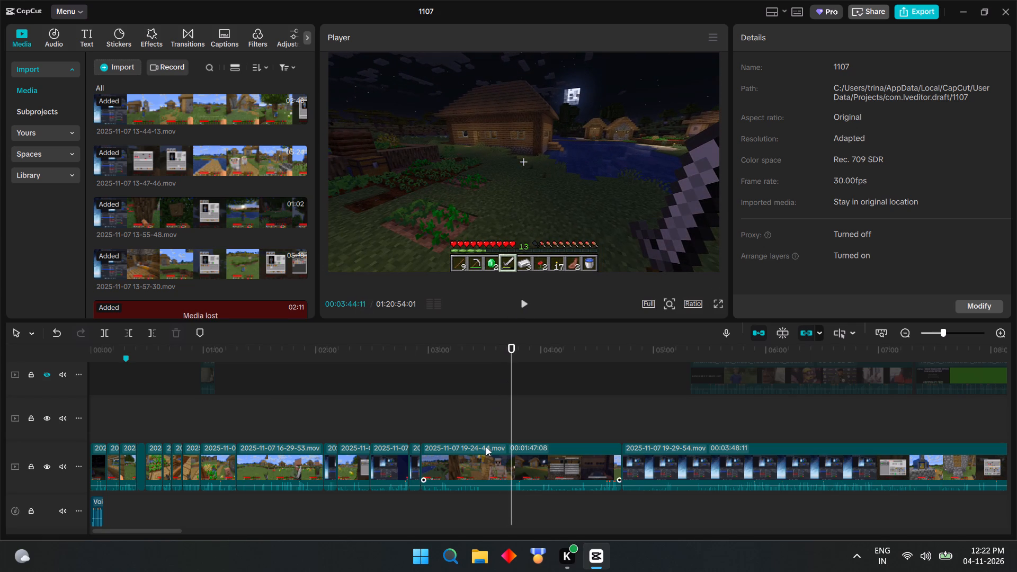
{"action": "left_click", "coordinate": [511, 460]}
{"action": "key", "text": "ctrl+b"}
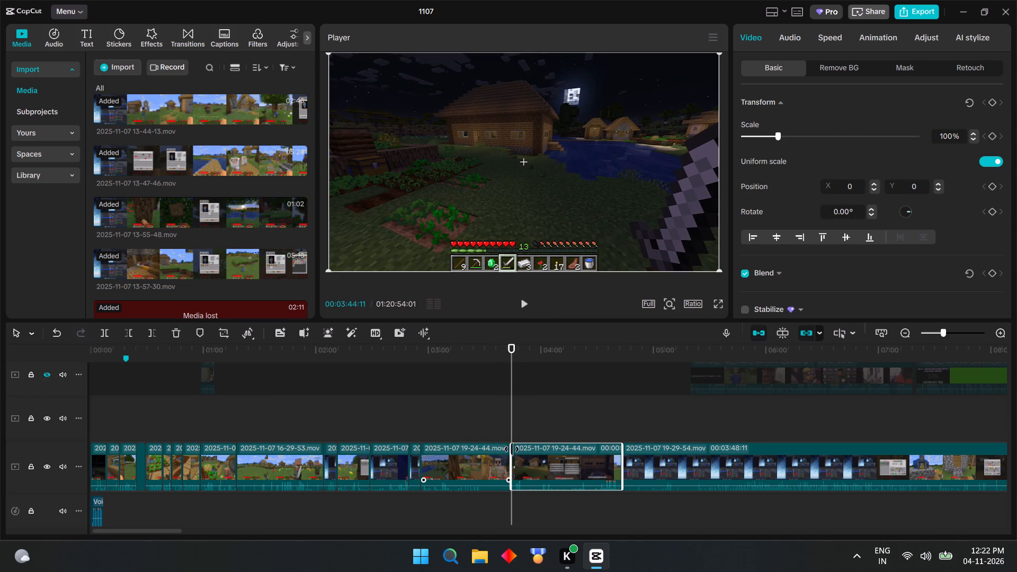
Trim about 26 seconds off the start of the section after the split so it opens at the bed, and play the join.
{"action": "left_click_drag", "start_coordinate": [512, 449], "coordinate": [555, 434]}
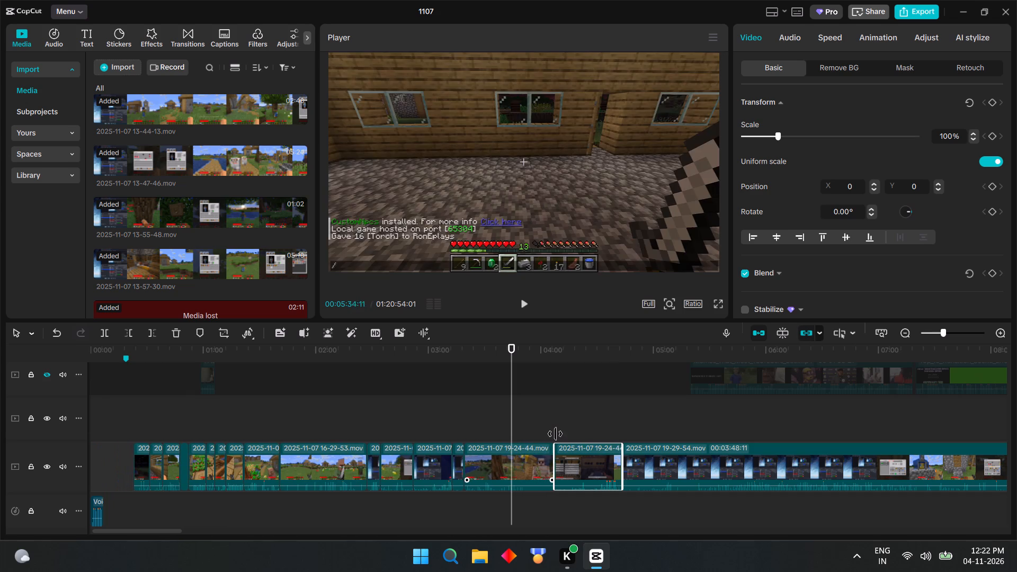
{"action": "left_click_drag", "start_coordinate": [555, 434], "coordinate": [561, 431]}
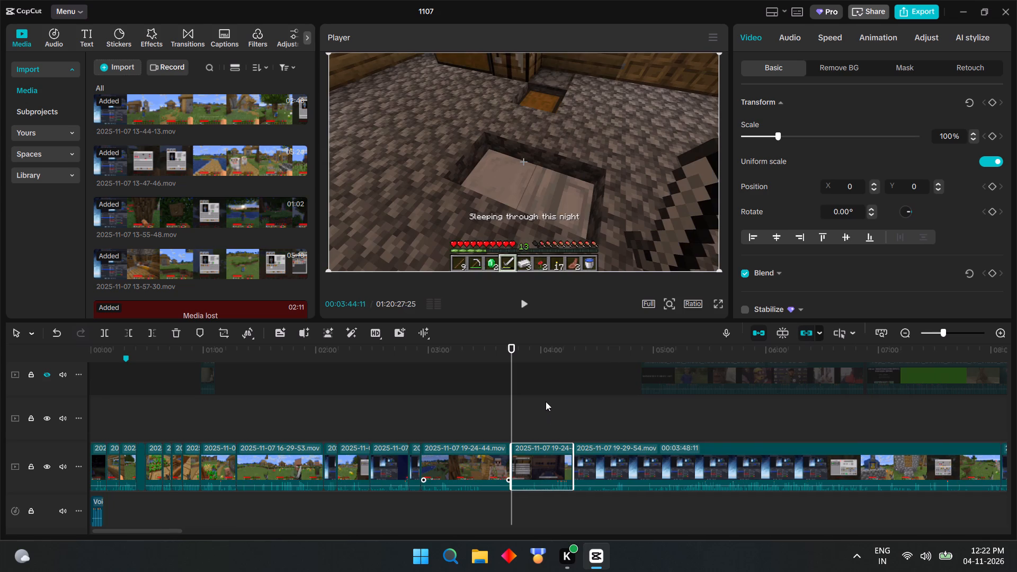
{"action": "left_click", "coordinate": [528, 302]}
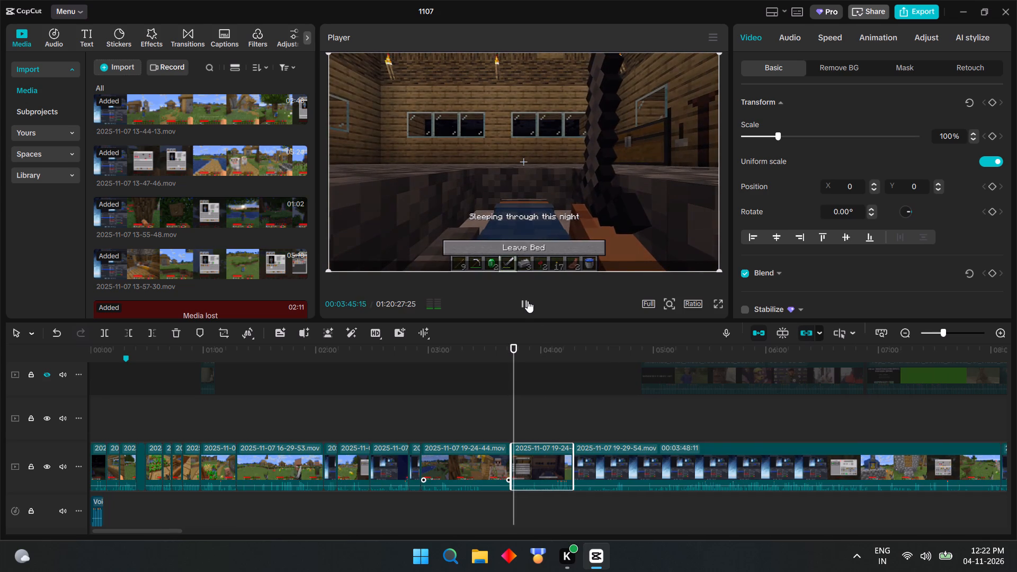
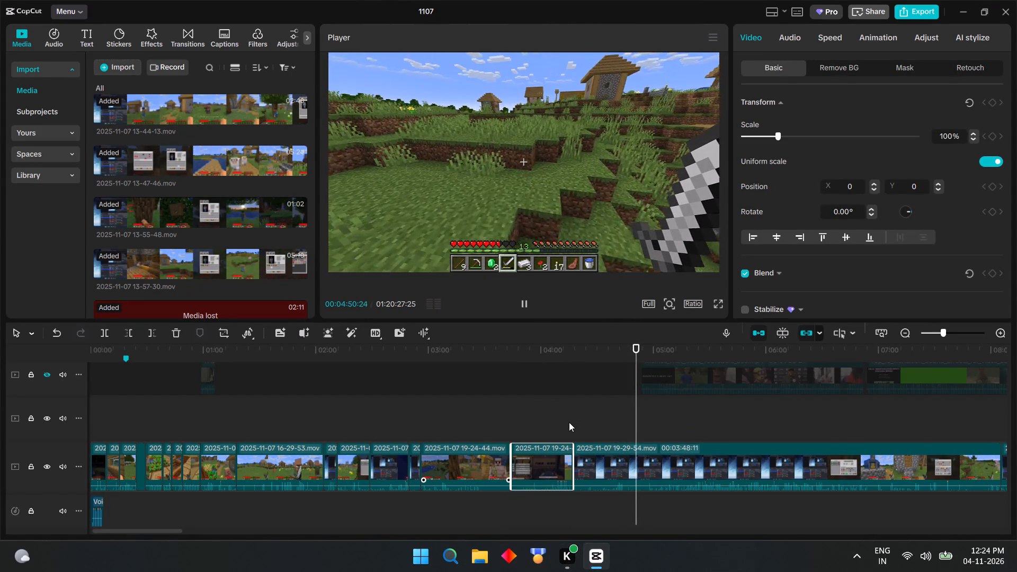
{"action": "left_click", "coordinate": [569, 422]}
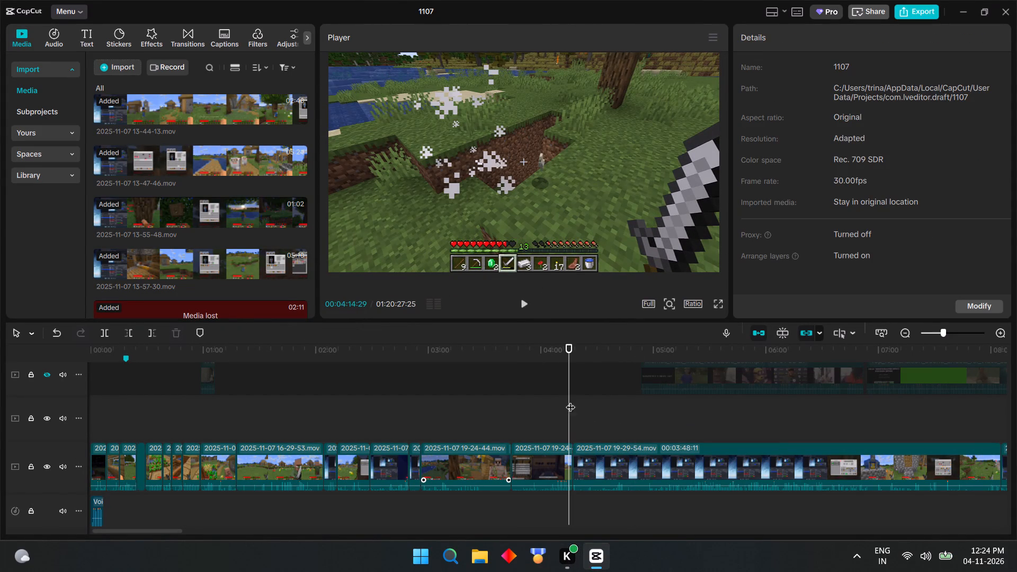
{"action": "left_click", "coordinate": [521, 298]}
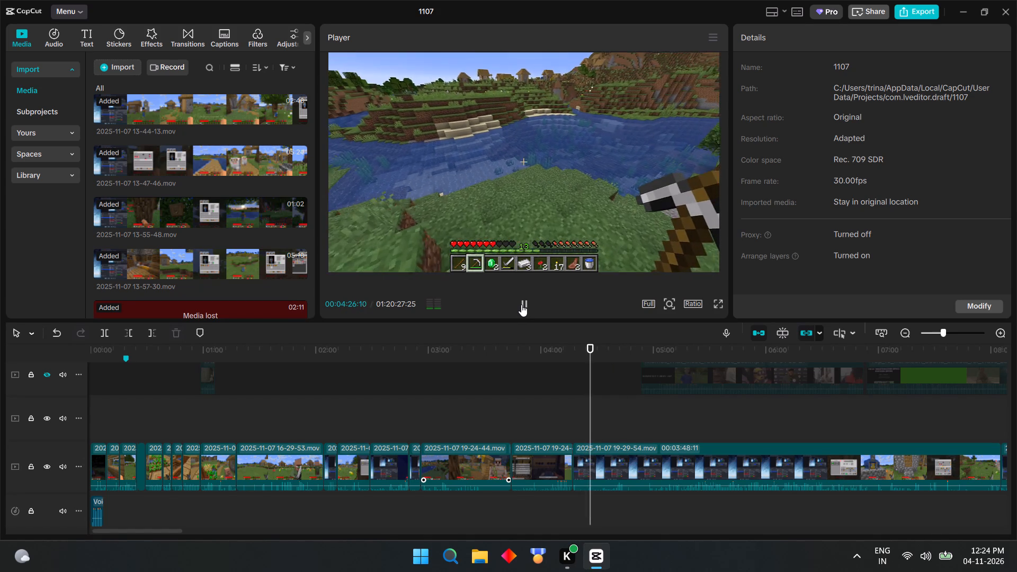
{"action": "left_click", "coordinate": [521, 303]}
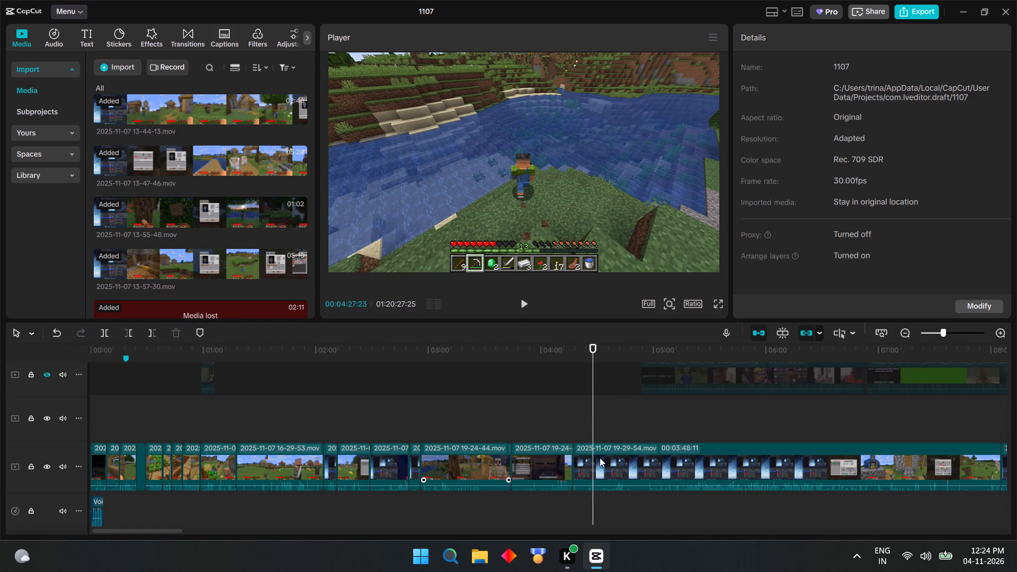
{"action": "left_click", "coordinate": [596, 463]}
{"action": "key", "text": "ctrl+b"}
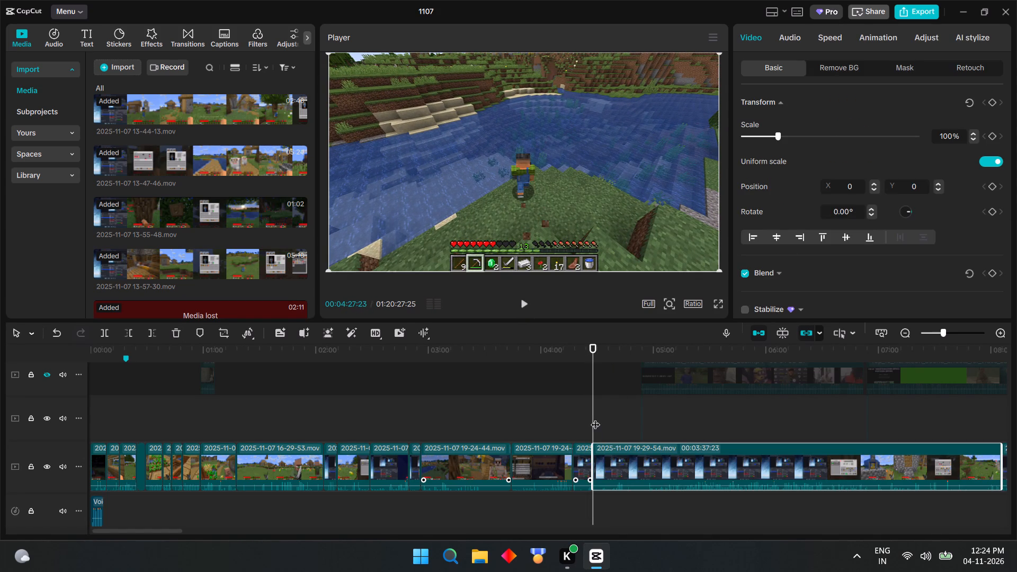
Trim about 18 seconds off the start of the section after the split, leaving it 00:03:19:14 long, and play the join.
{"action": "left_click", "coordinate": [526, 301]}
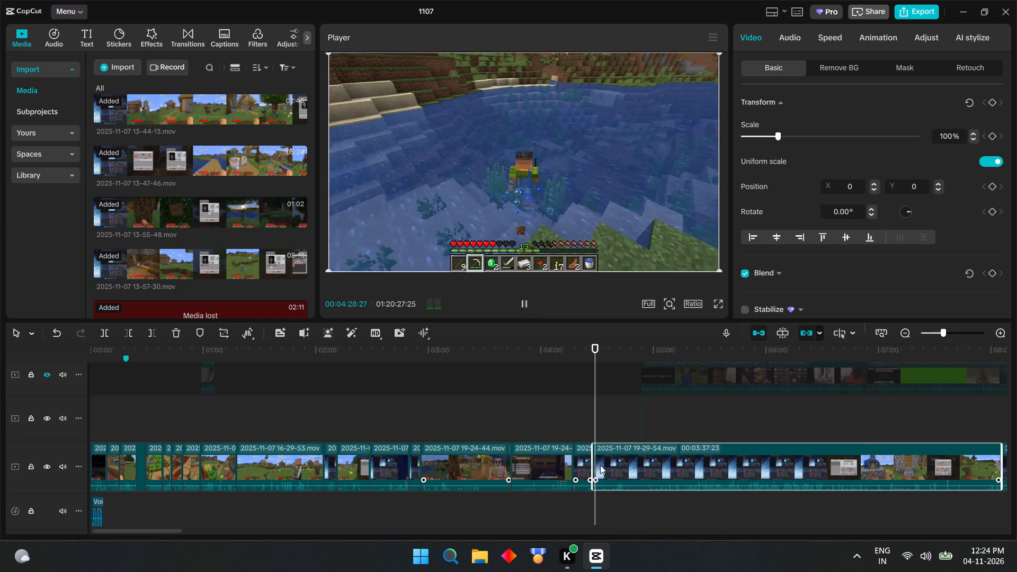
{"action": "left_click_drag", "start_coordinate": [594, 461], "coordinate": [608, 448]}
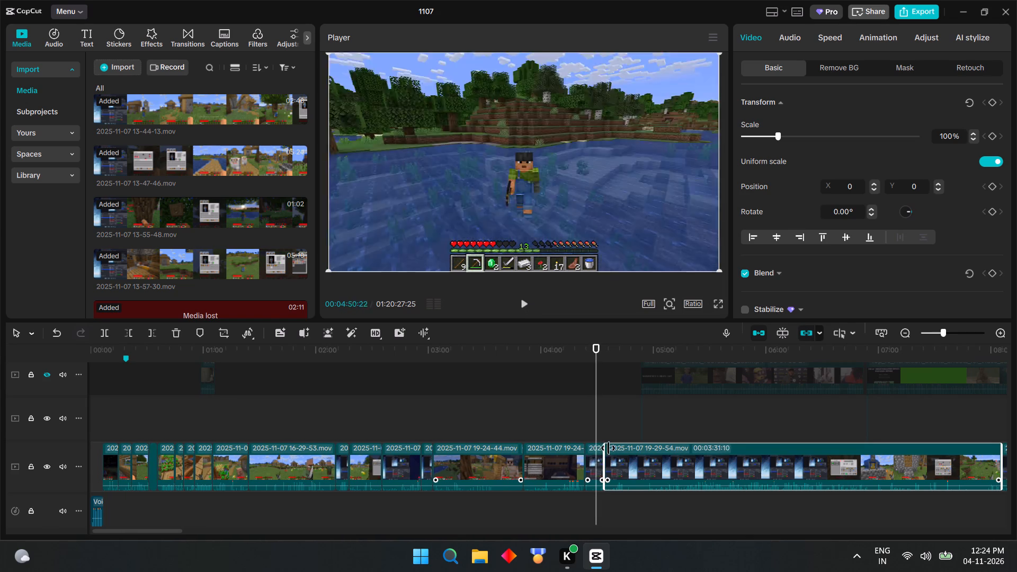
{"action": "left_click_drag", "start_coordinate": [608, 448], "coordinate": [632, 434]}
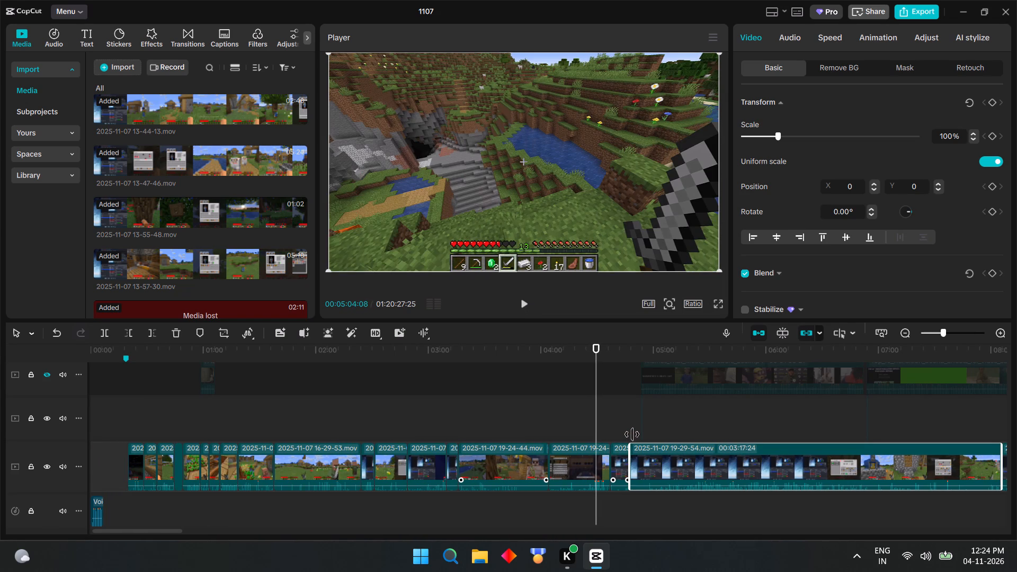
{"action": "left_click_drag", "start_coordinate": [632, 434], "coordinate": [629, 434]}
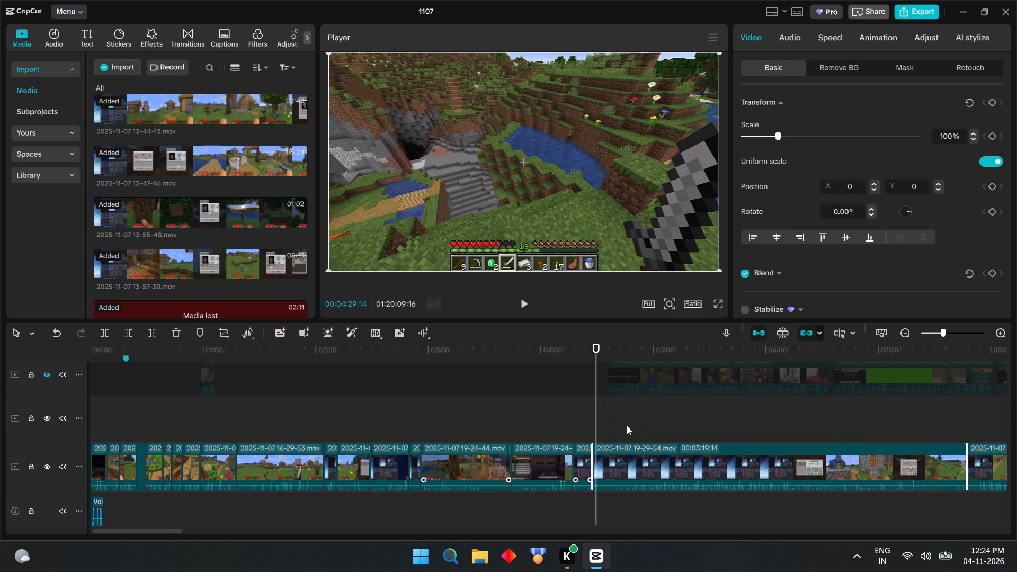
{"action": "left_click", "coordinate": [589, 426]}
{"action": "left_click_drag", "start_coordinate": [590, 422], "coordinate": [592, 416]}
{"action": "left_click", "coordinate": [520, 303]}
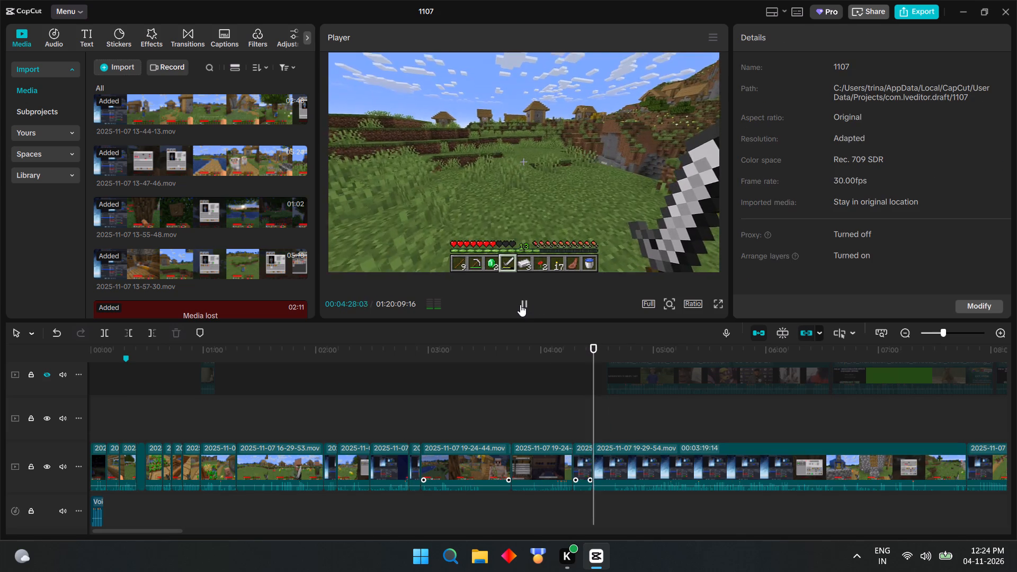
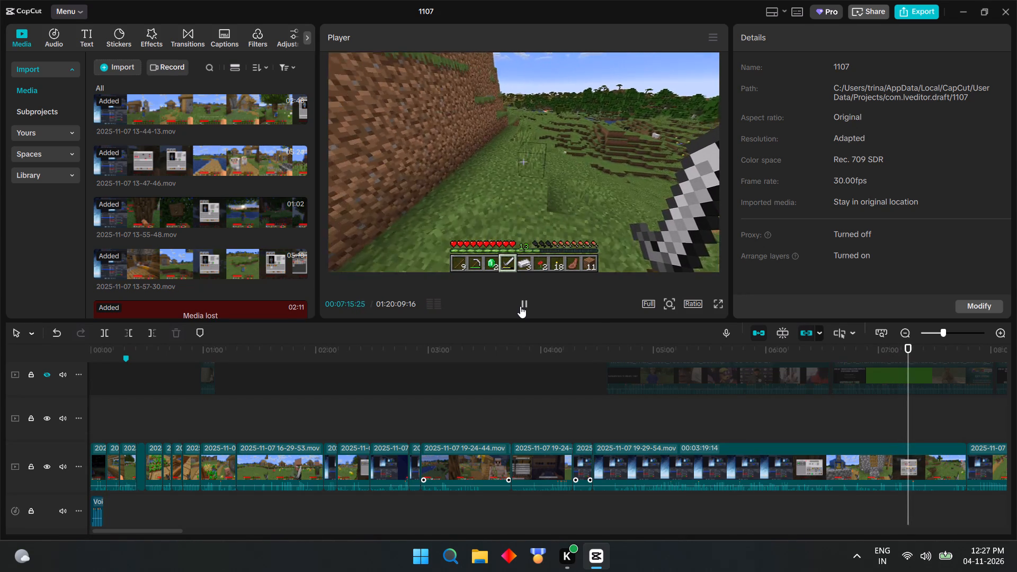
{"action": "left_click", "coordinate": [593, 433]}
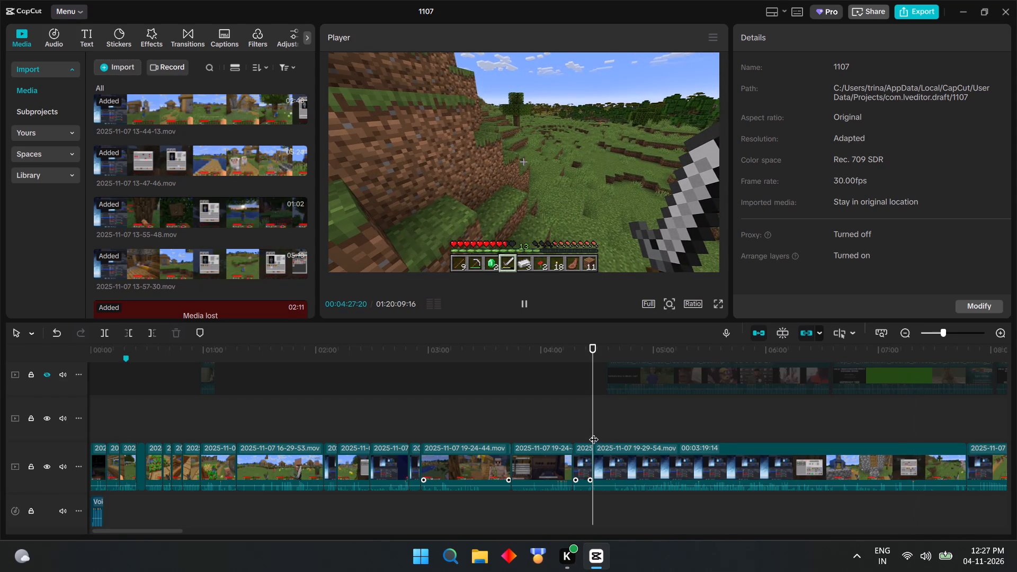
{"action": "left_click", "coordinate": [525, 304]}
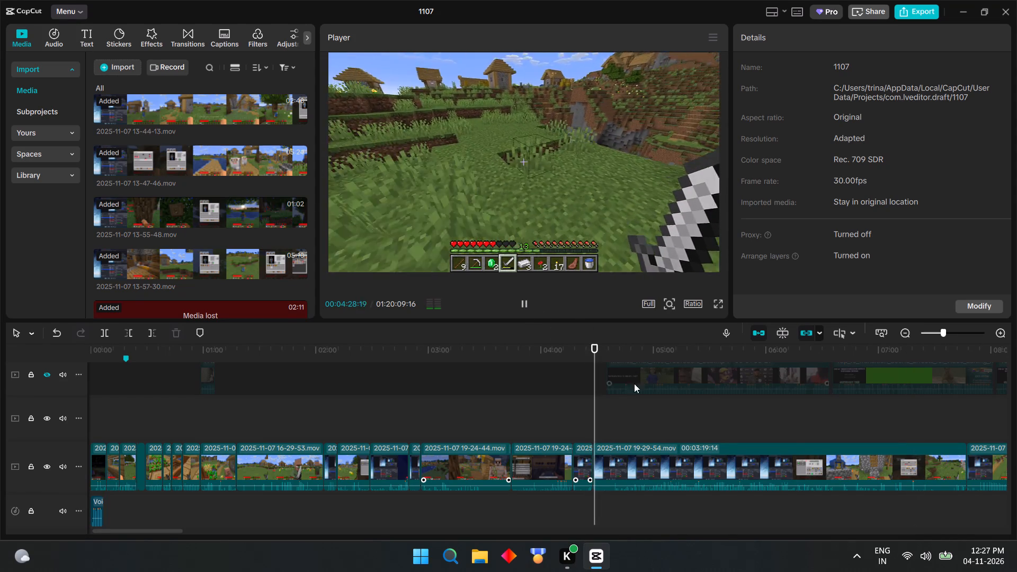
{"action": "left_click", "coordinate": [640, 427]}
{"action": "left_click", "coordinate": [521, 299]}
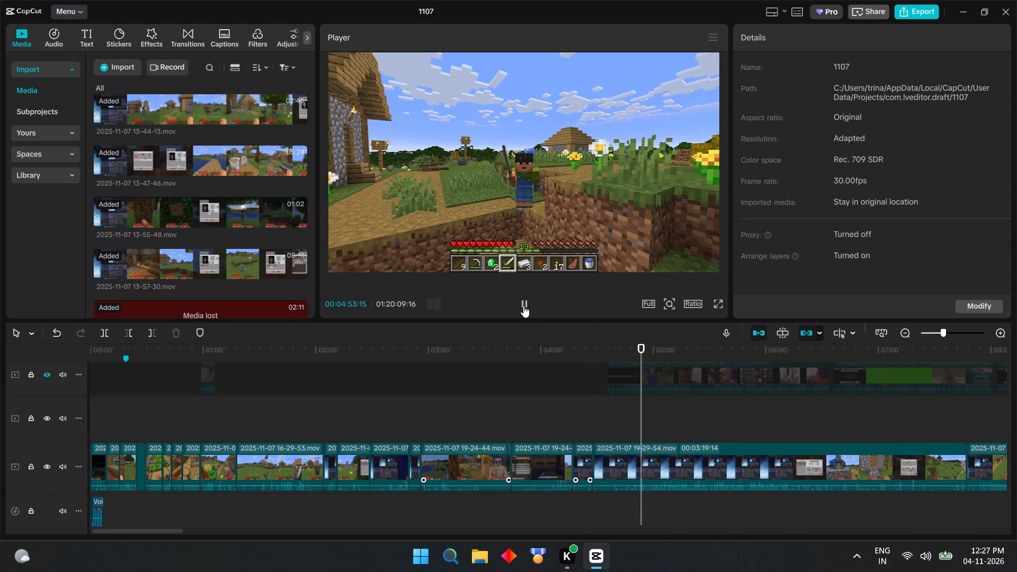
{"action": "left_click", "coordinate": [686, 428]}
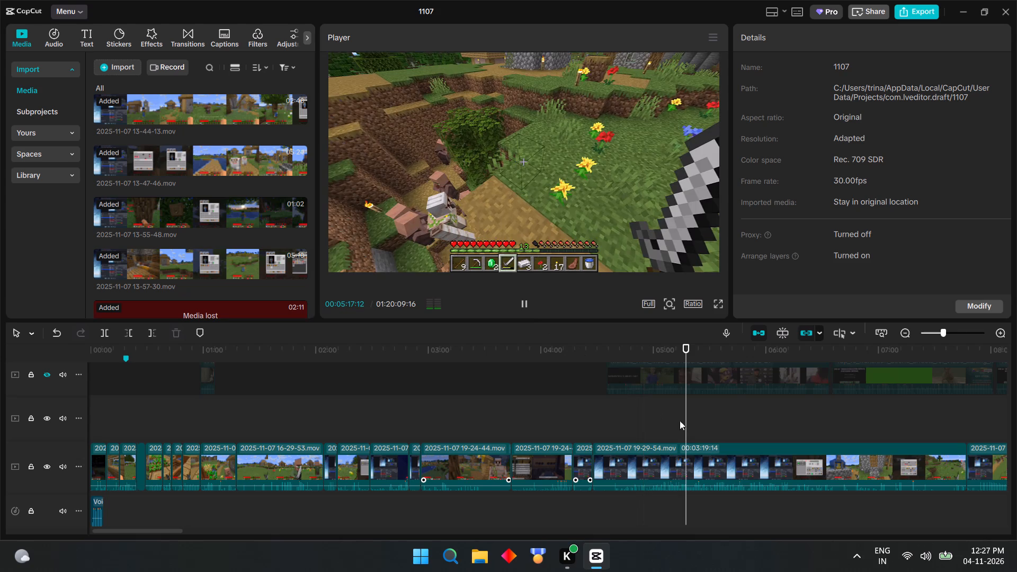
{"action": "left_click", "coordinate": [524, 298]}
{"action": "left_click", "coordinate": [712, 425]}
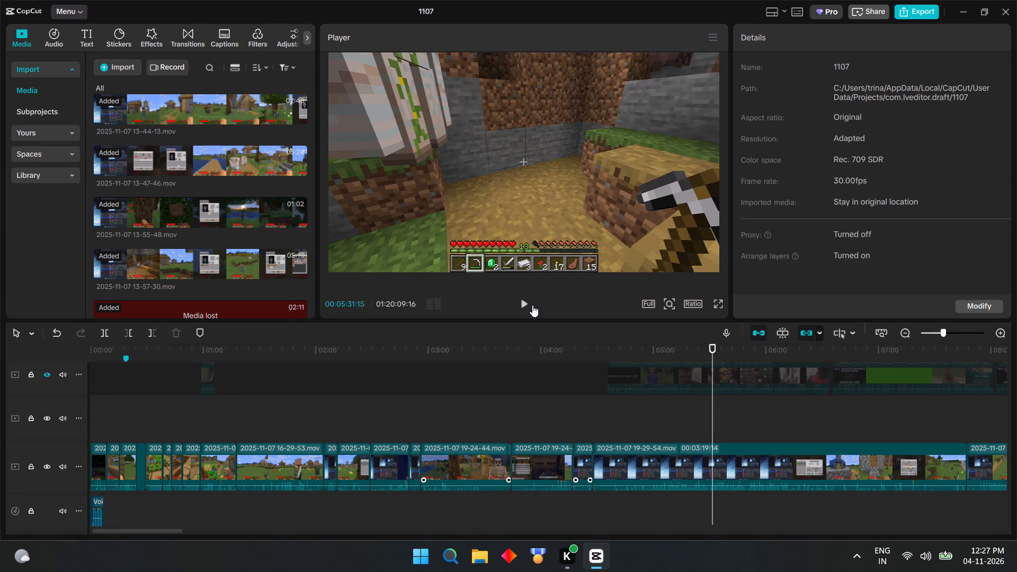
{"action": "left_click", "coordinate": [527, 302]}
{"action": "left_click", "coordinate": [734, 435]}
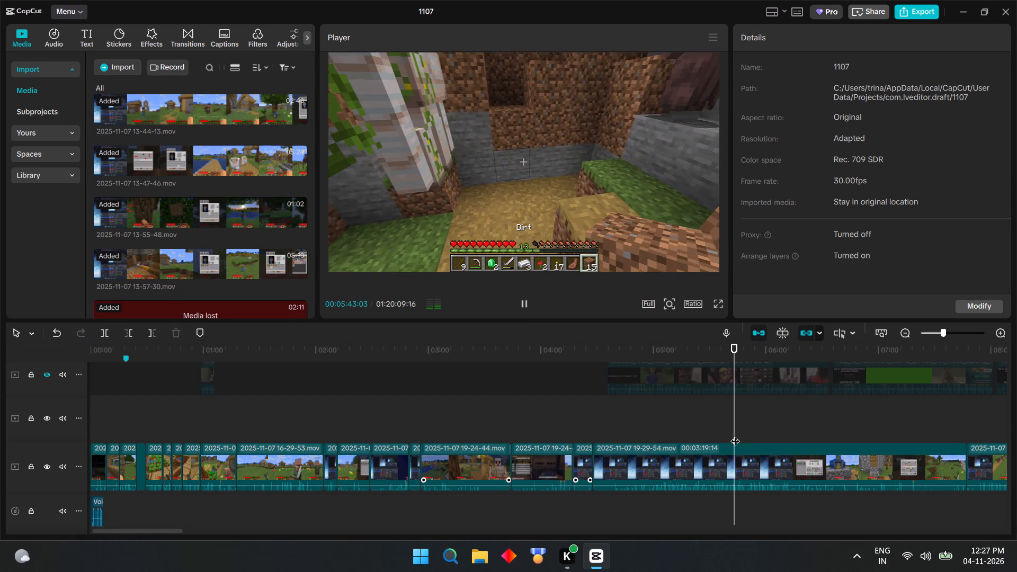
{"action": "left_click", "coordinate": [529, 307]}
{"action": "left_click", "coordinate": [761, 435]}
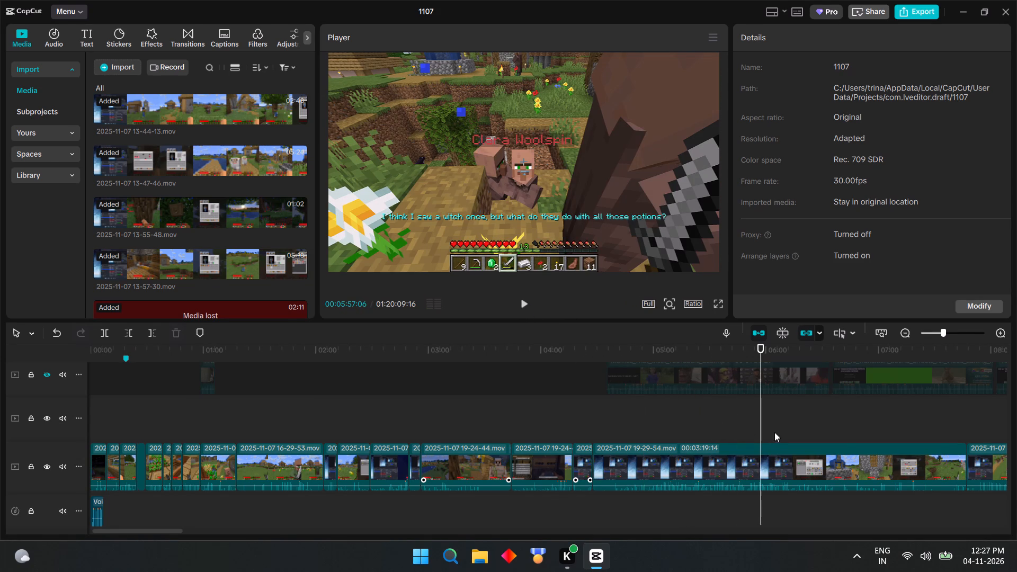
{"action": "left_click", "coordinate": [774, 432]}
{"action": "left_click", "coordinate": [525, 299]}
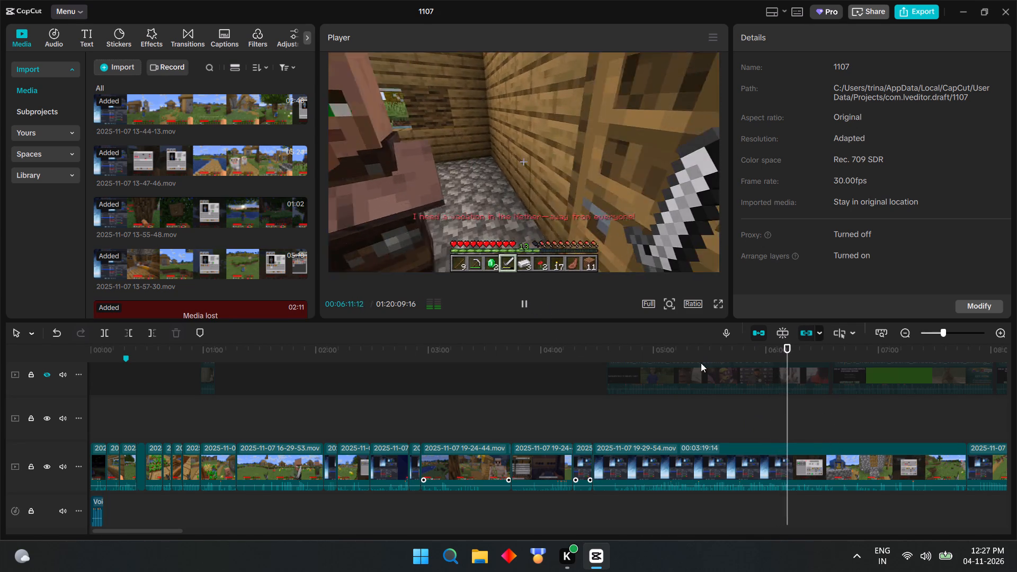
{"action": "scroll", "coordinate": [832, 477], "scroll_direction": "down", "scroll_amount": 9}
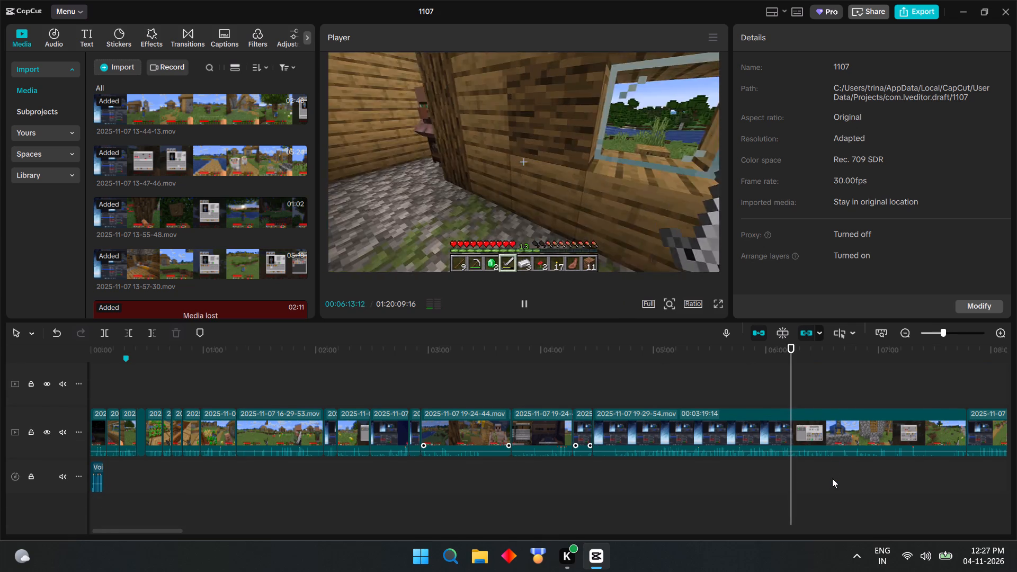
{"action": "scroll", "coordinate": [832, 477], "scroll_direction": "down", "scroll_amount": 4, "text": "ctrl"}
{"action": "scroll", "coordinate": [784, 462], "scroll_direction": "up", "scroll_amount": 1}
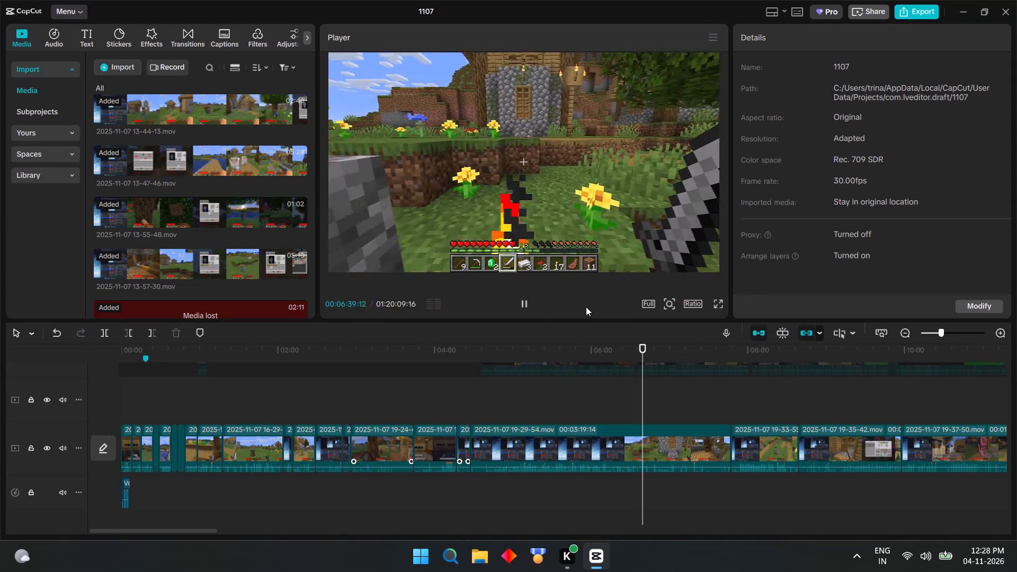
{"action": "left_click", "coordinate": [517, 301]}
{"action": "left_click", "coordinate": [623, 416]}
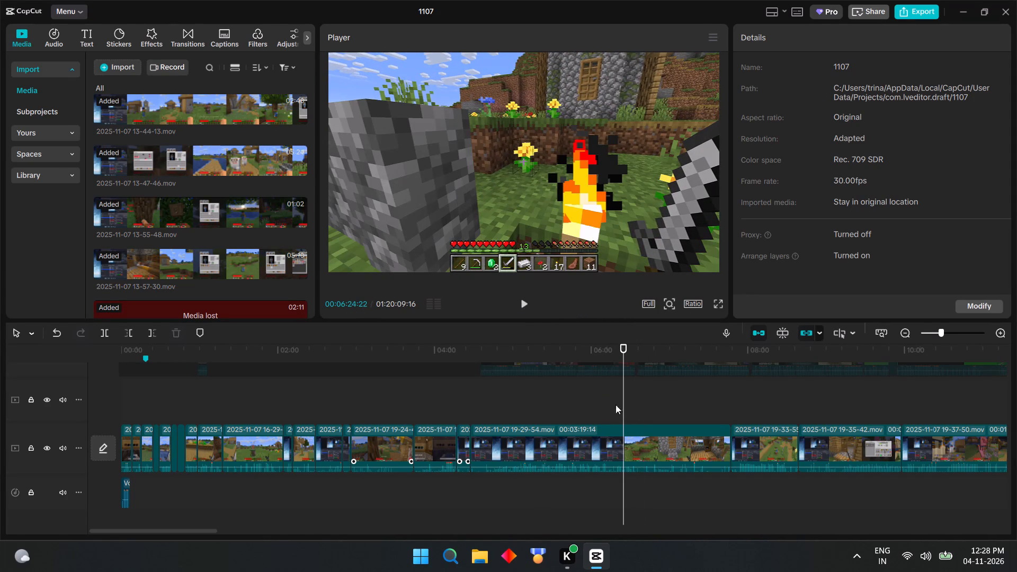
{"action": "left_click", "coordinate": [523, 303]}
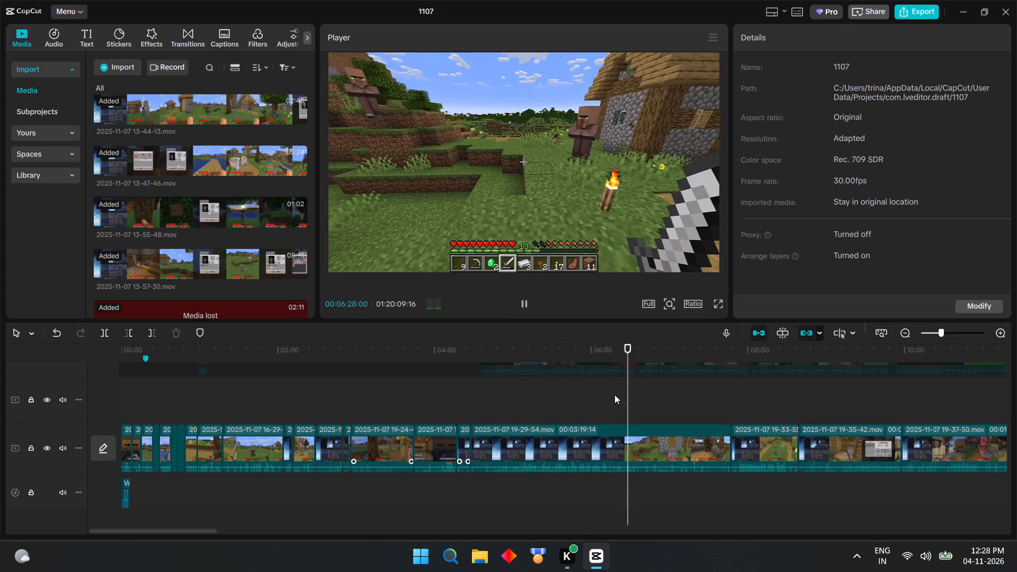
{"action": "left_click", "coordinate": [636, 417]}
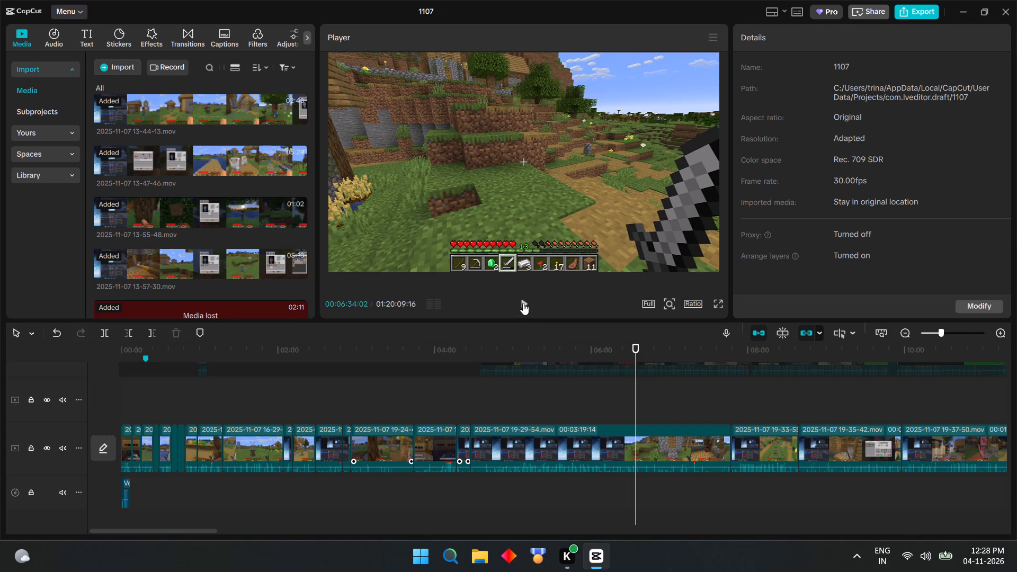
{"action": "left_click", "coordinate": [523, 303]}
{"action": "left_click", "coordinate": [523, 302]}
{"action": "left_click", "coordinate": [532, 308]}
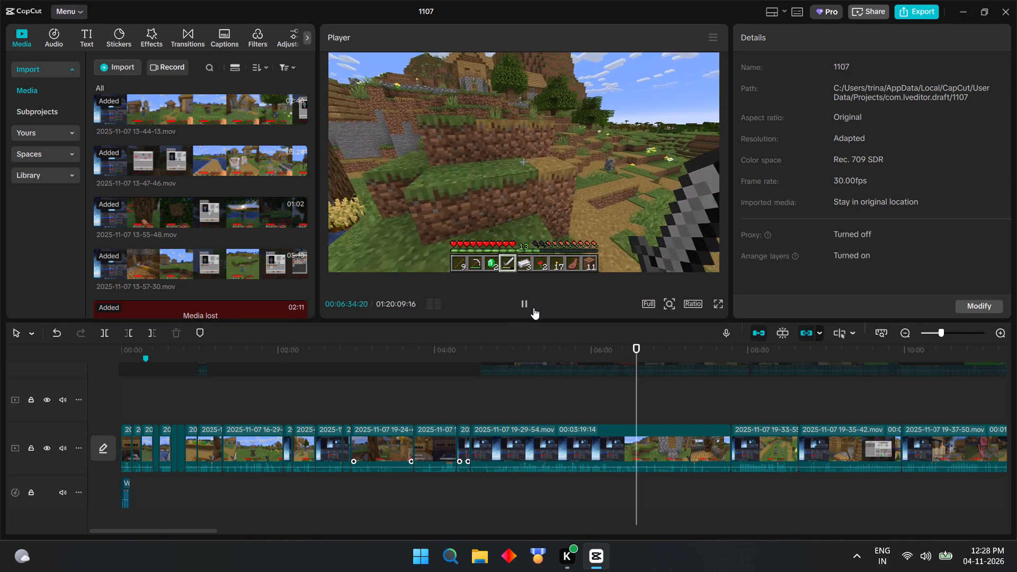
{"action": "left_click", "coordinate": [533, 307]}
{"action": "left_click", "coordinate": [533, 307]}
{"action": "left_click", "coordinate": [533, 307]}
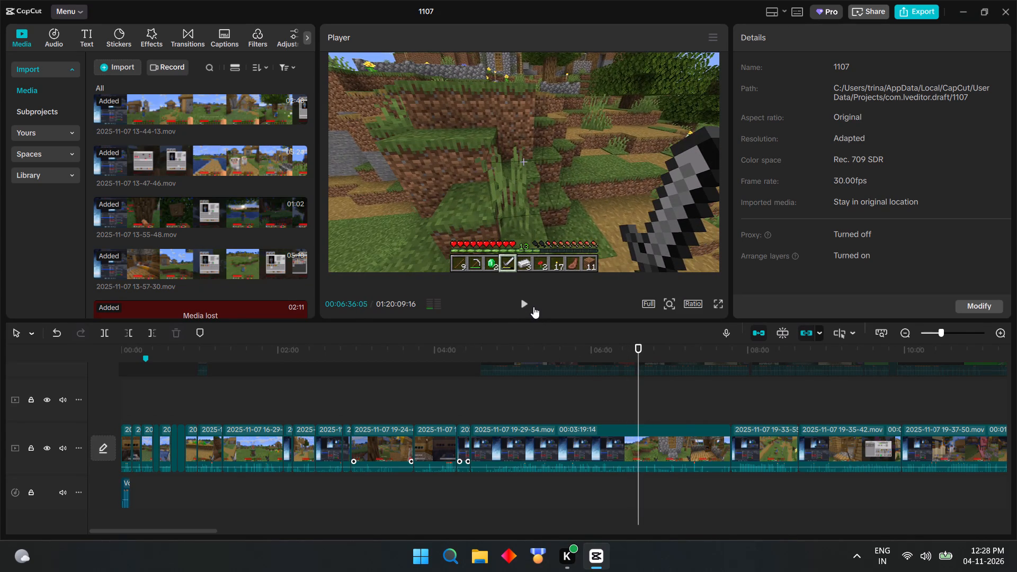
{"action": "left_click", "coordinate": [636, 447]}
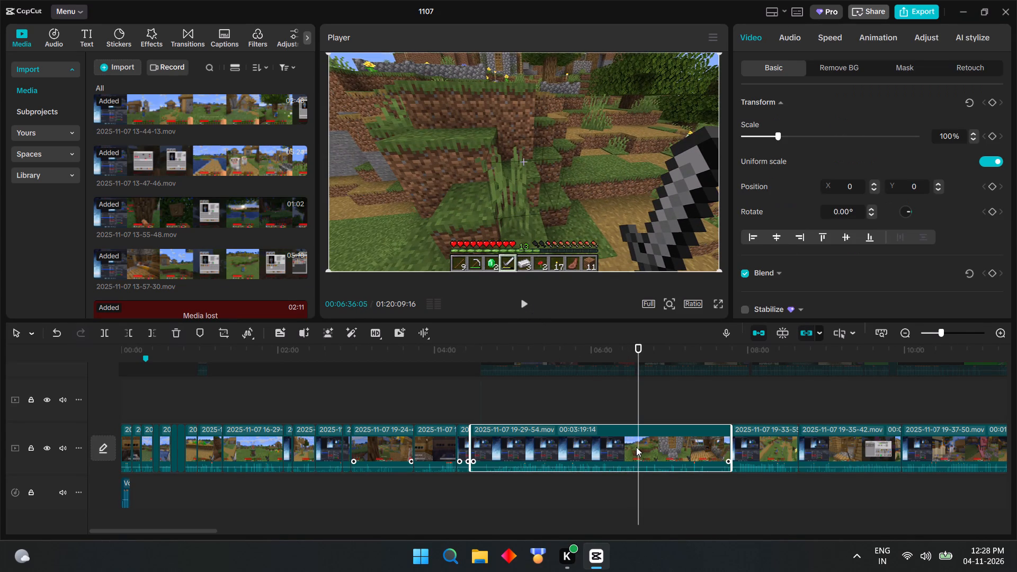
{"action": "key", "text": "b"}
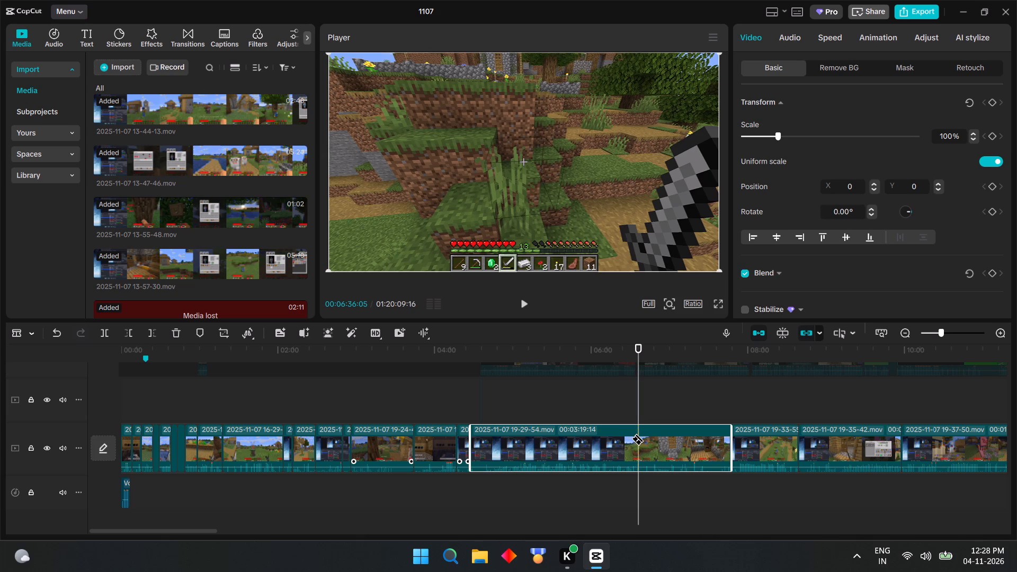
{"action": "left_click", "coordinate": [636, 433]}
{"action": "left_click", "coordinate": [643, 396]}
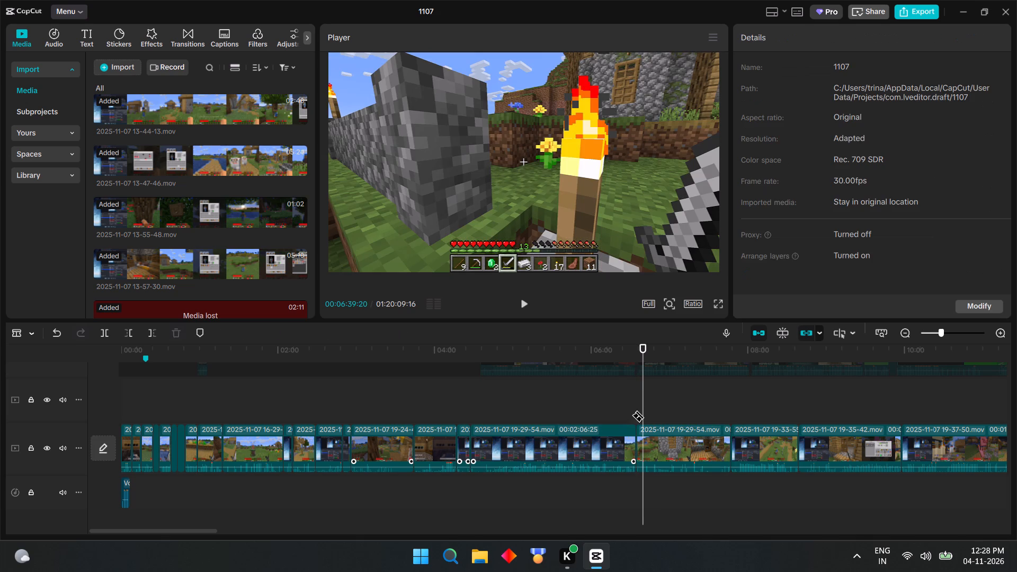
{"action": "right_click", "coordinate": [636, 406]}
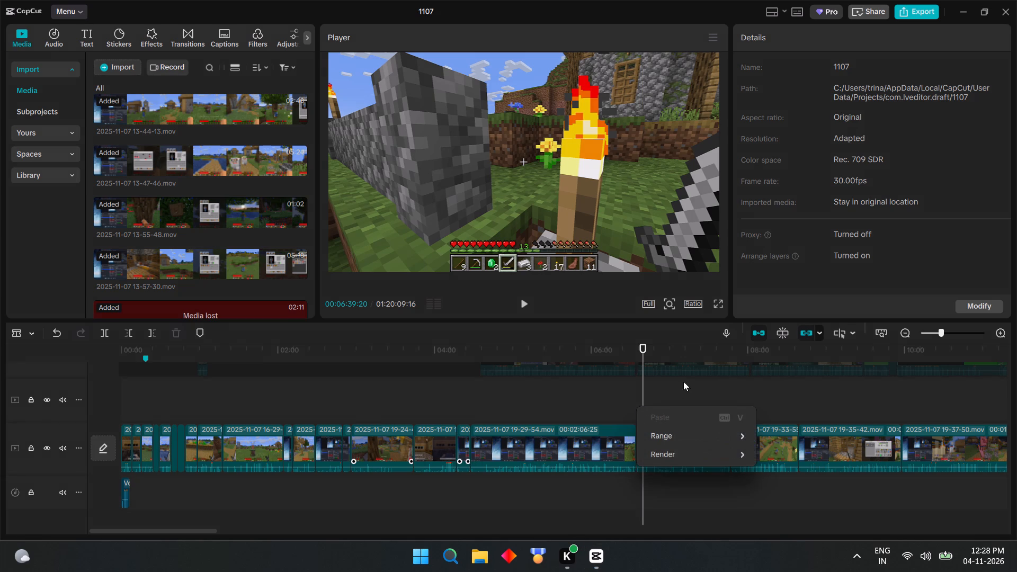
{"action": "left_click", "coordinate": [683, 381]}
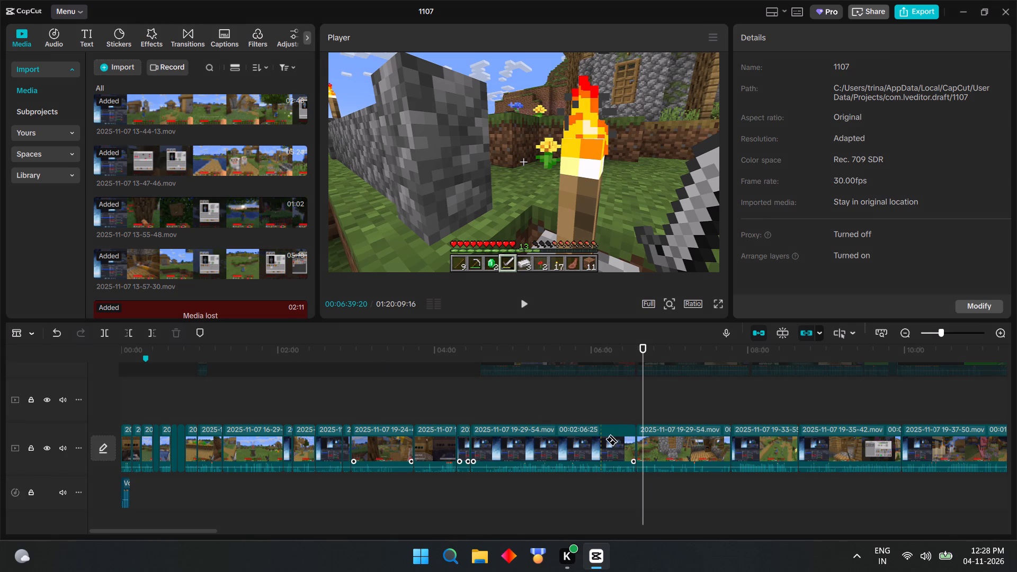
{"action": "left_click", "coordinate": [34, 334]}
{"action": "left_click", "coordinate": [35, 353]}
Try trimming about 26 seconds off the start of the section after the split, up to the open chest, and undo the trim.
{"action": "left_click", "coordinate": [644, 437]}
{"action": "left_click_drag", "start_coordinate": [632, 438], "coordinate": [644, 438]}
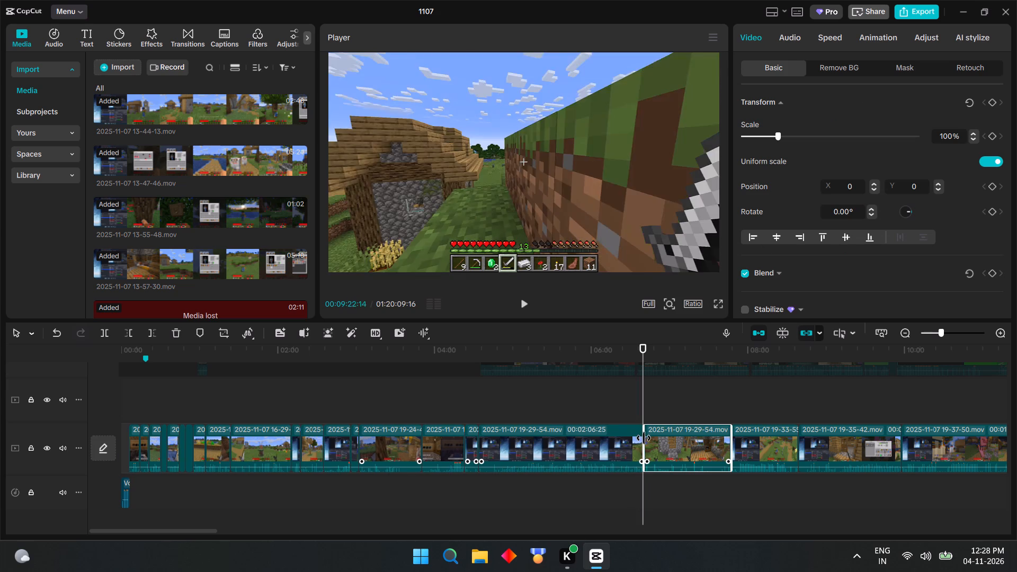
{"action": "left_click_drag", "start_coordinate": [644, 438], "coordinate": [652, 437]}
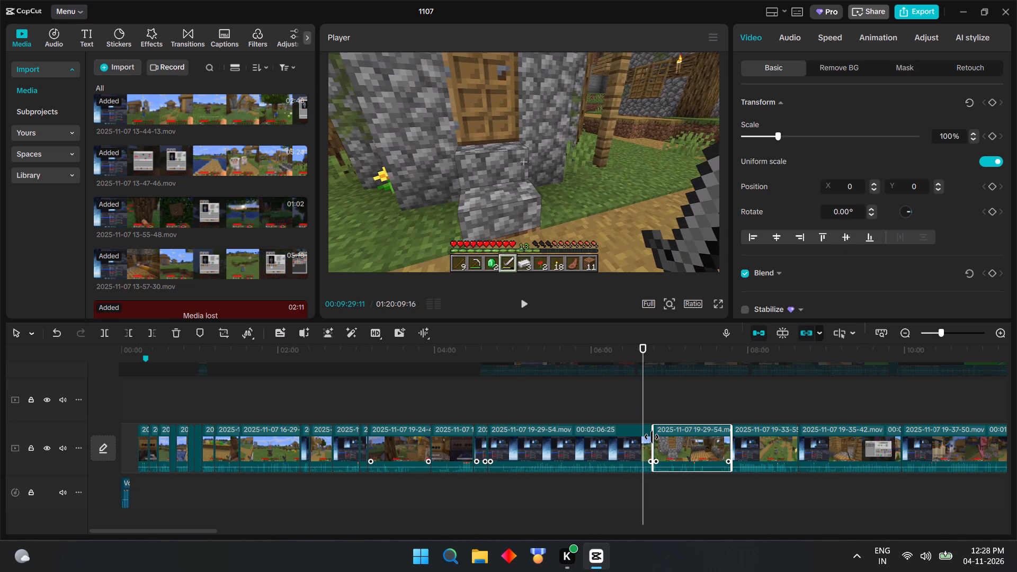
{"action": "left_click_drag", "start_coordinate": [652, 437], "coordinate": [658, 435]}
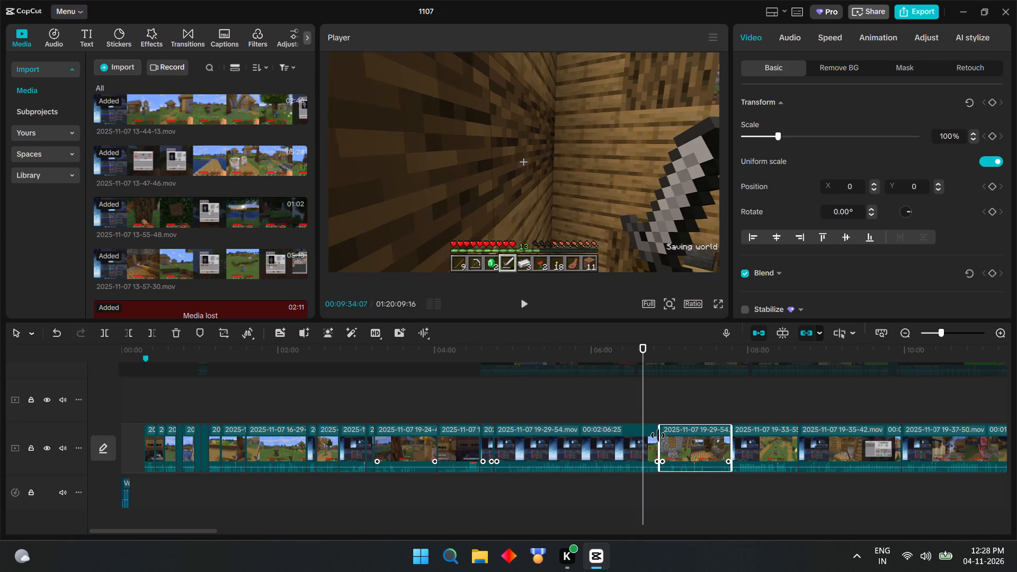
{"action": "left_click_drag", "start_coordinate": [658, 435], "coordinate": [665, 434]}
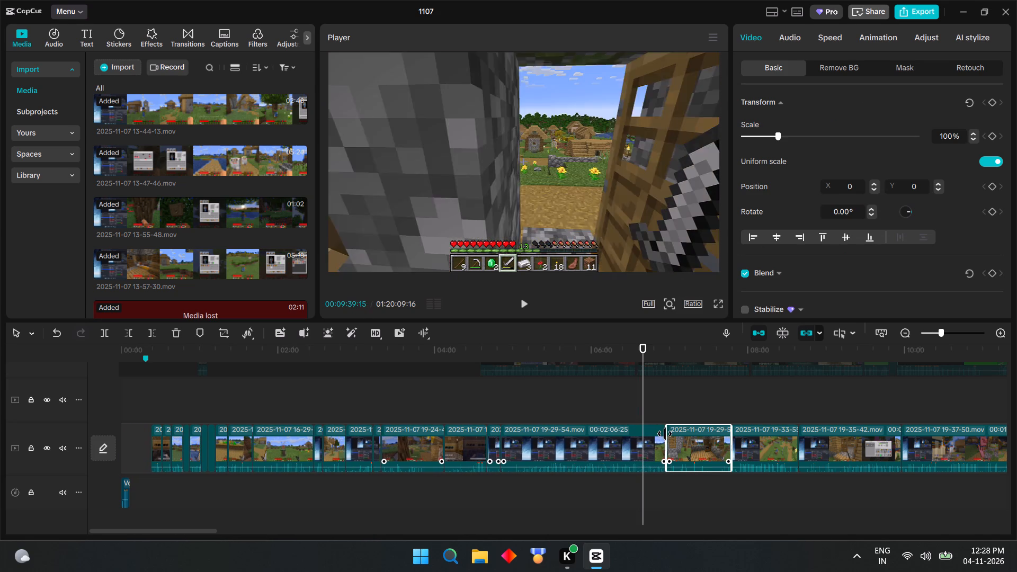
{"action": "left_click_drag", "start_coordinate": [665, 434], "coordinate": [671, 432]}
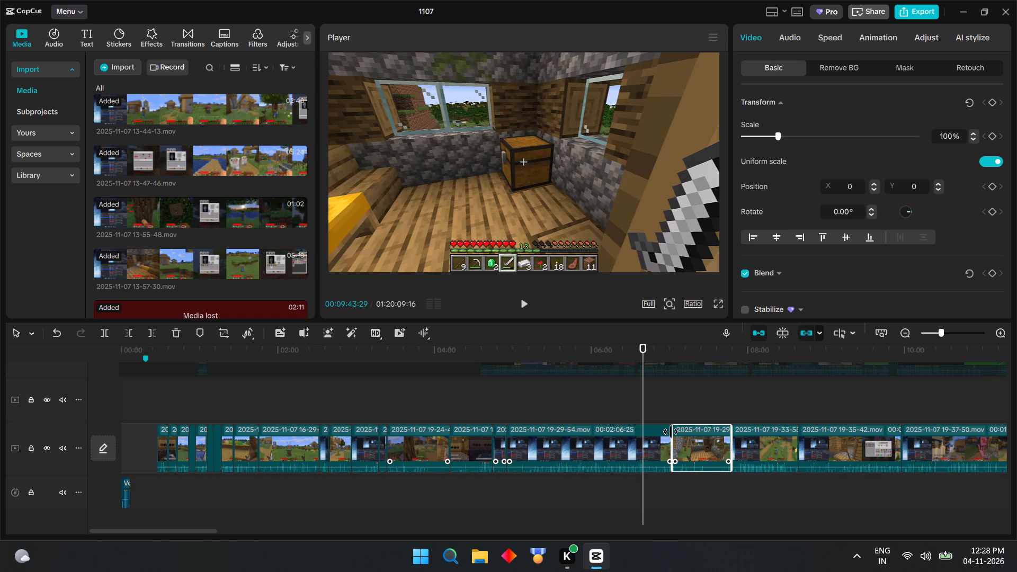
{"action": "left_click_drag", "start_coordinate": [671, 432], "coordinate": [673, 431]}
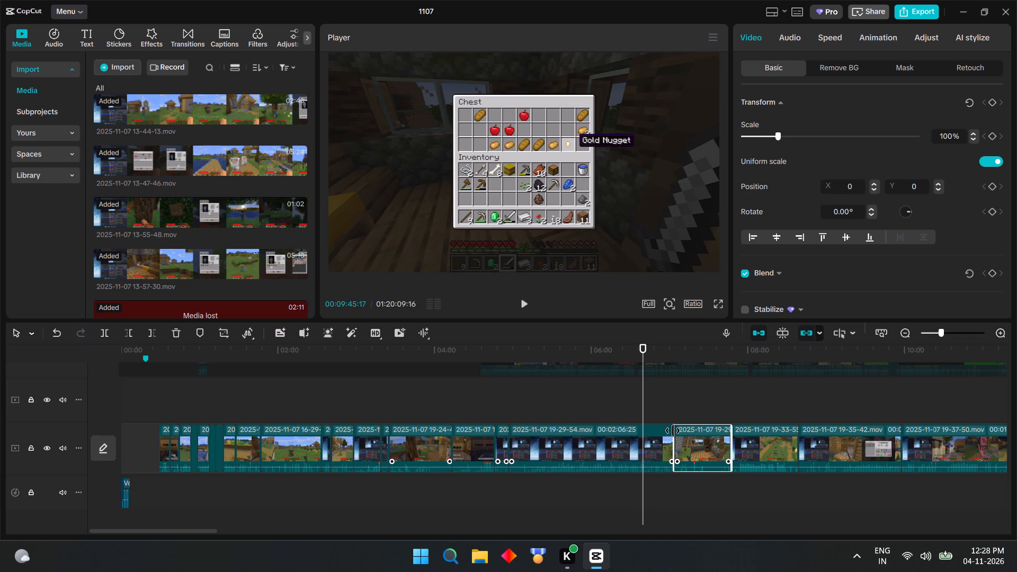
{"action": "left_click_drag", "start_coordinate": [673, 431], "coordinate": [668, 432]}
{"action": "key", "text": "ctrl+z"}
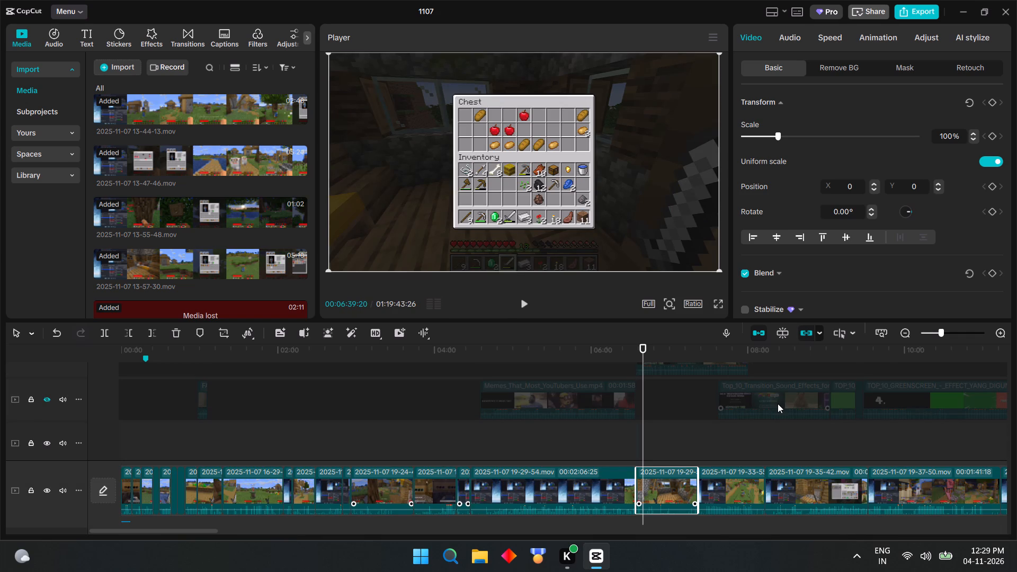
Play the village footage from about 00:07:18 to 00:08:05, across the join between the 19-29-54 and 19-33-55 clips.
{"action": "left_click", "coordinate": [693, 403]}
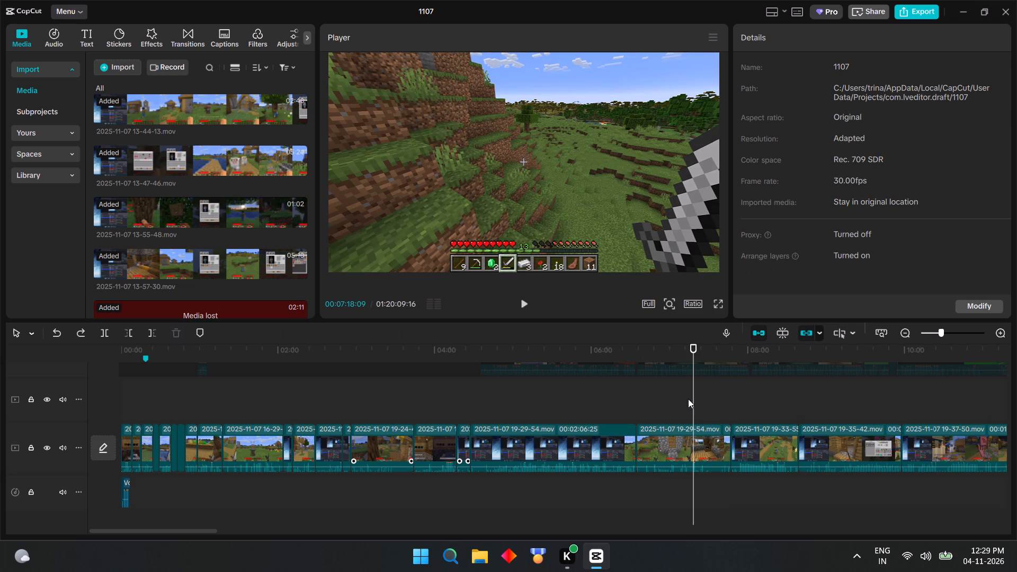
{"action": "left_click", "coordinate": [523, 303]}
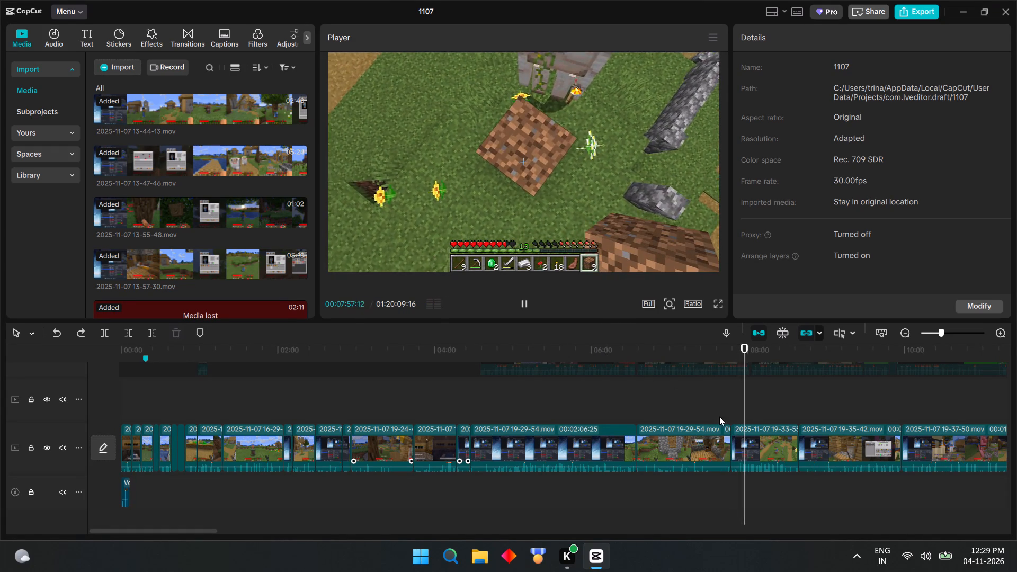
{"action": "scroll", "coordinate": [745, 415], "scroll_direction": "up", "scroll_amount": 4}
{"action": "scroll", "coordinate": [742, 433], "scroll_direction": "down", "scroll_amount": 3, "text": "ctrl"}
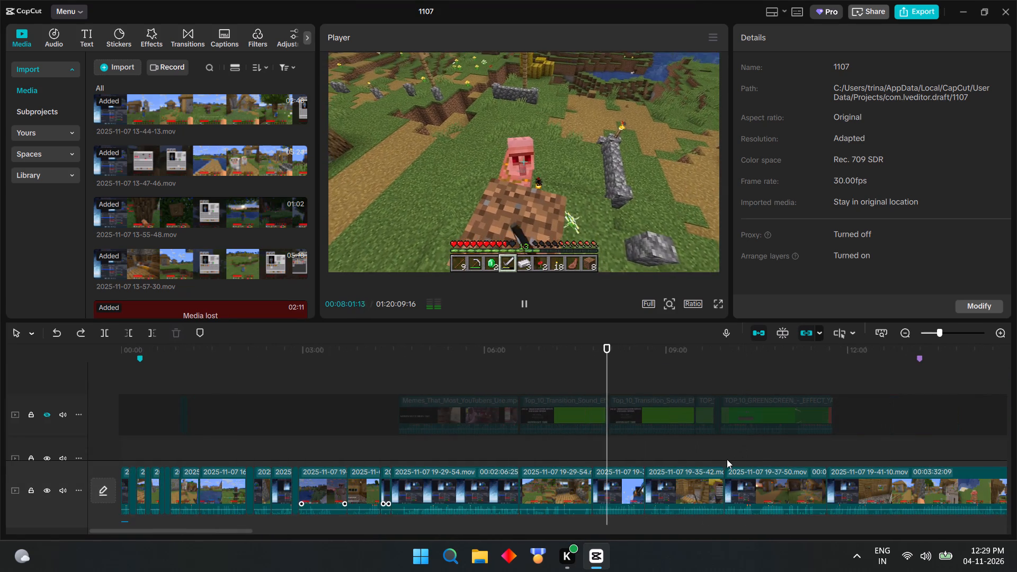
{"action": "scroll", "coordinate": [694, 459], "scroll_direction": "up", "scroll_amount": 7, "text": "ctrl"}
{"action": "scroll", "coordinate": [683, 458], "scroll_direction": "down", "scroll_amount": 3}
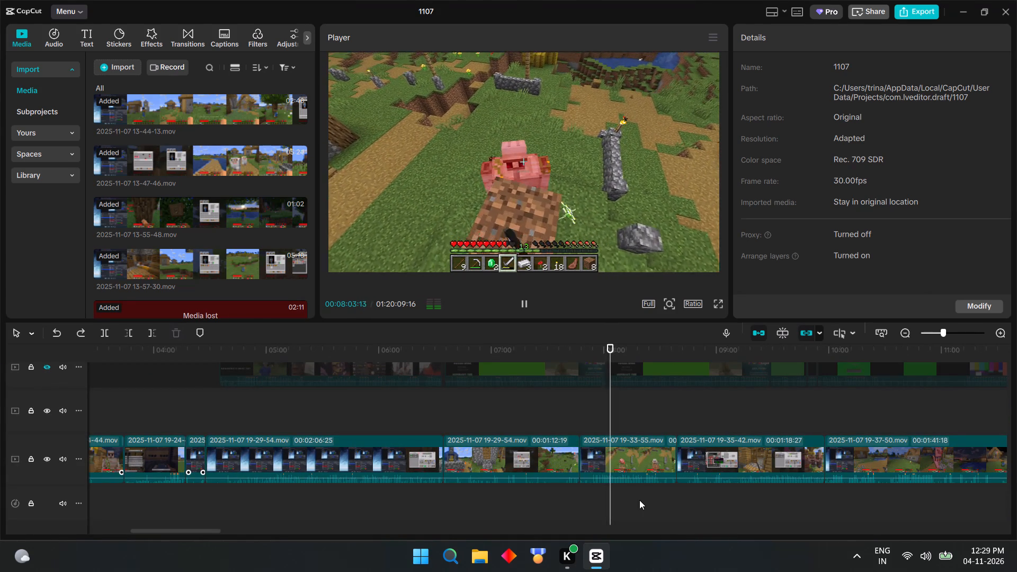
{"action": "left_click", "coordinate": [548, 487]}
{"action": "left_click", "coordinate": [529, 303]}
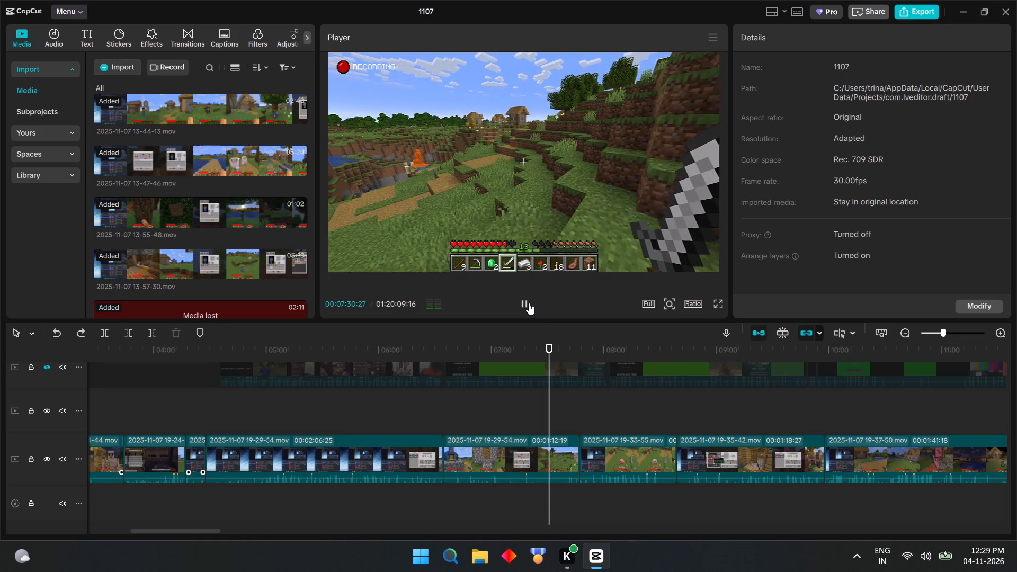
{"action": "left_click", "coordinate": [527, 426]}
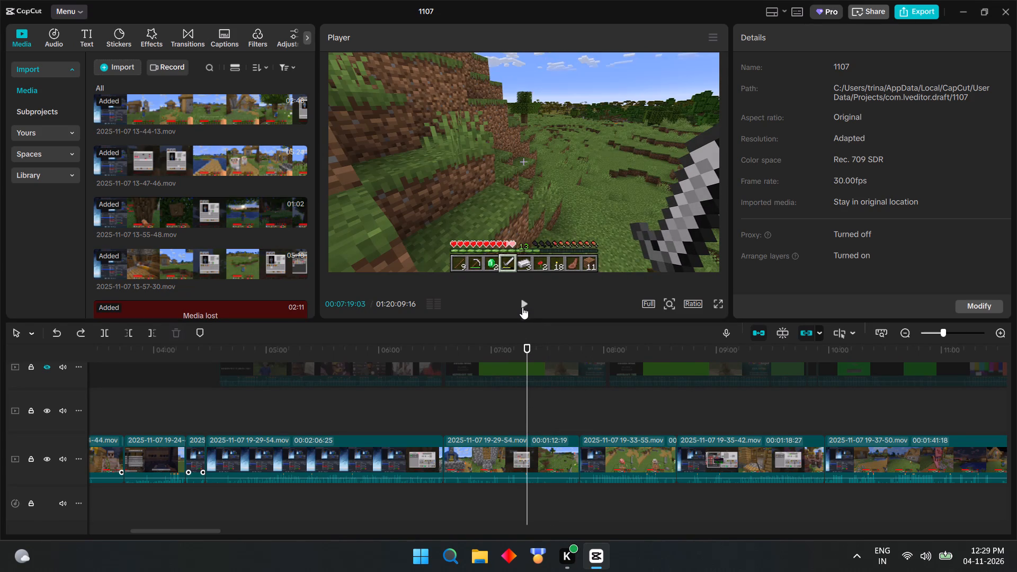
{"action": "left_click", "coordinate": [522, 303]}
{"action": "left_click", "coordinate": [503, 411]}
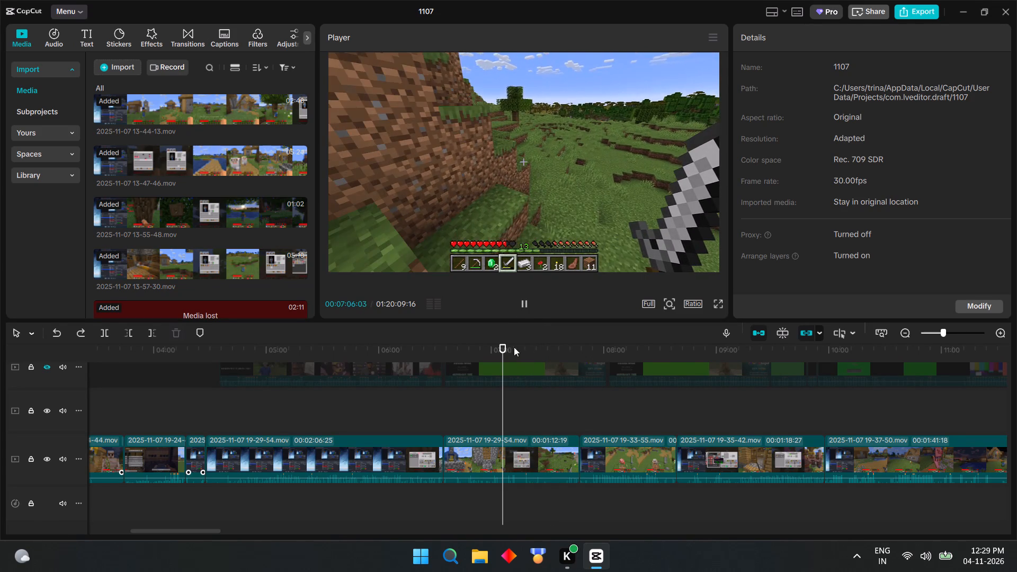
{"action": "left_click", "coordinate": [528, 305]}
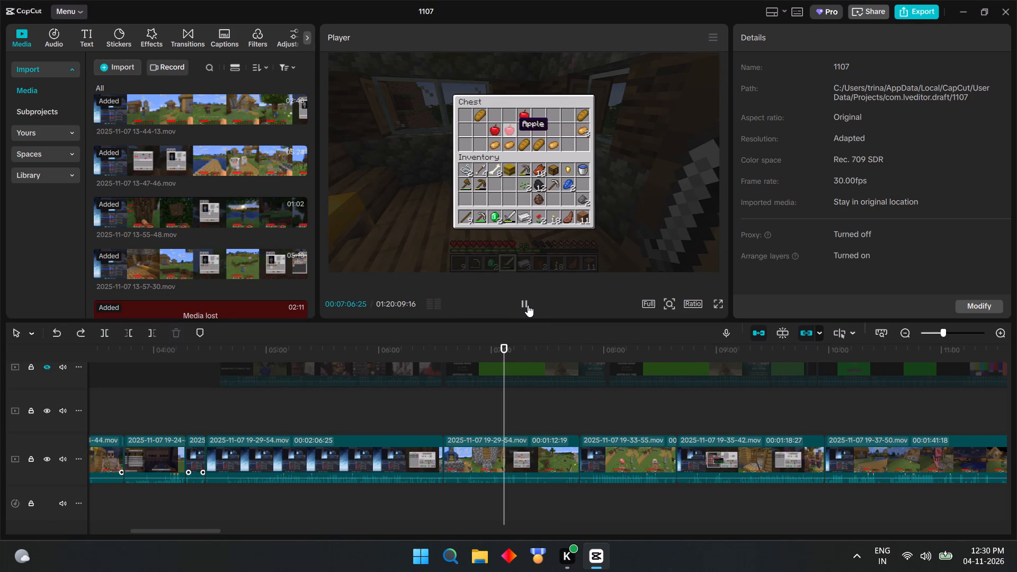
{"action": "left_click", "coordinate": [521, 426]}
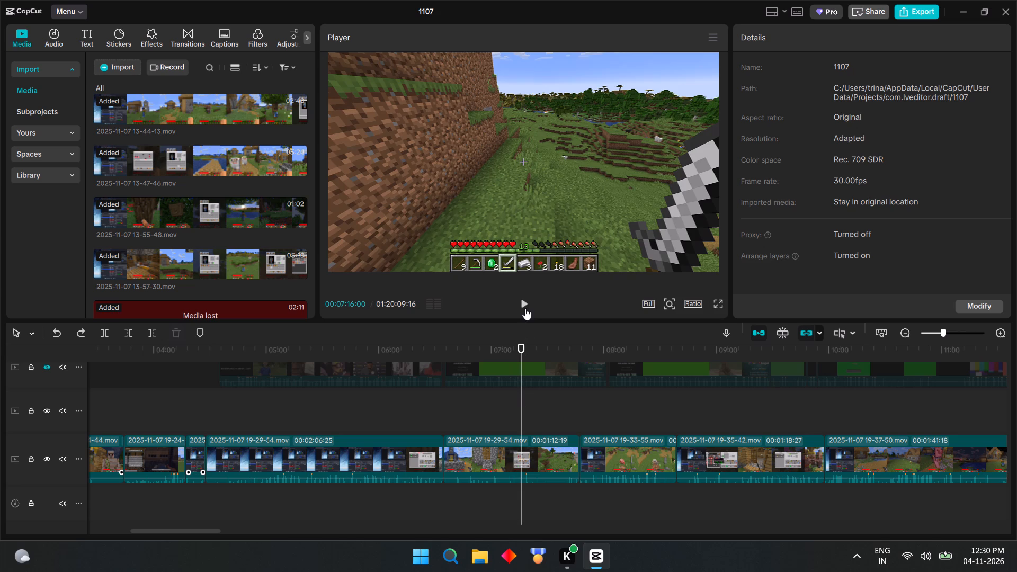
{"action": "left_click", "coordinate": [525, 307]}
{"action": "left_click", "coordinate": [515, 420]}
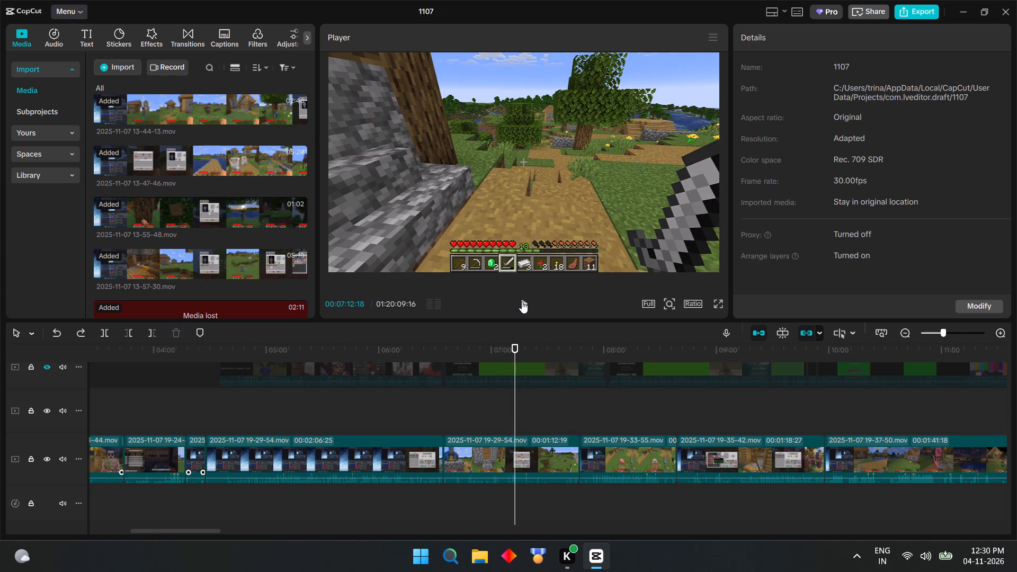
{"action": "left_click", "coordinate": [522, 301]}
{"action": "left_click", "coordinate": [522, 301]}
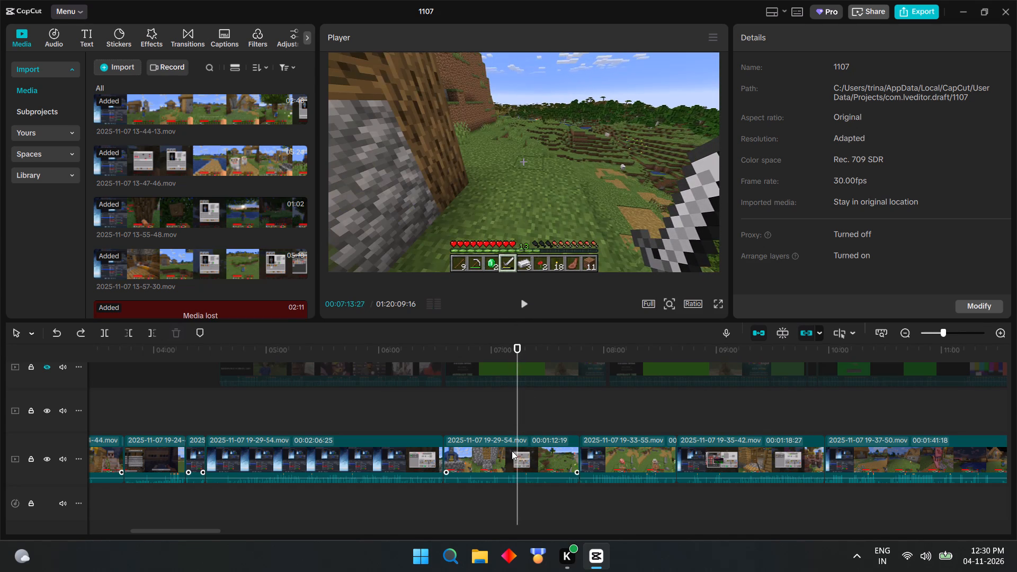
{"action": "left_click", "coordinate": [512, 452]}
{"action": "key", "text": "ctrl+b"}
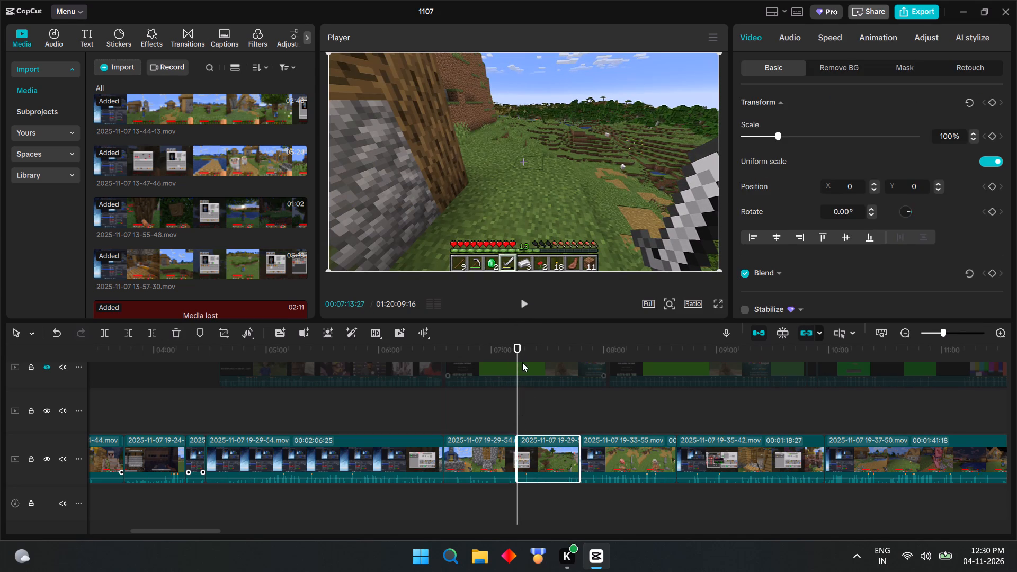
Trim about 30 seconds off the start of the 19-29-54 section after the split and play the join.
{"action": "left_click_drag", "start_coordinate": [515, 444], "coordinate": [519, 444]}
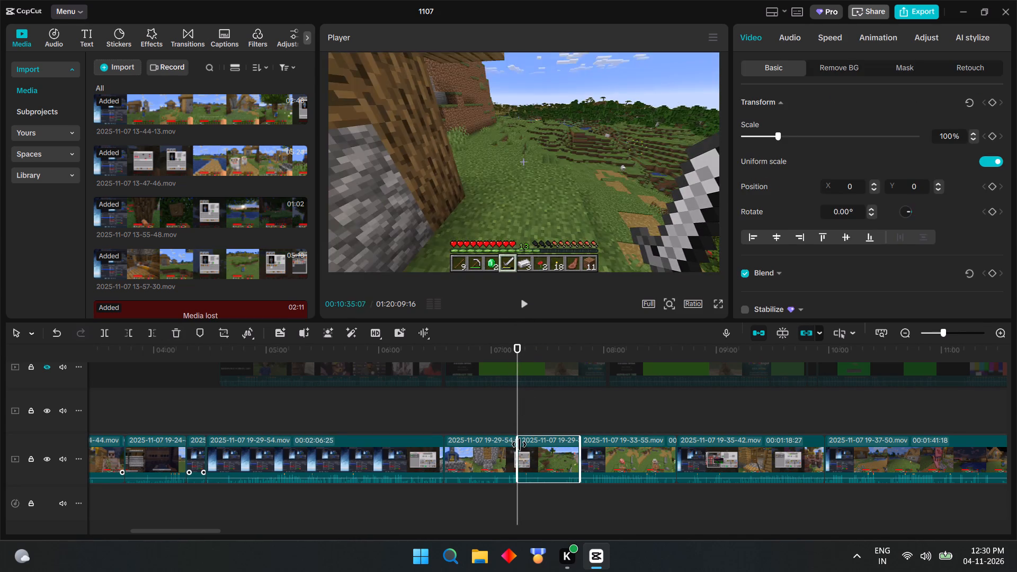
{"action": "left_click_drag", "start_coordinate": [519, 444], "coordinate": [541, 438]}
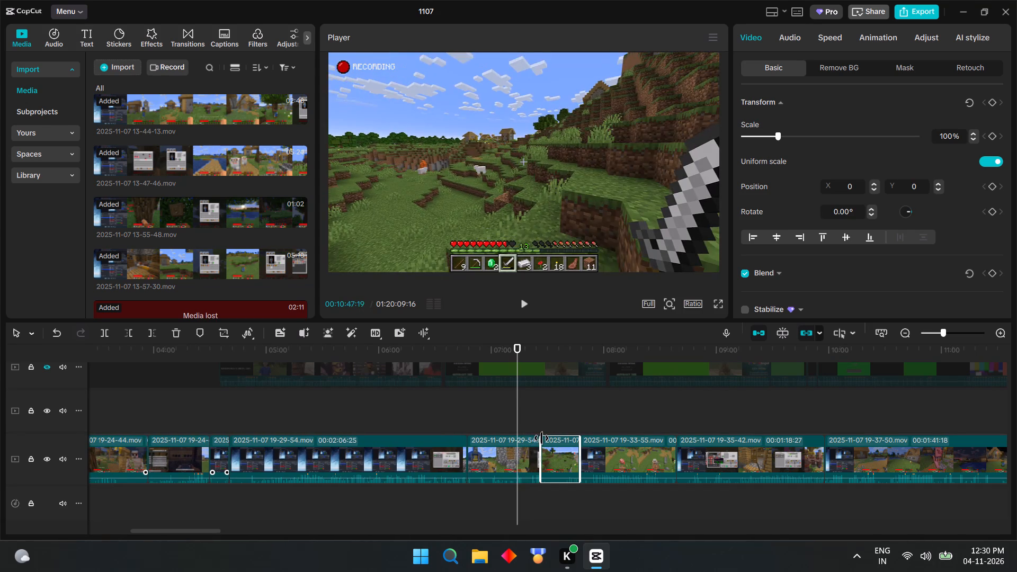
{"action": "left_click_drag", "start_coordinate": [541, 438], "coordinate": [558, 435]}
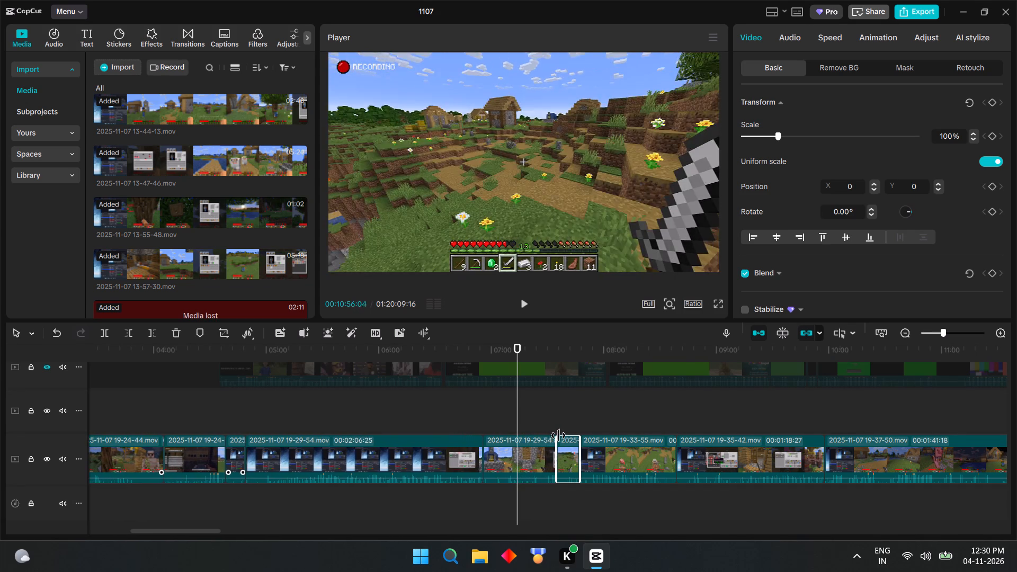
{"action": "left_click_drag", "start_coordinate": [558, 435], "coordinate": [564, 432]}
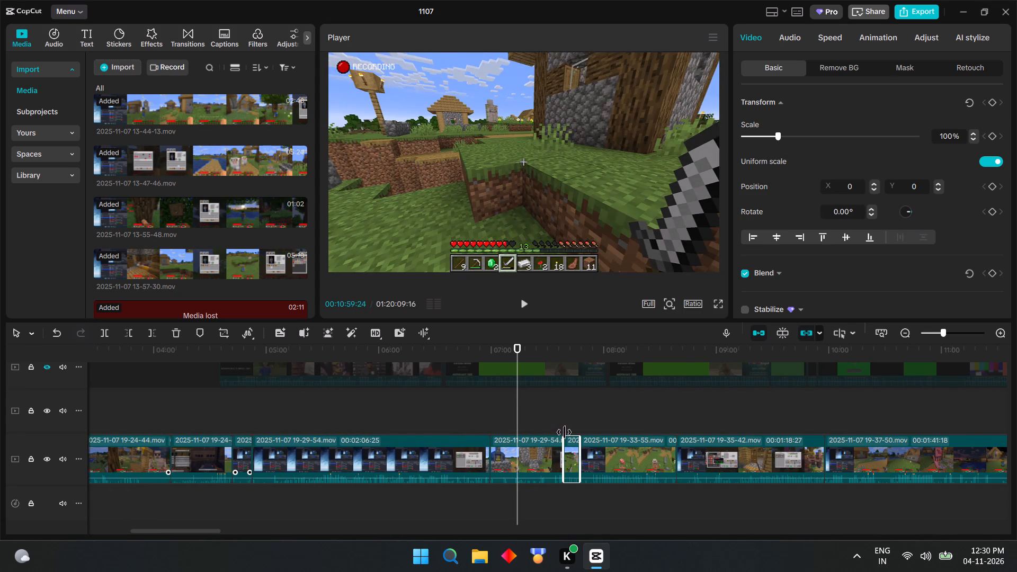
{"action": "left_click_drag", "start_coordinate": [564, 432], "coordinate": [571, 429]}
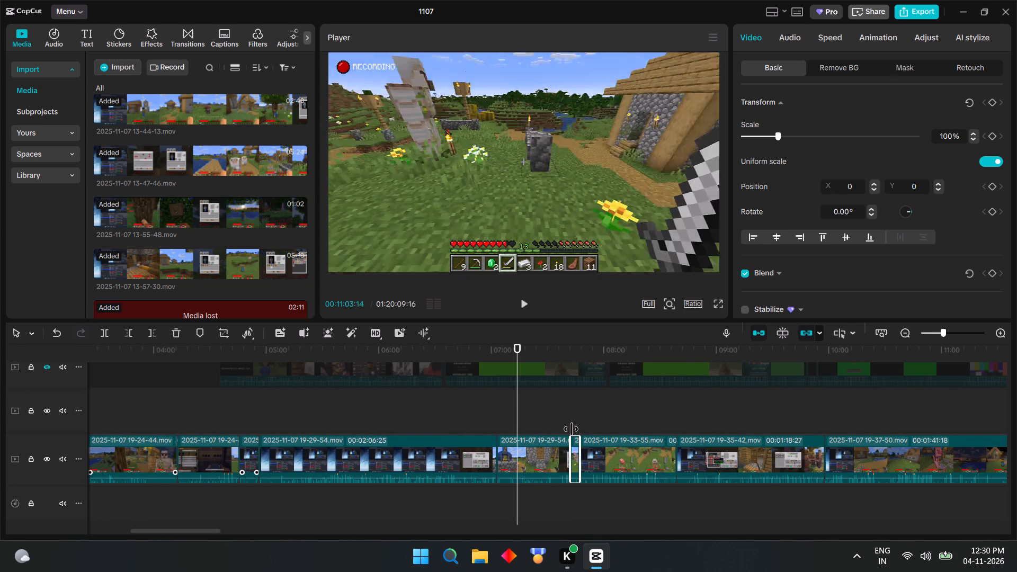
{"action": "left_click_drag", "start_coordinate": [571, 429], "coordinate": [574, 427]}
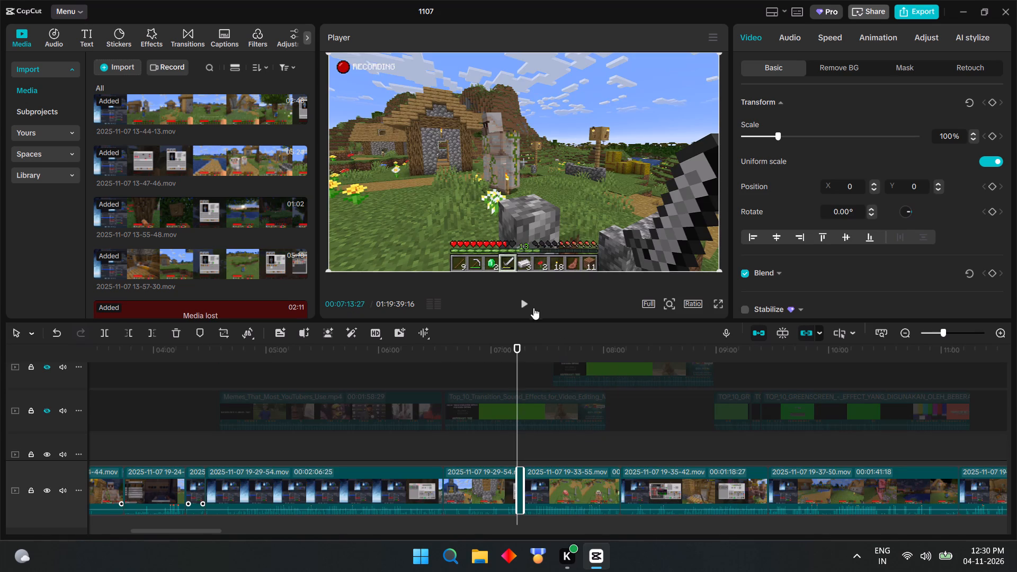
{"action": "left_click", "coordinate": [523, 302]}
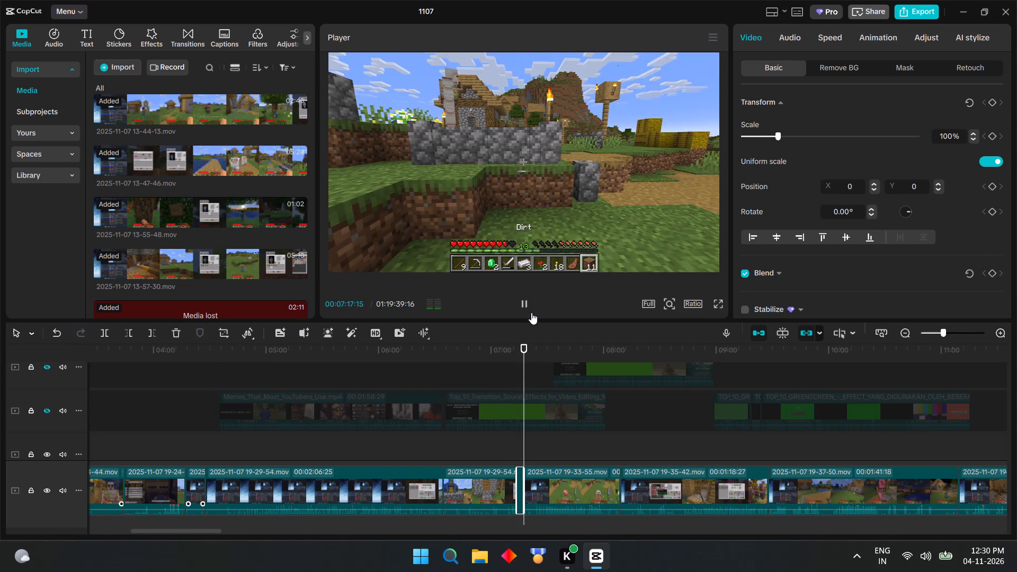
{"action": "scroll", "coordinate": [566, 450], "scroll_direction": "up", "scroll_amount": 13, "text": "ctrl"}
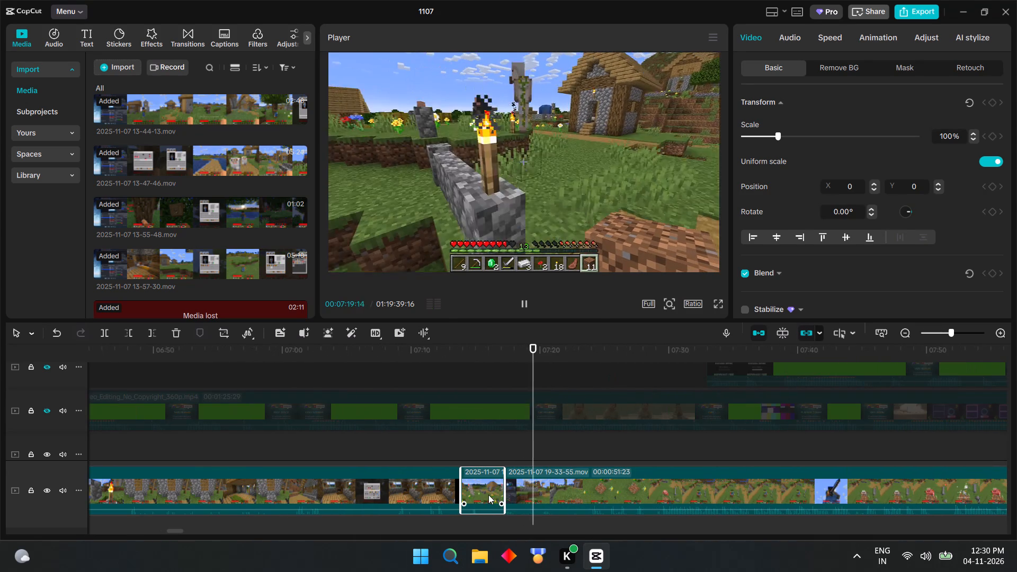
{"action": "left_click", "coordinate": [488, 494]}
{"action": "key", "text": "BackSpace"}
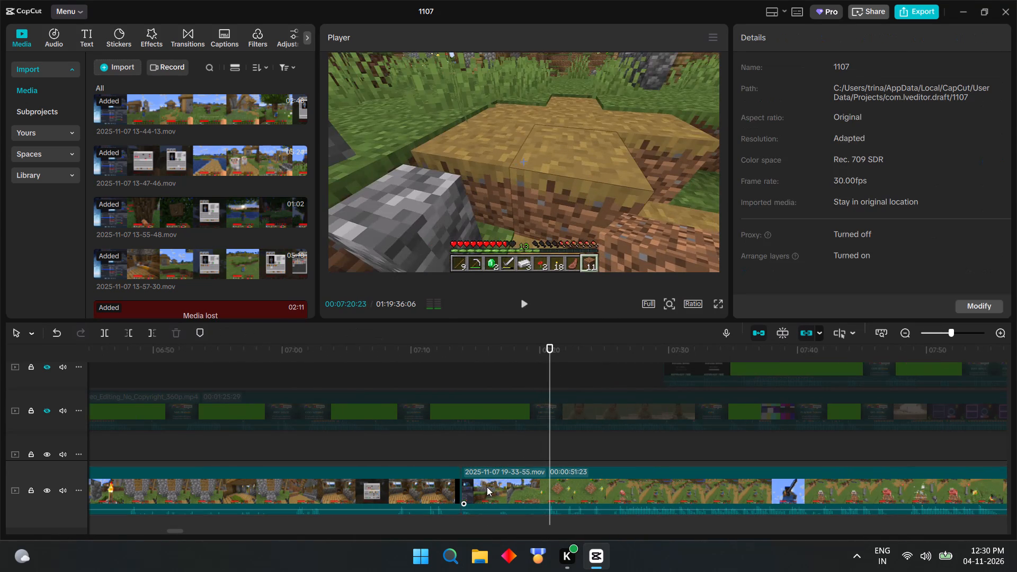
{"action": "left_click", "coordinate": [466, 455]}
{"action": "left_click", "coordinate": [471, 479]}
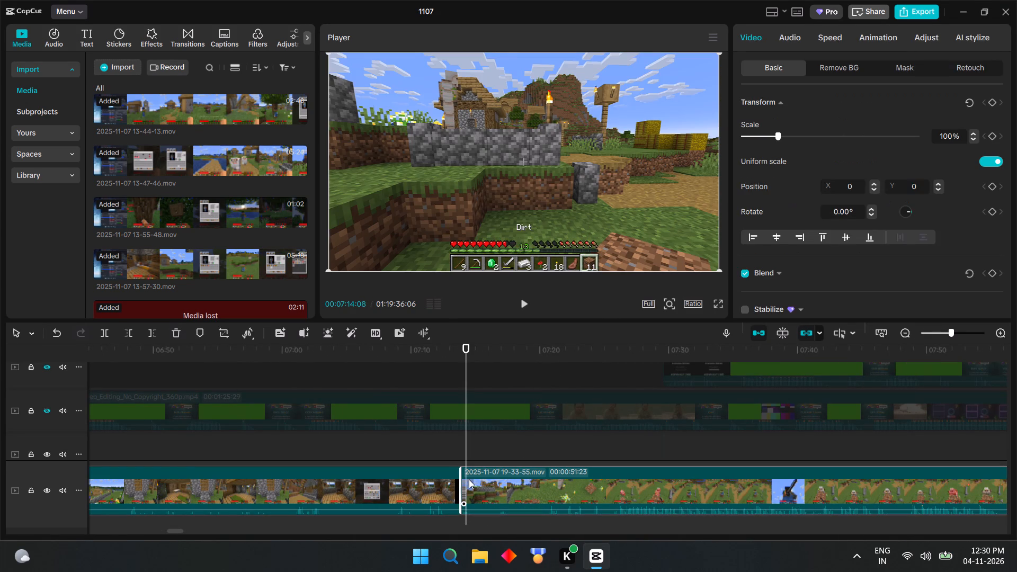
{"action": "left_click_drag", "start_coordinate": [461, 479], "coordinate": [479, 476]}
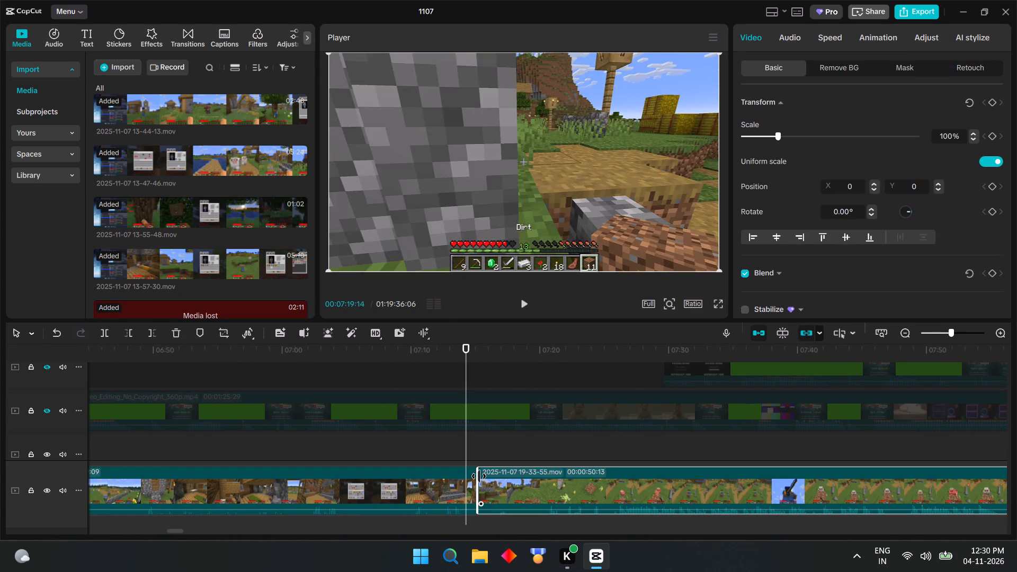
{"action": "left_click_drag", "start_coordinate": [479, 476], "coordinate": [500, 473]}
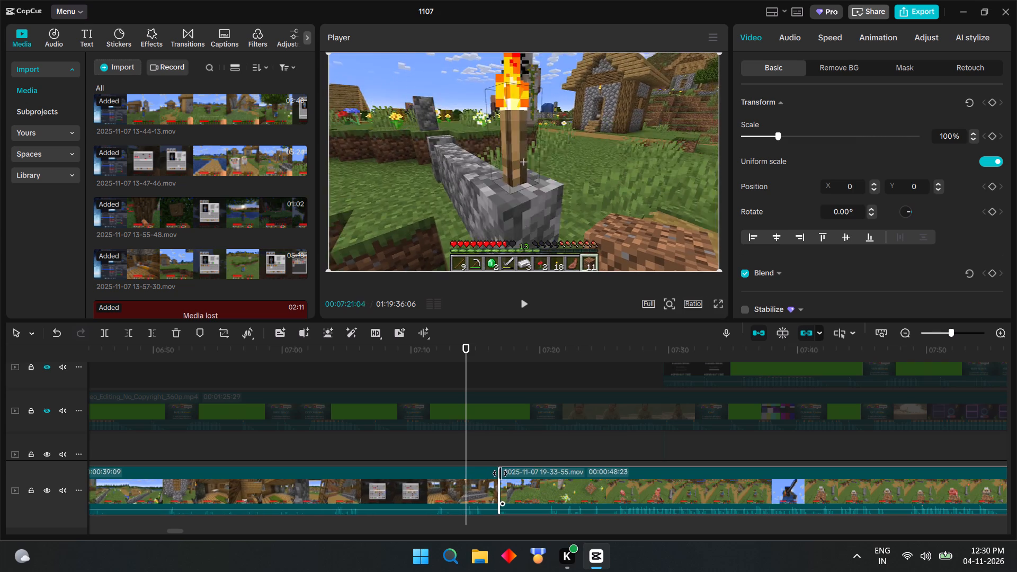
{"action": "left_click_drag", "start_coordinate": [500, 473], "coordinate": [514, 469]}
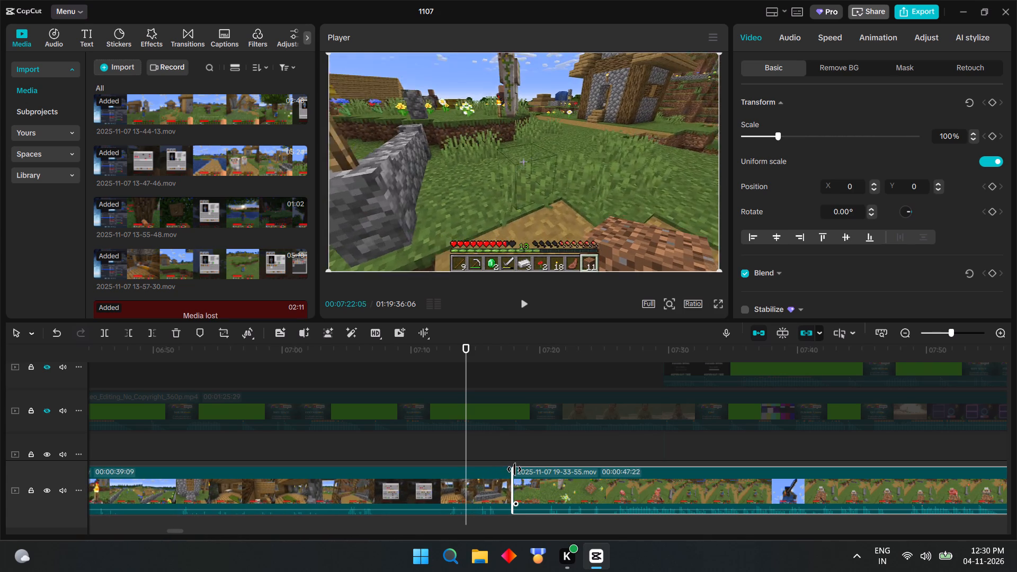
{"action": "left_click_drag", "start_coordinate": [514, 469], "coordinate": [516, 469]}
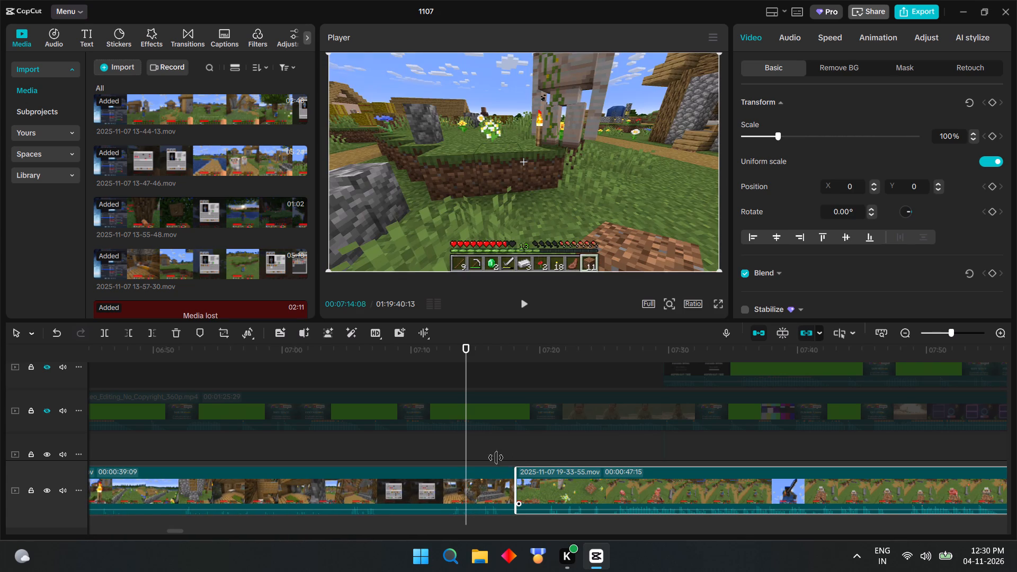
{"action": "left_click", "coordinate": [462, 457]}
{"action": "left_click", "coordinate": [521, 298]}
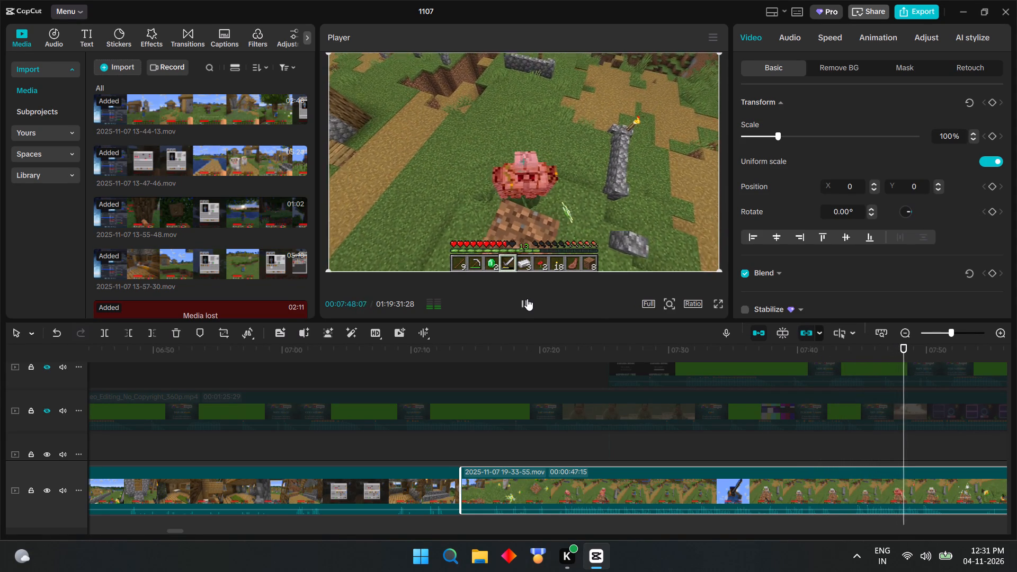
{"action": "left_click", "coordinate": [525, 299]}
{"action": "left_click", "coordinate": [524, 300]}
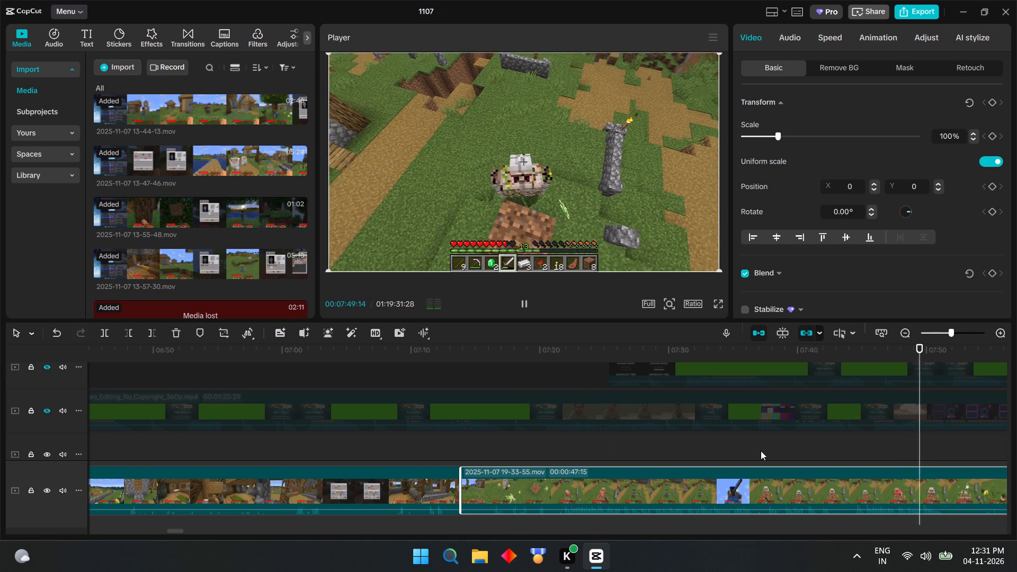
{"action": "scroll", "coordinate": [760, 451], "scroll_direction": "down", "scroll_amount": 18, "text": "ctrl"}
{"action": "scroll", "coordinate": [744, 445], "scroll_direction": "up", "scroll_amount": 3, "text": "ctrl"}
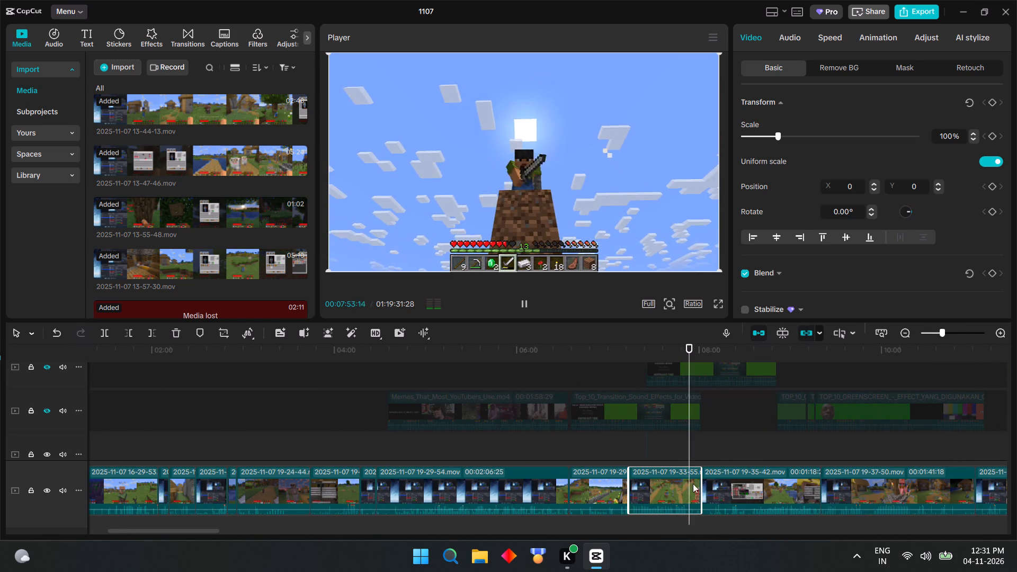
{"action": "scroll", "coordinate": [761, 524], "scroll_direction": "up", "scroll_amount": 9, "text": "ctrl"}
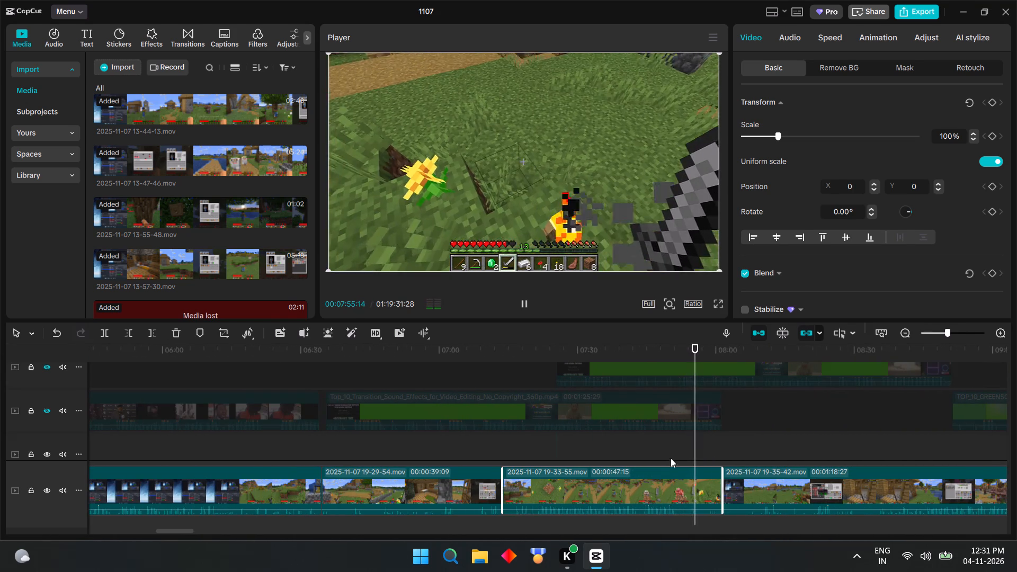
{"action": "left_click", "coordinate": [678, 448]}
{"action": "left_click", "coordinate": [527, 308]}
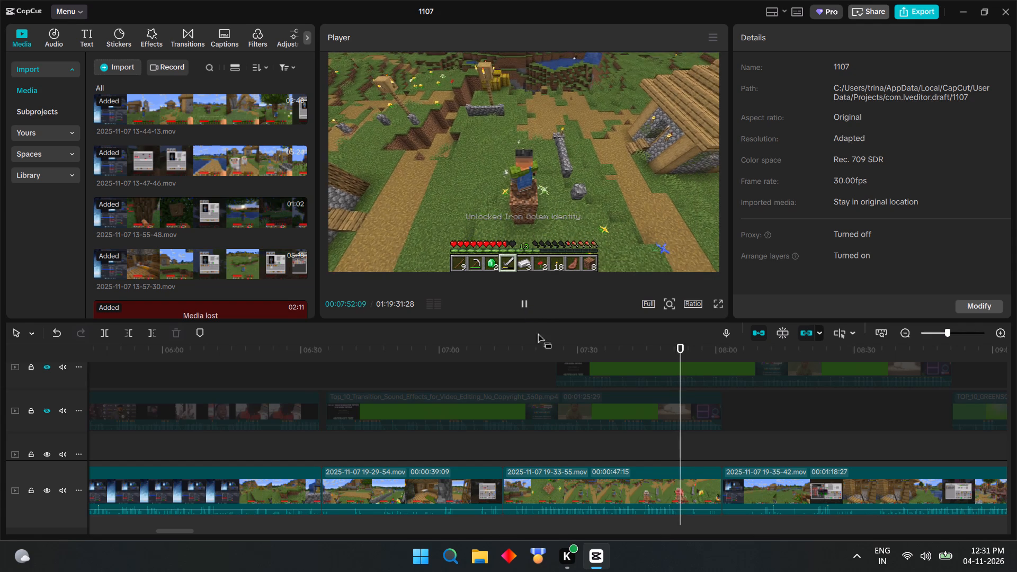
{"action": "left_click", "coordinate": [650, 451]}
{"action": "left_click", "coordinate": [525, 306]}
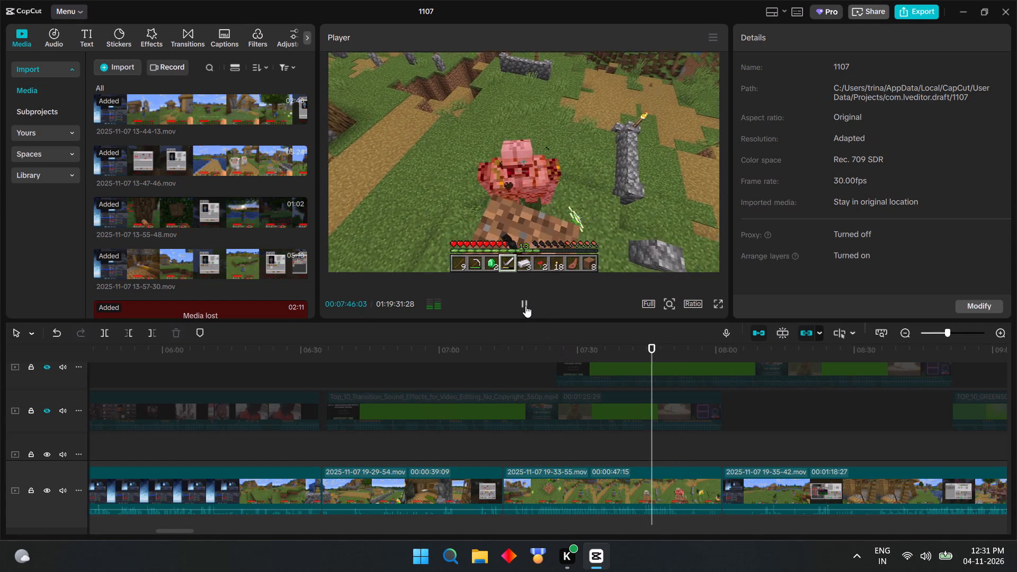
{"action": "left_click", "coordinate": [525, 306]}
{"action": "left_click", "coordinate": [707, 490]}
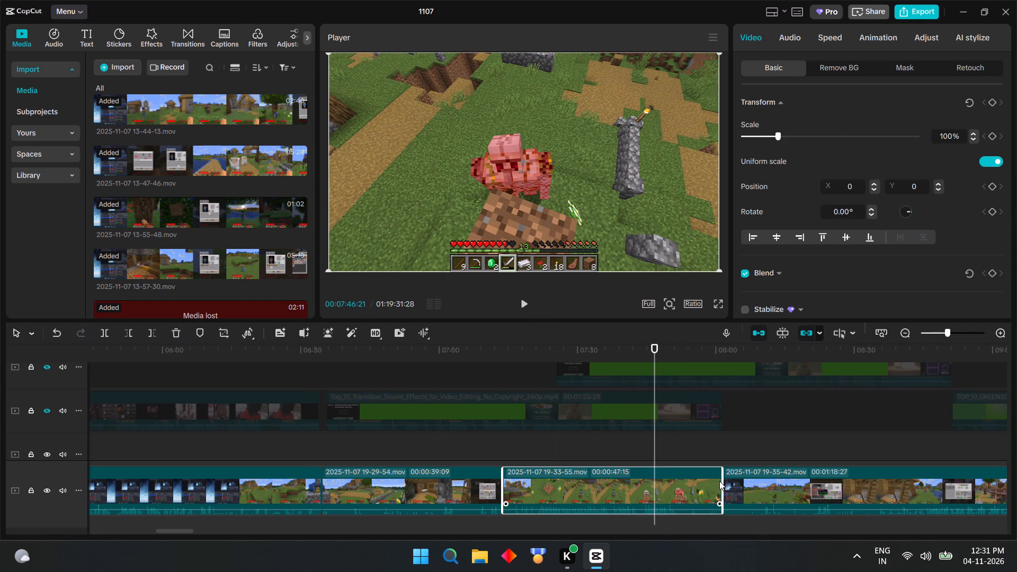
{"action": "key", "text": "ctrl+b"}
{"action": "left_click_drag", "start_coordinate": [654, 486], "coordinate": [669, 480]}
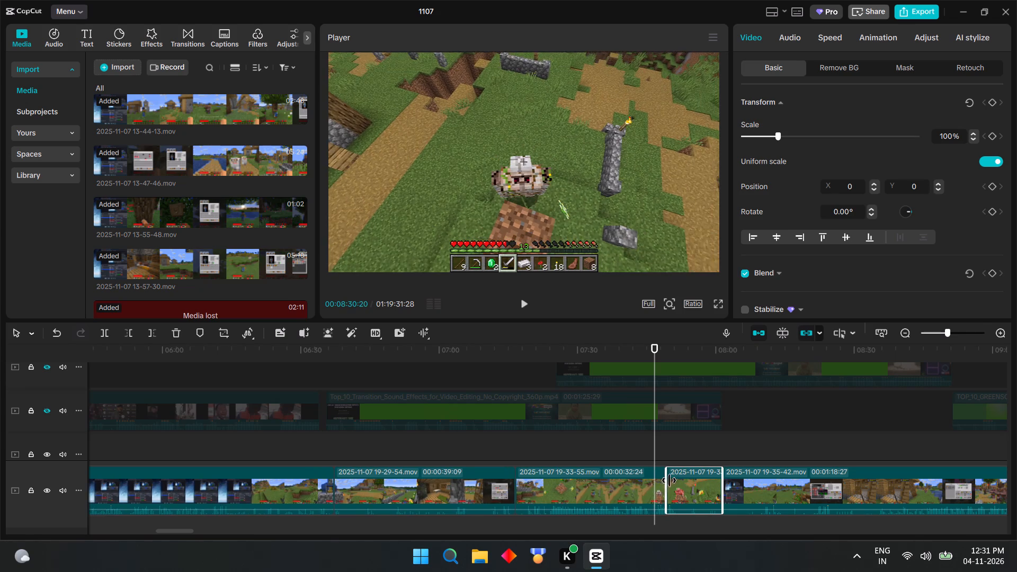
{"action": "left_click_drag", "start_coordinate": [669, 480], "coordinate": [683, 474]}
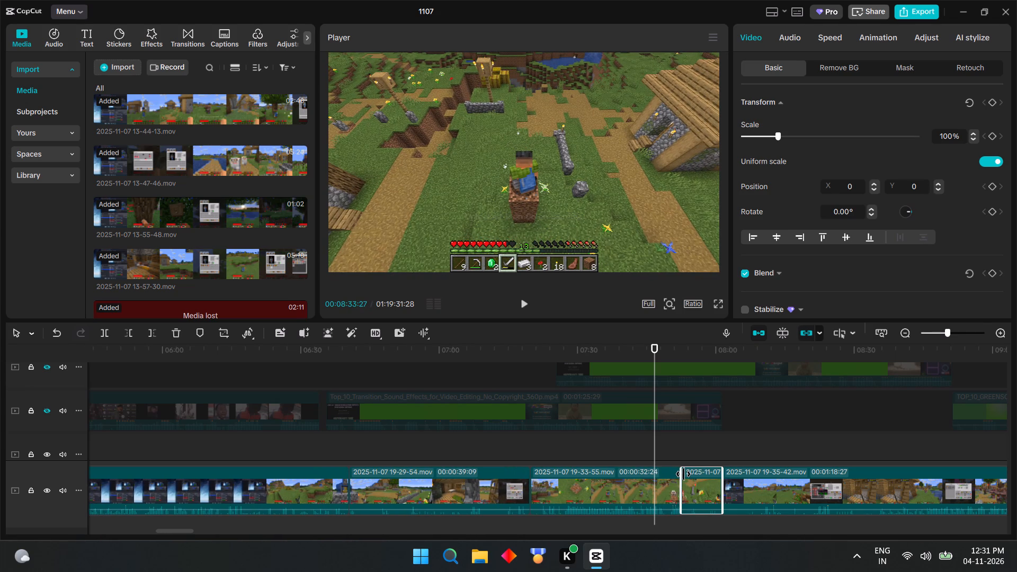
{"action": "left_click_drag", "start_coordinate": [683, 474], "coordinate": [685, 473]}
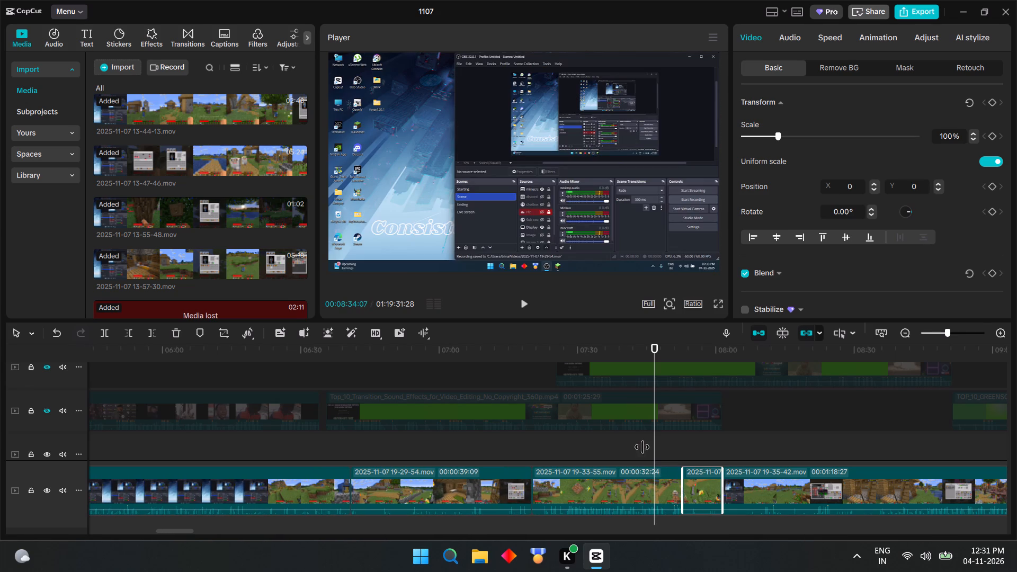
{"action": "left_click", "coordinate": [523, 304]}
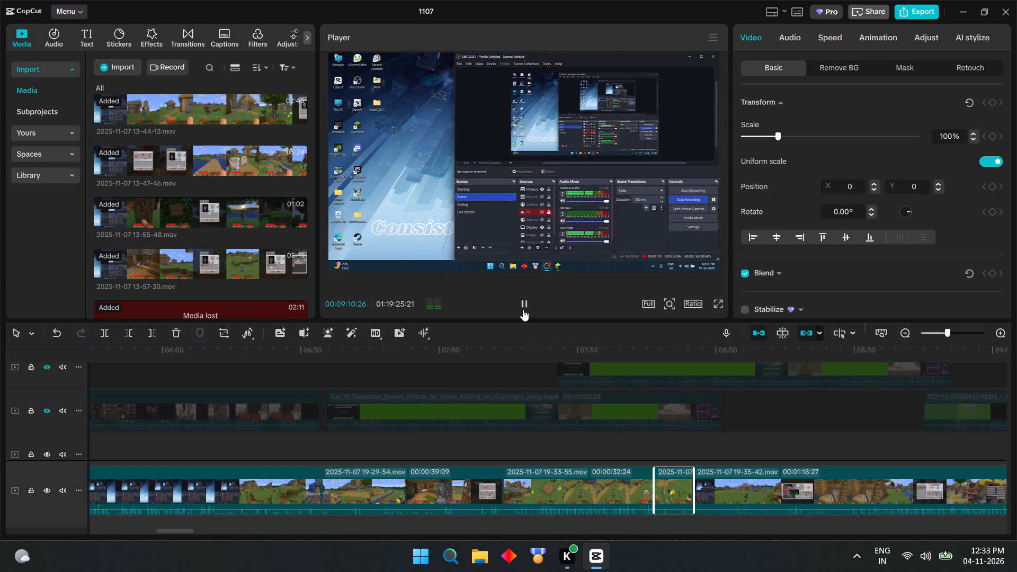
{"action": "left_click", "coordinate": [521, 307]}
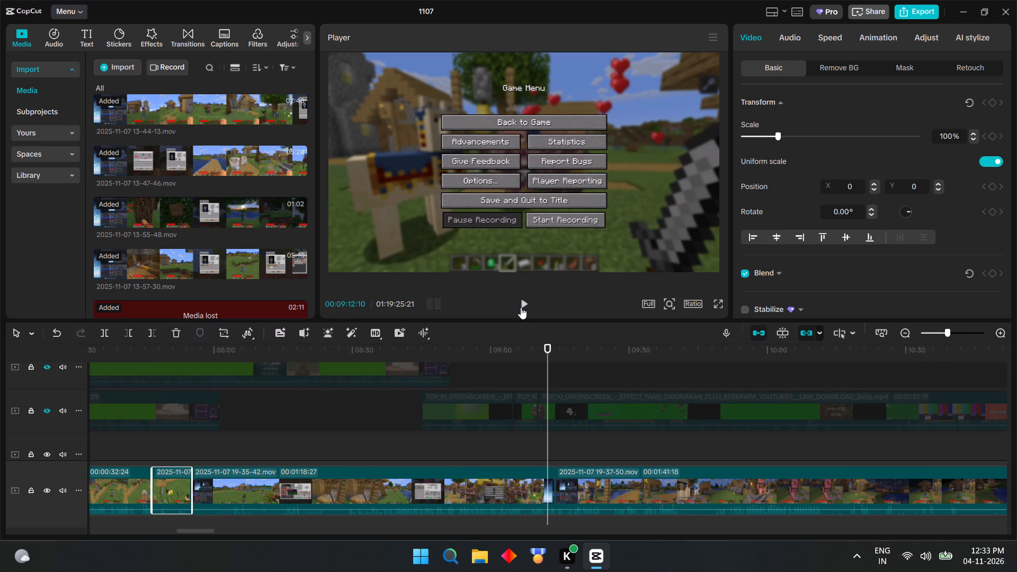
{"action": "left_click", "coordinate": [521, 308]}
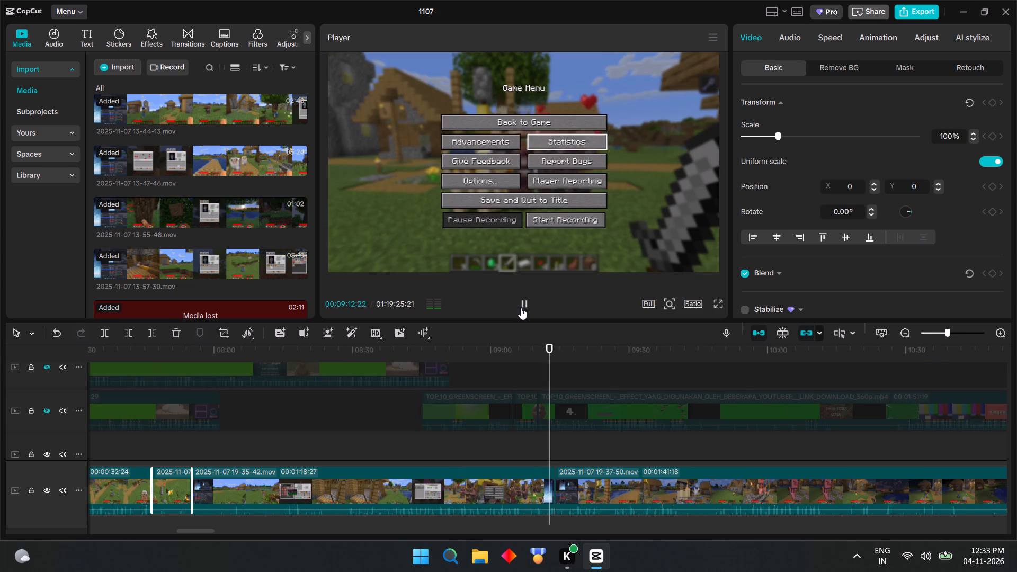
{"action": "left_click", "coordinate": [521, 308]}
{"action": "left_click", "coordinate": [521, 308]}
{"action": "left_click", "coordinate": [521, 308]}
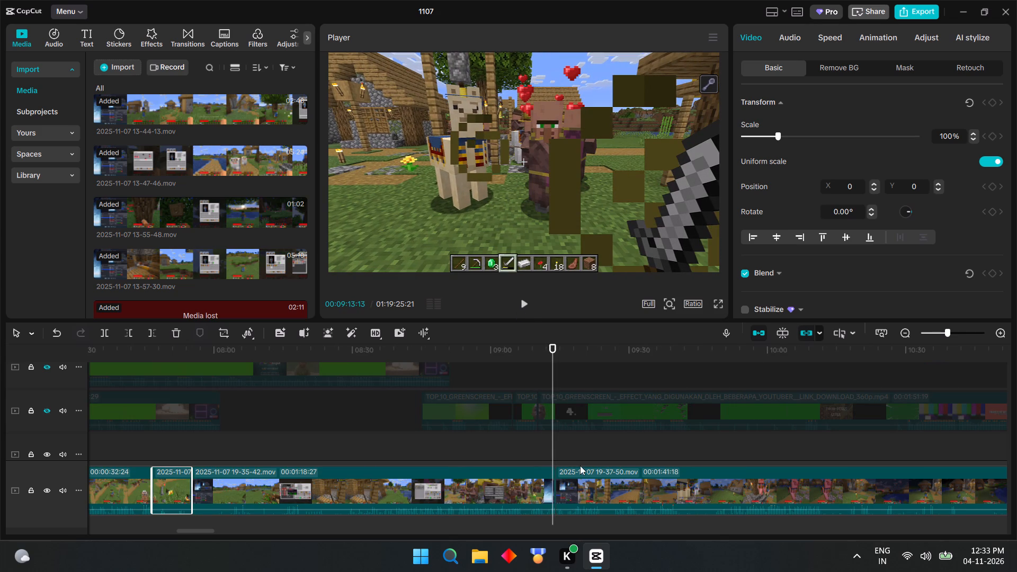
{"action": "scroll", "coordinate": [588, 472], "scroll_direction": "up", "scroll_amount": 20, "text": "ctrl"}
{"action": "scroll", "coordinate": [588, 472], "scroll_direction": "up", "scroll_amount": 13, "text": "ctrl"}
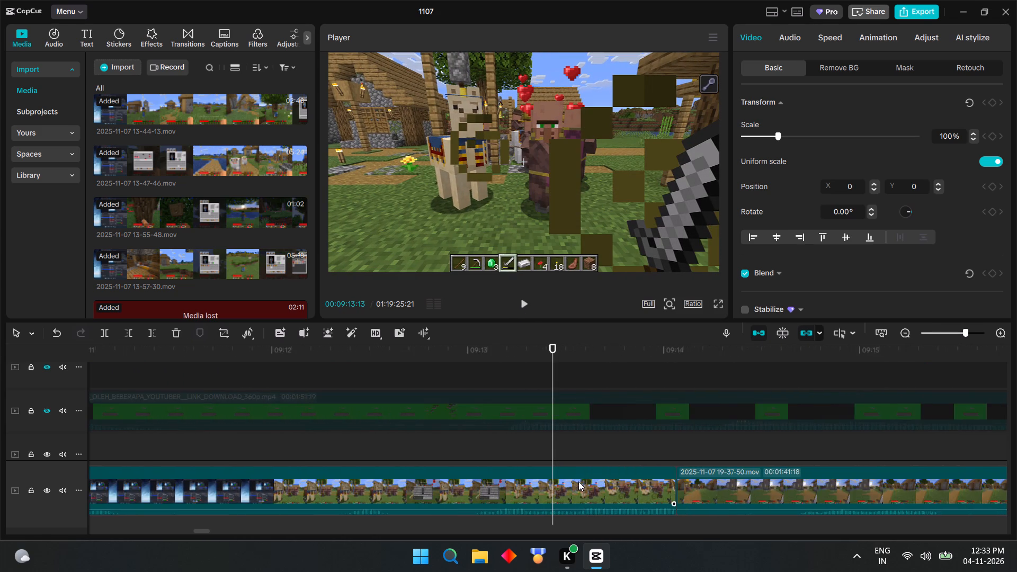
{"action": "scroll", "coordinate": [578, 481], "scroll_direction": "up", "scroll_amount": 3, "text": "ctrl"}
{"action": "left_click", "coordinate": [506, 459]}
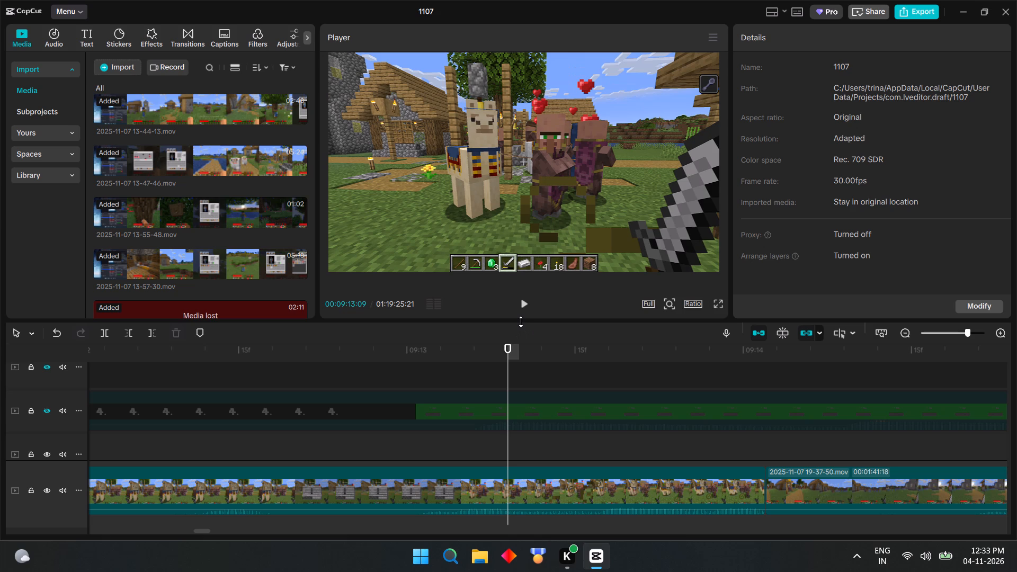
{"action": "left_click", "coordinate": [459, 447]}
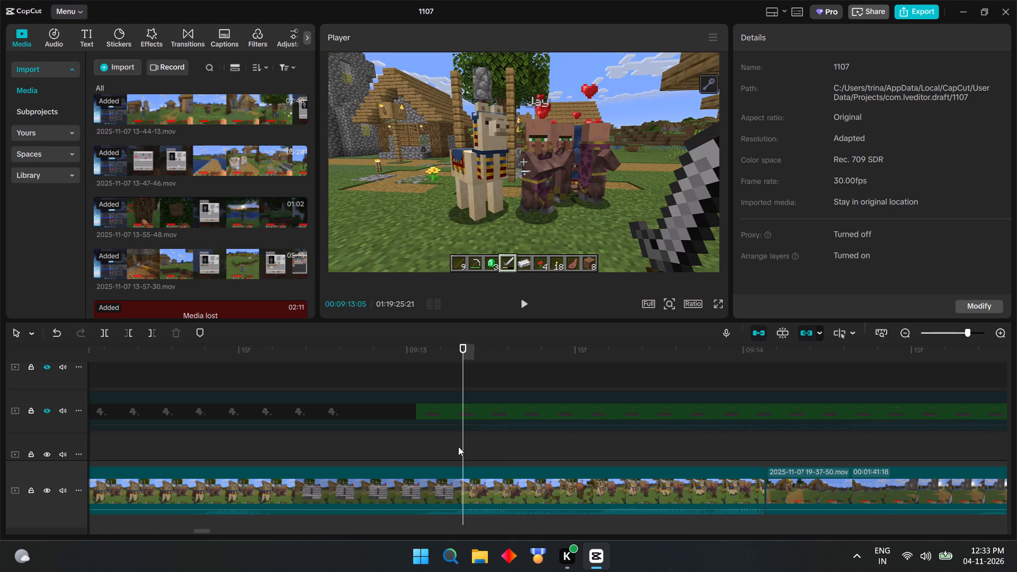
{"action": "left_click", "coordinate": [390, 451]}
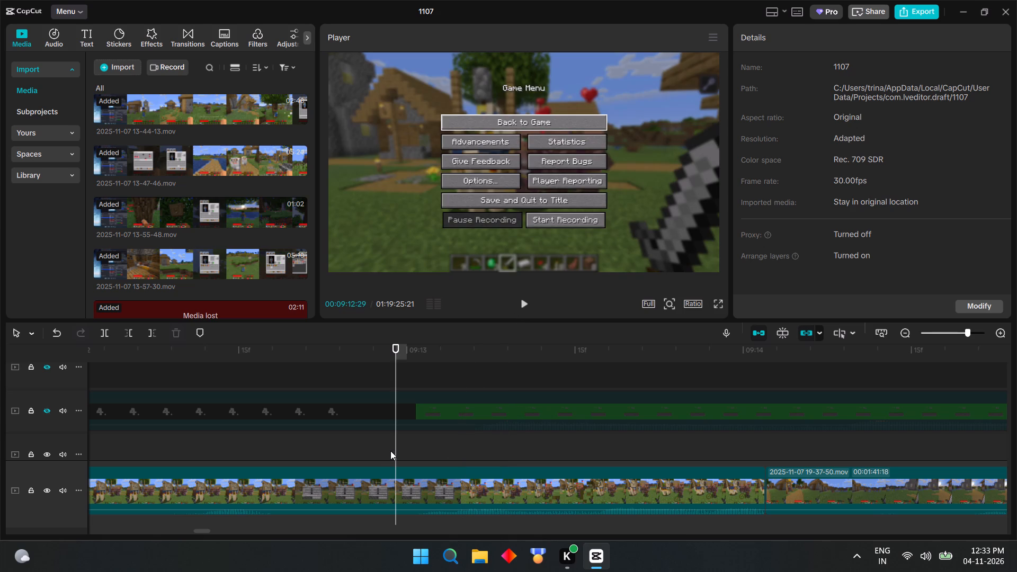
{"action": "left_click", "coordinate": [408, 449]}
{"action": "left_click", "coordinate": [419, 452]}
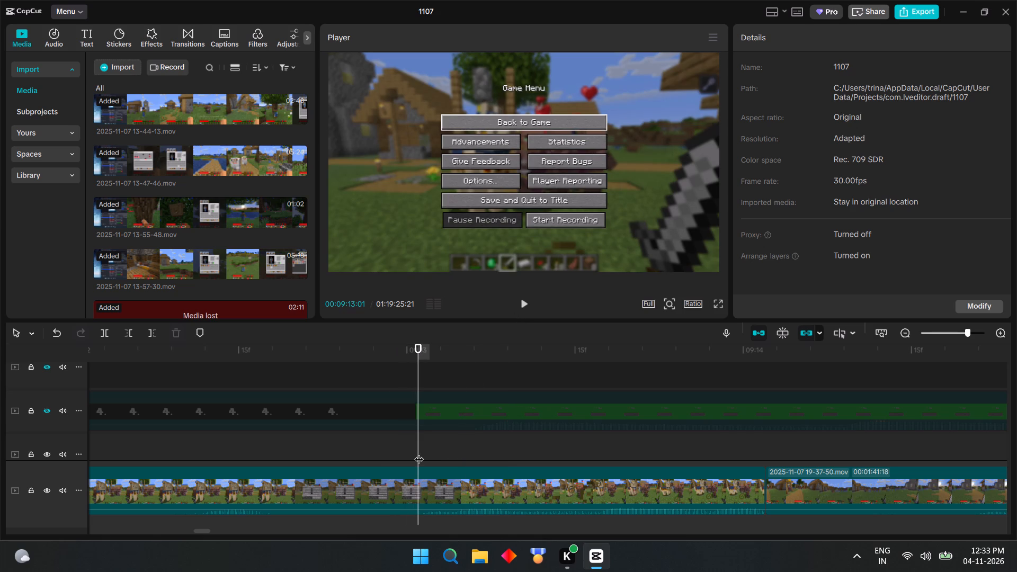
{"action": "left_click", "coordinate": [428, 455]}
{"action": "left_click", "coordinate": [448, 467]}
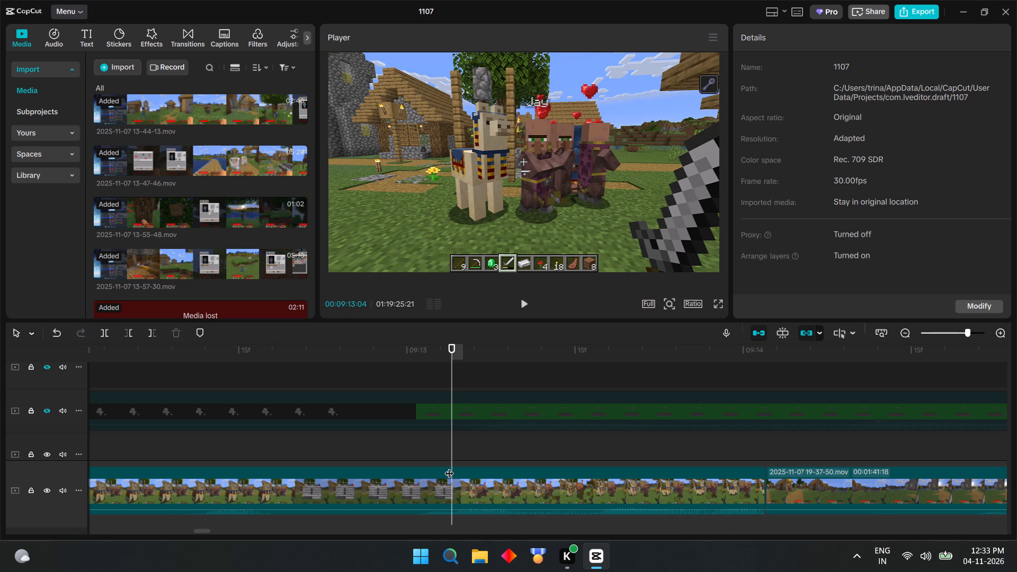
{"action": "left_click", "coordinate": [449, 483]}
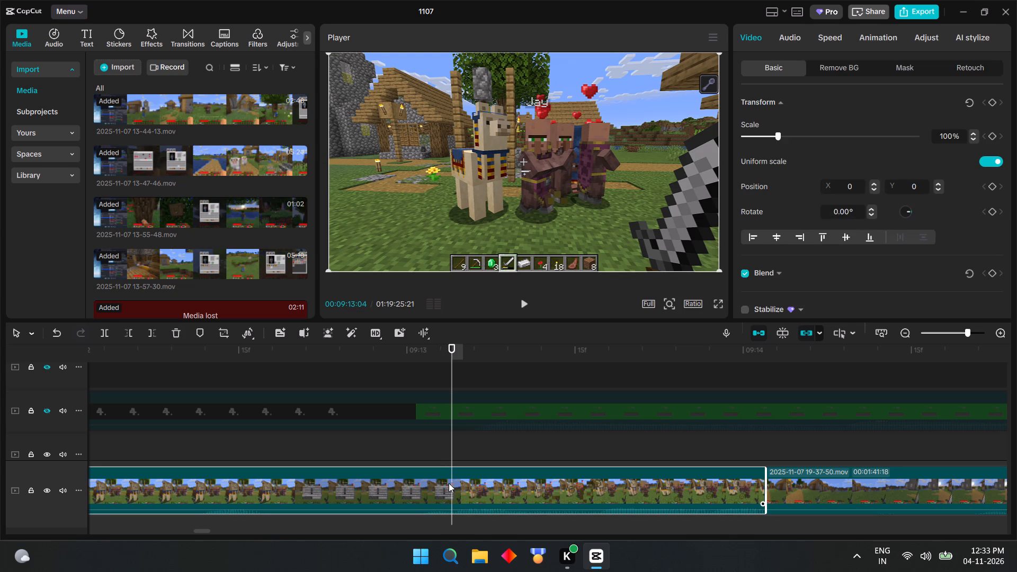
{"action": "key", "text": "ctrl+b"}
Trim about 1 second off the end of the 19-35-42 section before the split, leaving it 00:01:16:25 long, and play across the join.
{"action": "scroll", "coordinate": [437, 474], "scroll_direction": "down", "scroll_amount": 9, "text": "ctrl"}
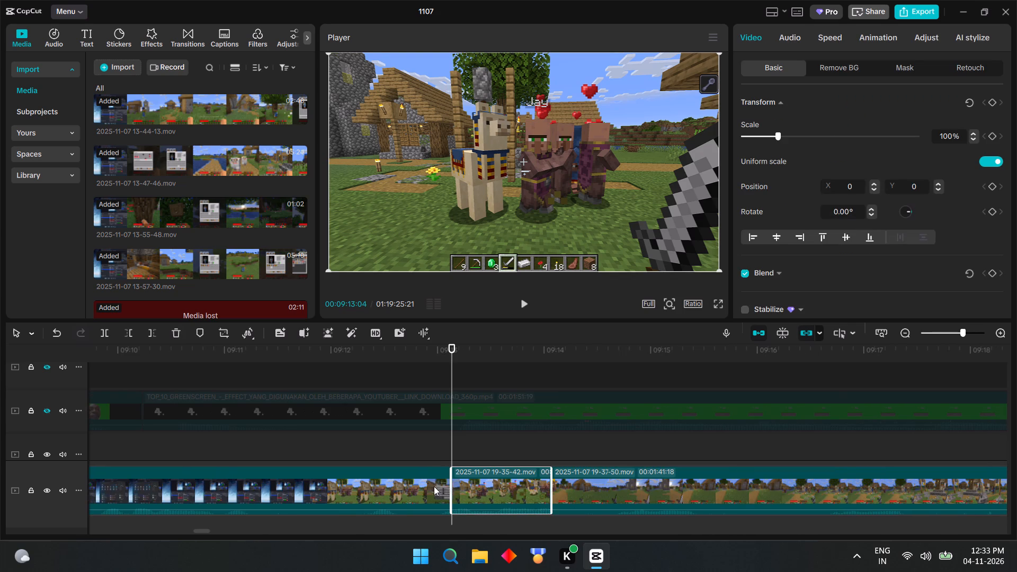
{"action": "left_click", "coordinate": [434, 486]}
{"action": "left_click_drag", "start_coordinate": [453, 479], "coordinate": [418, 481]}
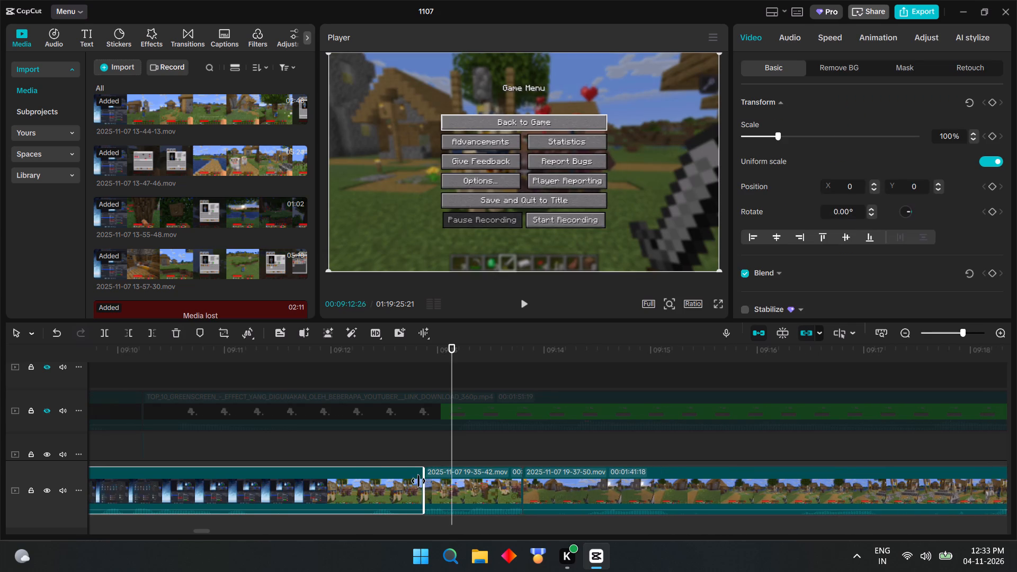
{"action": "left_click_drag", "start_coordinate": [418, 481], "coordinate": [329, 473]}
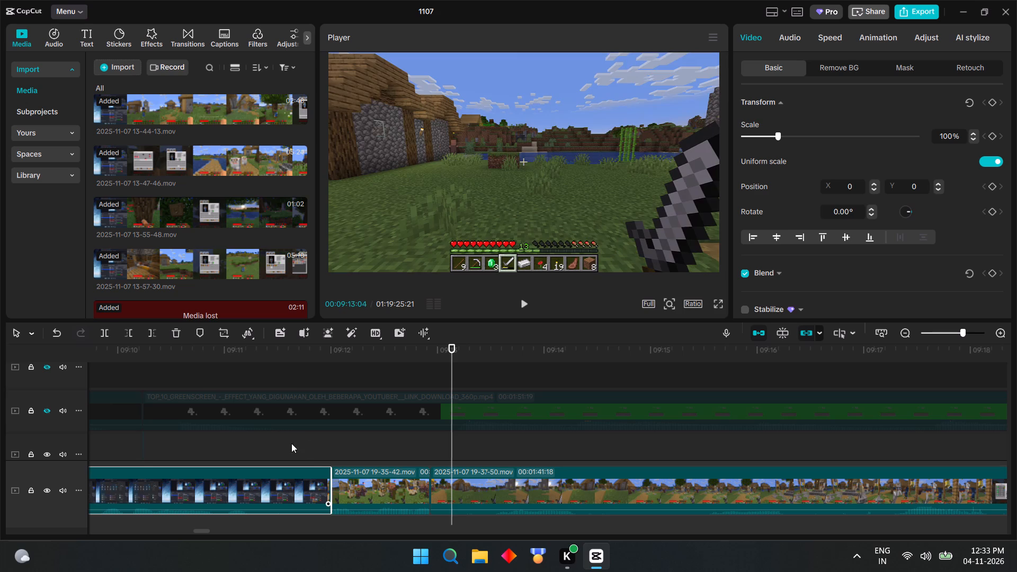
{"action": "left_click", "coordinate": [312, 449]}
{"action": "left_click", "coordinate": [325, 449]}
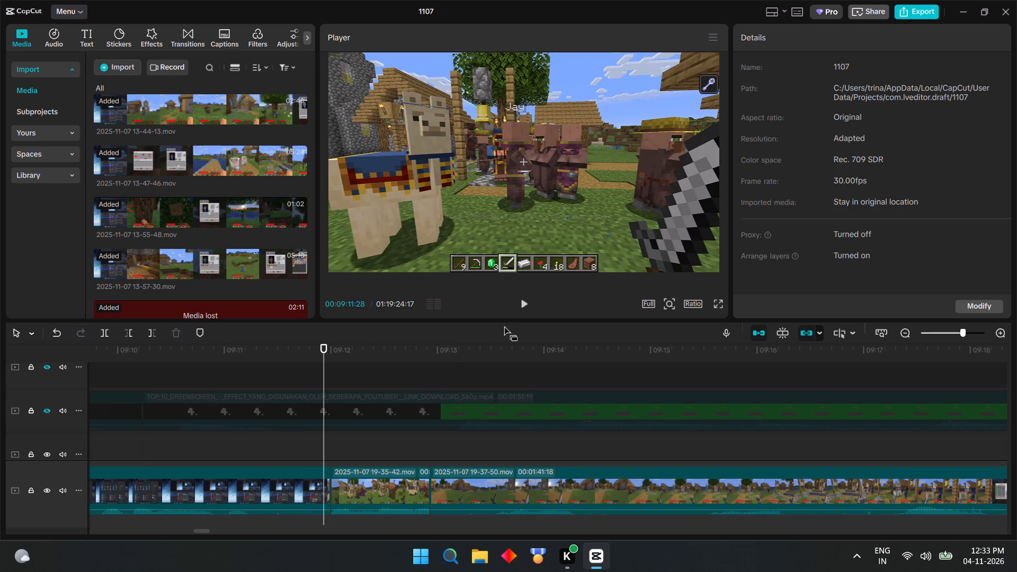
{"action": "left_click", "coordinate": [530, 305]}
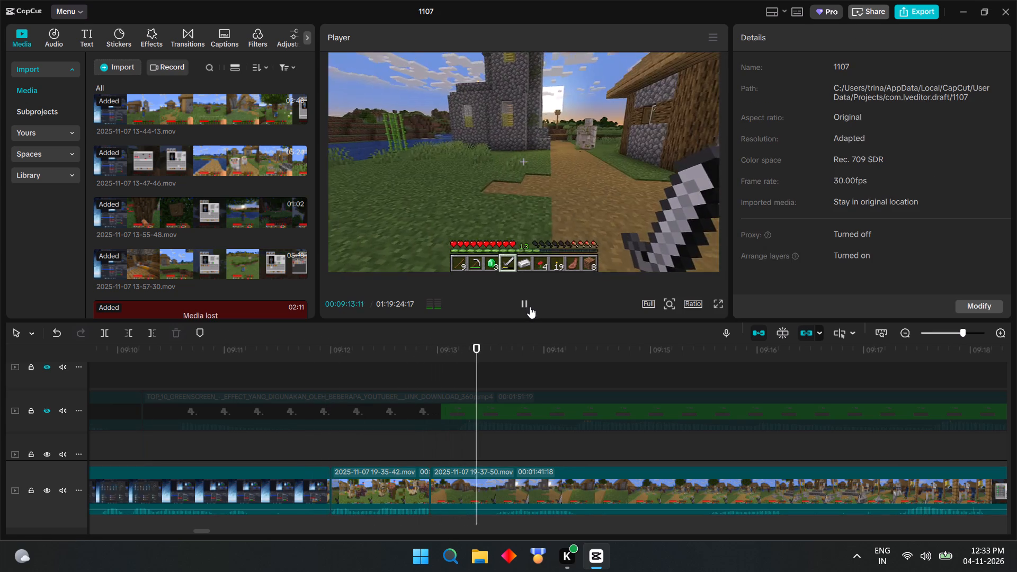
{"action": "left_click", "coordinate": [310, 454]}
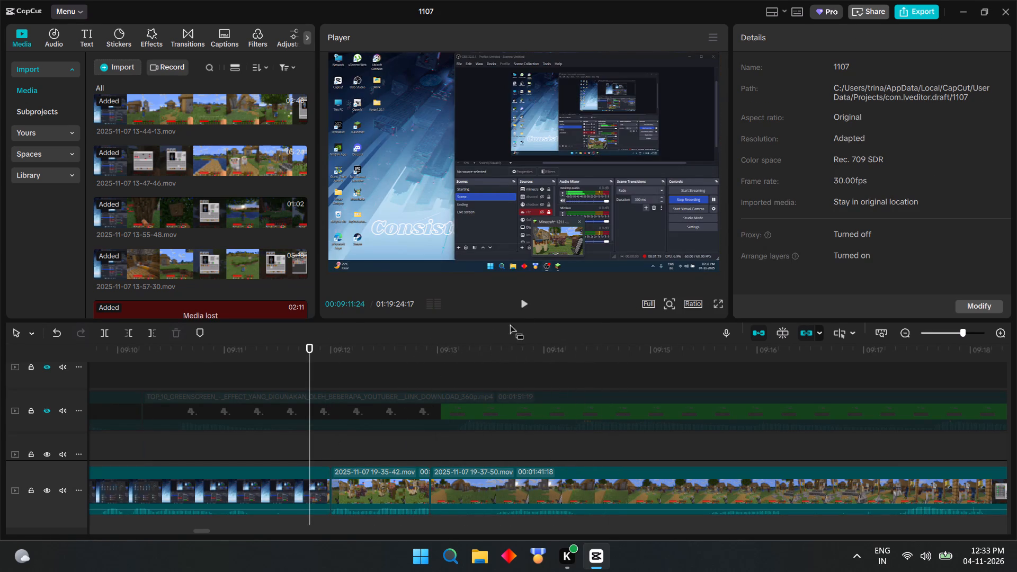
{"action": "left_click", "coordinate": [519, 309]}
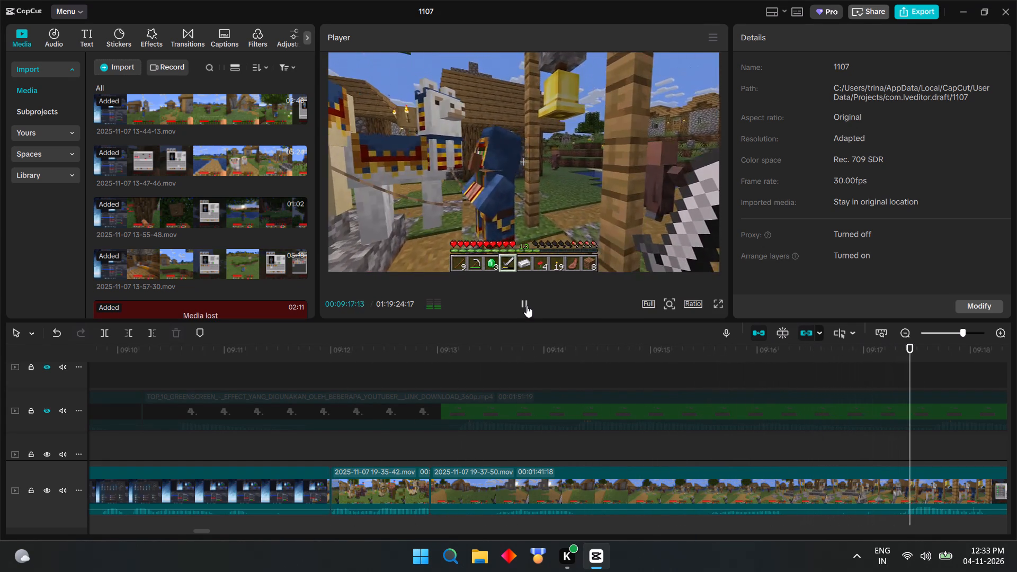
{"action": "left_click", "coordinate": [527, 306]}
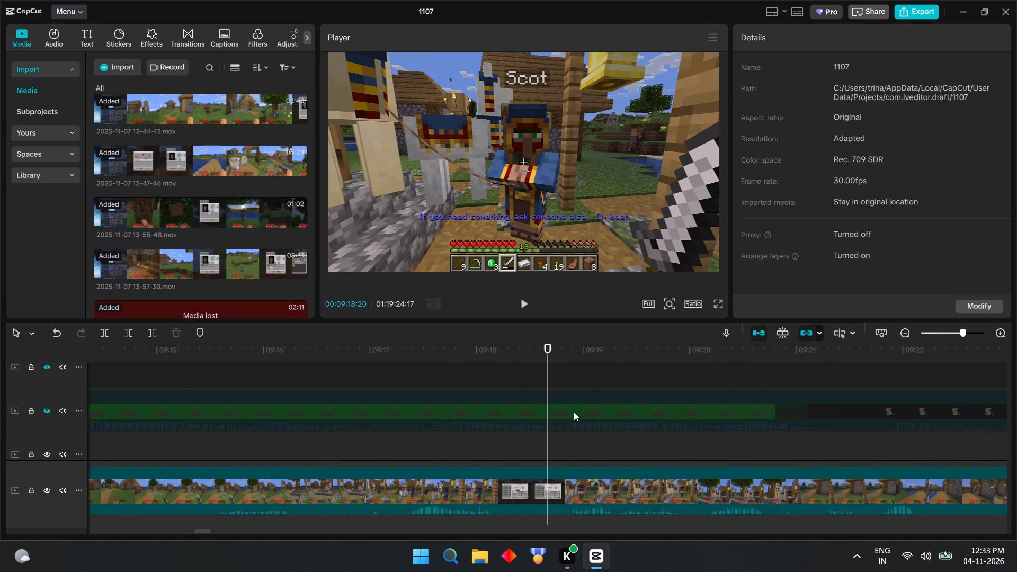
Trim about 4.5 more seconds off the end of the long 19-35-42 section to cut out the desktop recording footage.
{"action": "scroll", "coordinate": [665, 471], "scroll_direction": "down", "scroll_amount": 7, "text": "shift"}
{"action": "scroll", "coordinate": [676, 471], "scroll_direction": "down", "scroll_amount": 20, "text": "ctrl"}
{"action": "scroll", "coordinate": [676, 471], "scroll_direction": "down", "scroll_amount": 2, "text": "ctrl"}
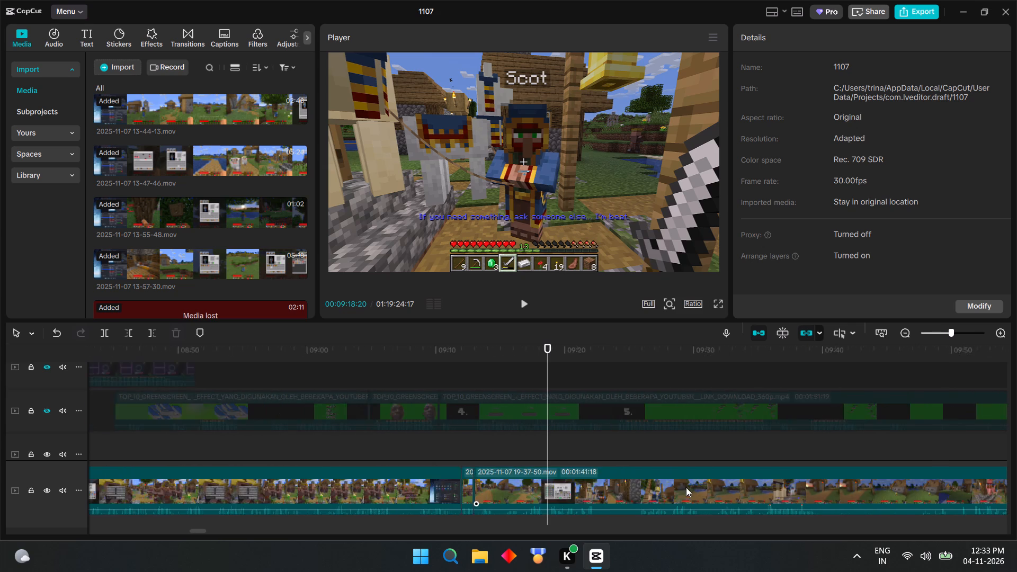
{"action": "scroll", "coordinate": [686, 487], "scroll_direction": "down", "scroll_amount": 5, "text": "ctrl"}
{"action": "left_click", "coordinate": [496, 456]}
{"action": "left_click", "coordinate": [518, 296]}
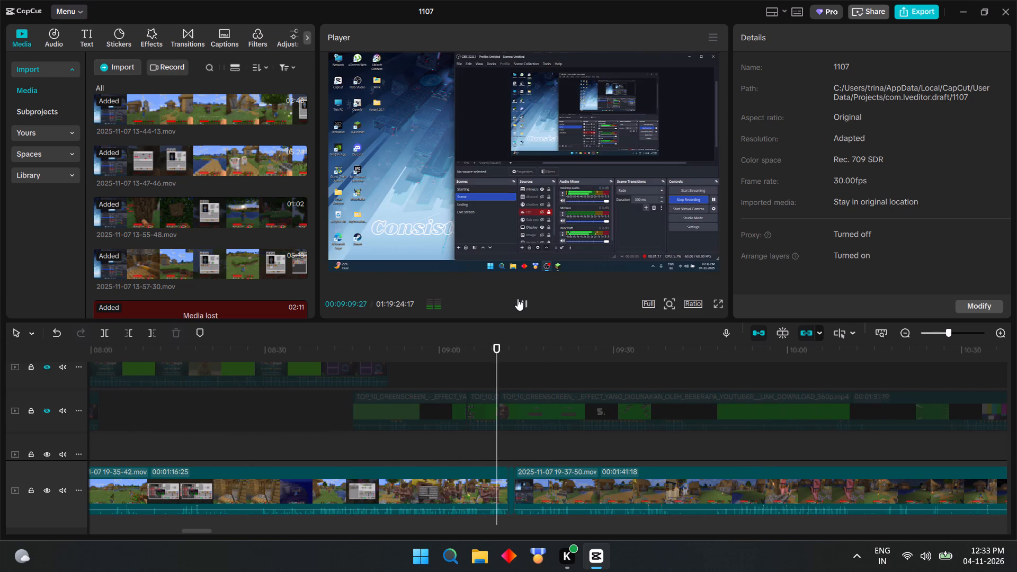
{"action": "left_click", "coordinate": [485, 451]}
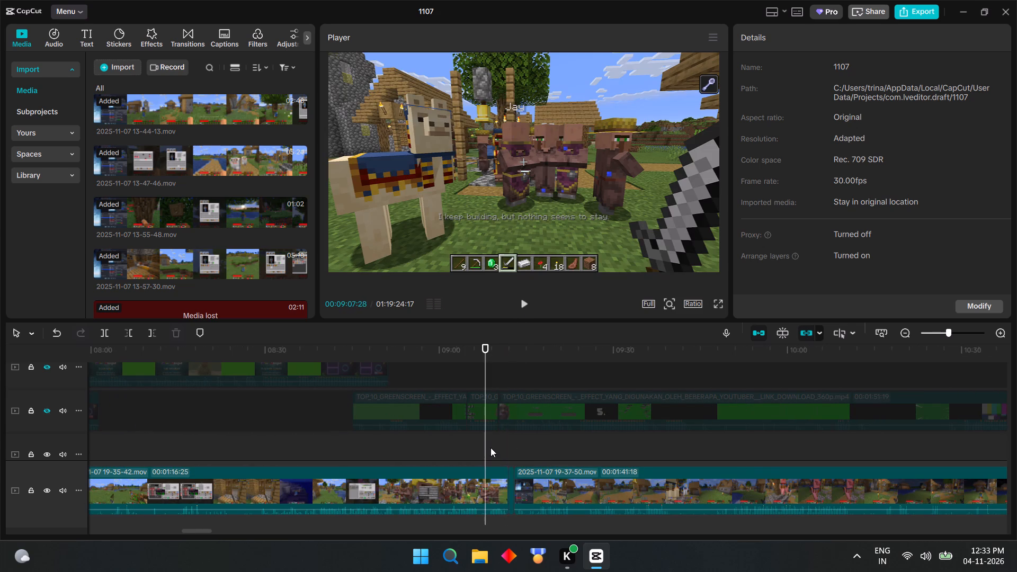
{"action": "scroll", "coordinate": [492, 447], "scroll_direction": "up", "scroll_amount": 9, "text": "ctrl"}
{"action": "left_click", "coordinate": [573, 485]}
{"action": "left_click", "coordinate": [579, 447]}
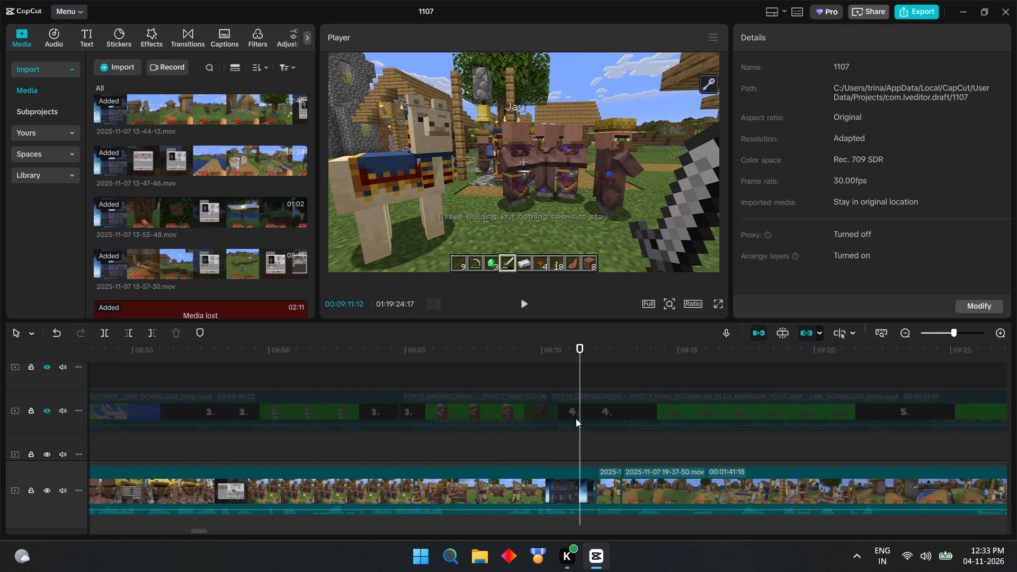
{"action": "left_click", "coordinate": [583, 471]}
{"action": "left_click", "coordinate": [591, 473]}
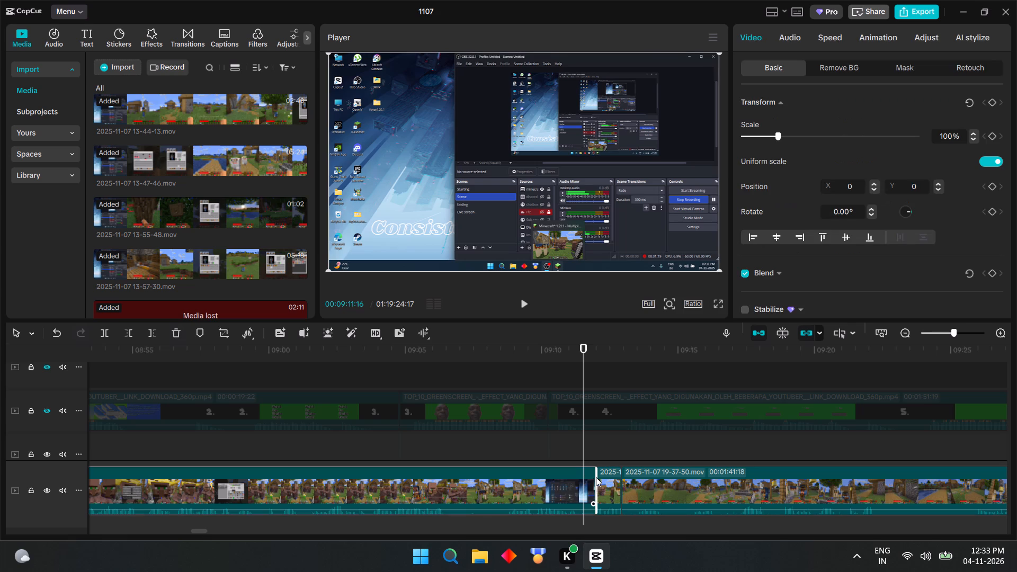
{"action": "left_click_drag", "start_coordinate": [596, 477], "coordinate": [575, 476]}
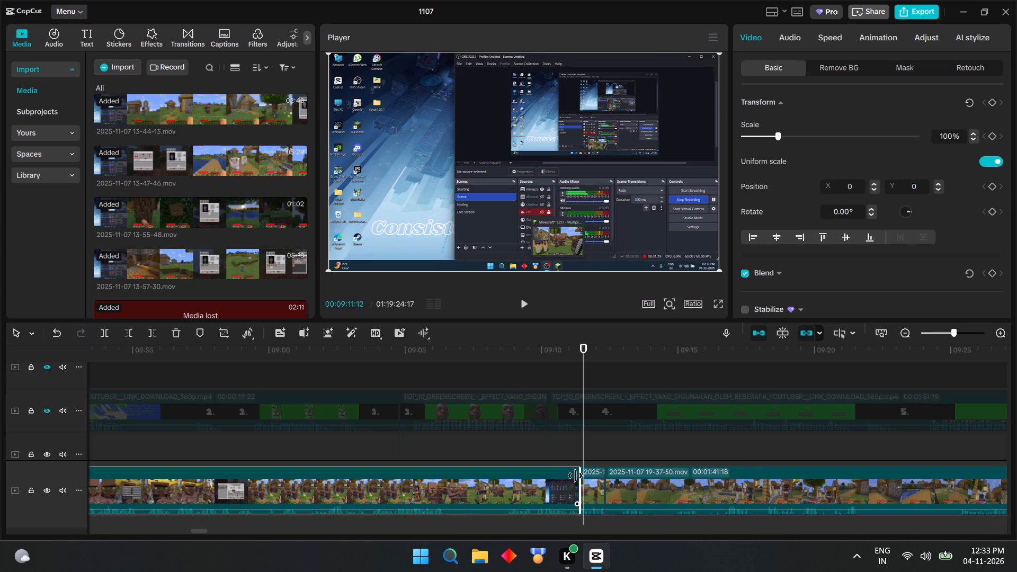
{"action": "left_click_drag", "start_coordinate": [575, 476], "coordinate": [516, 478]}
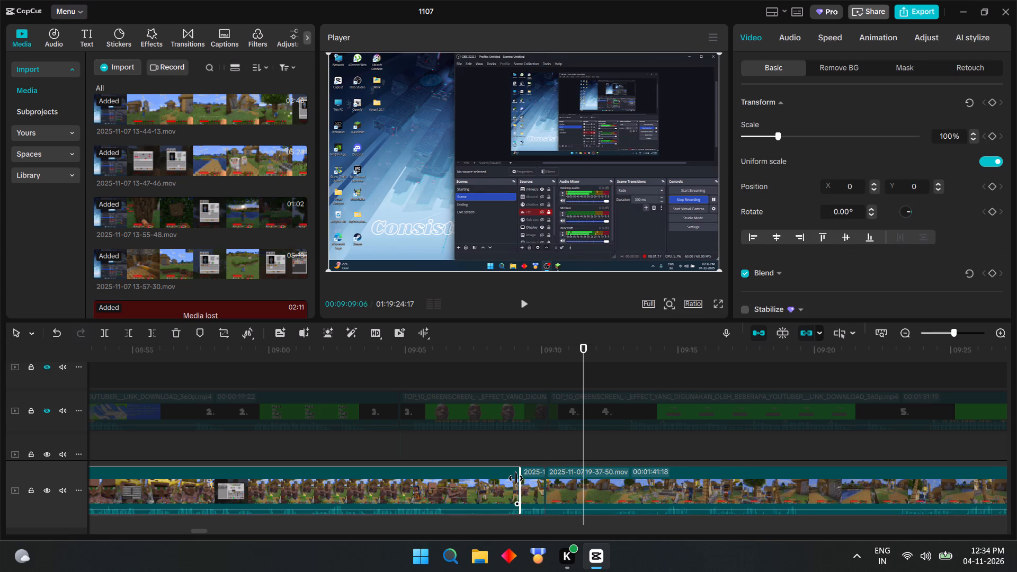
{"action": "left_click_drag", "start_coordinate": [516, 478], "coordinate": [468, 482]}
{"action": "left_click", "coordinate": [434, 449]}
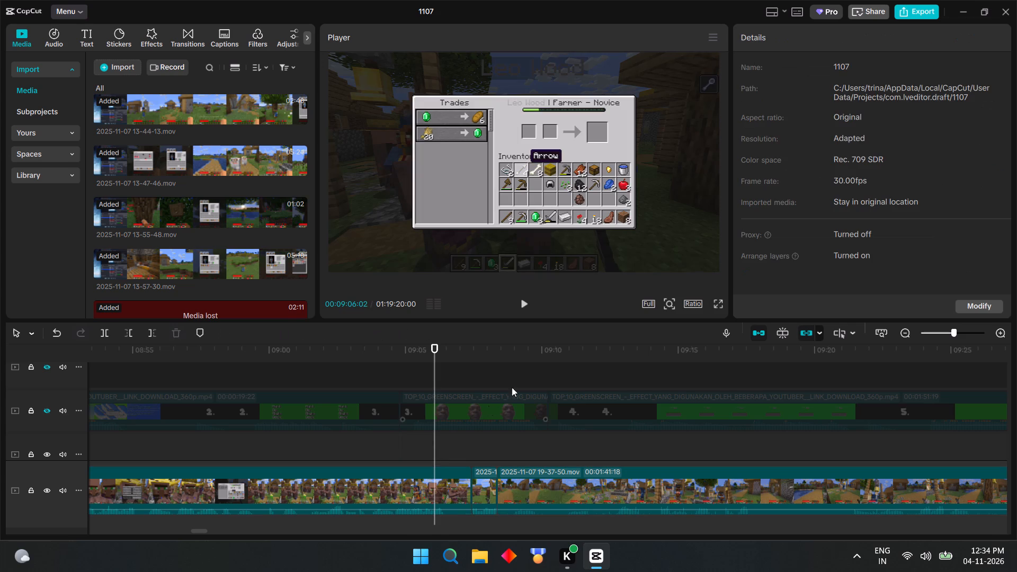
{"action": "left_click", "coordinate": [467, 454]}
{"action": "left_click", "coordinate": [521, 307]}
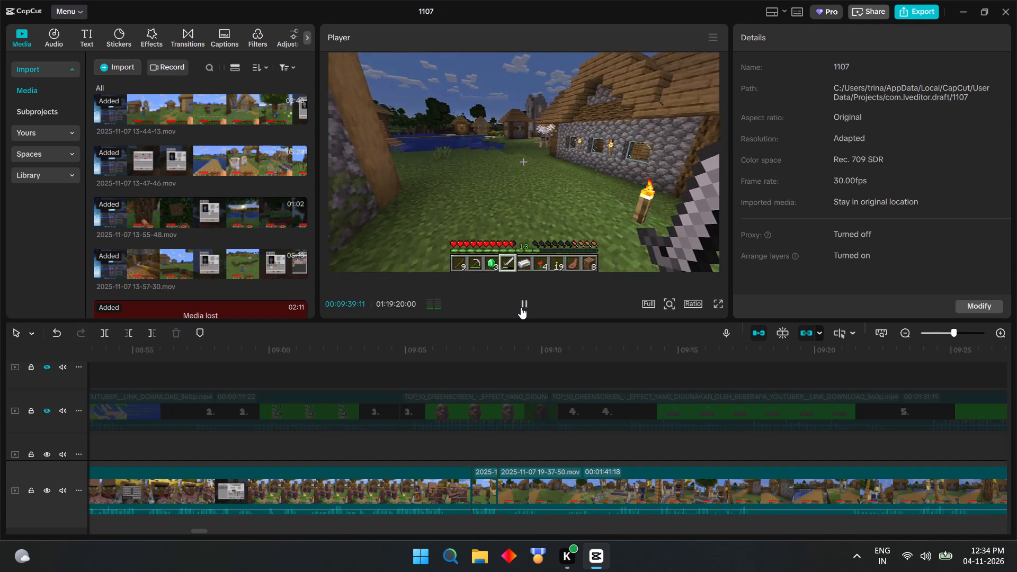
{"action": "left_click", "coordinate": [521, 307]}
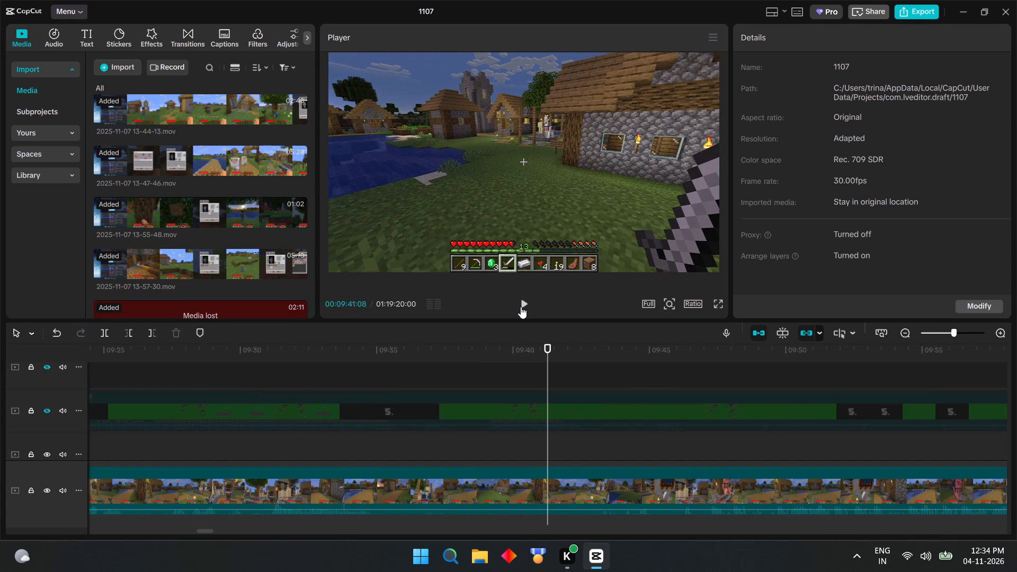
{"action": "left_click", "coordinate": [521, 306]}
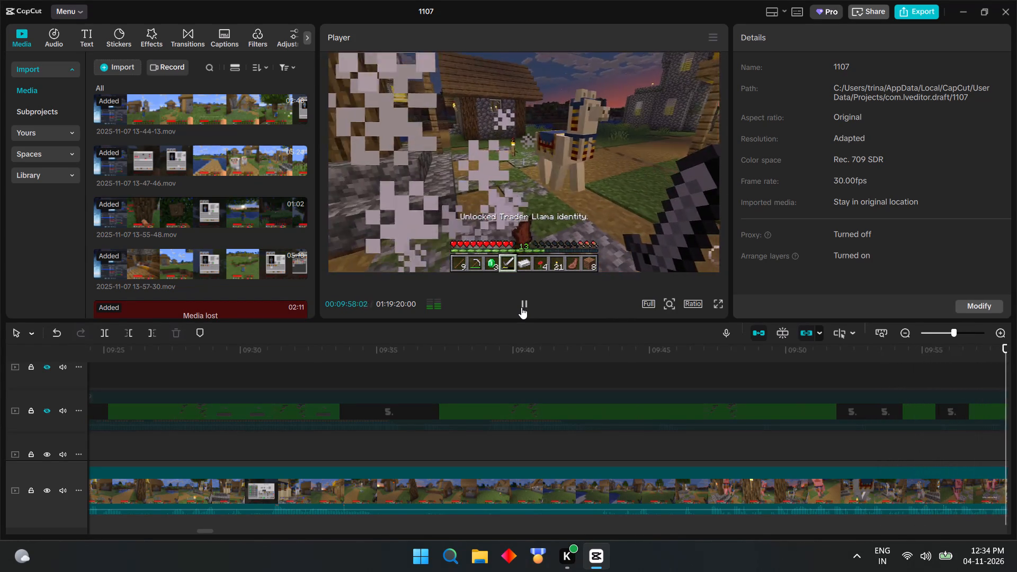
{"action": "left_click", "coordinate": [521, 306]}
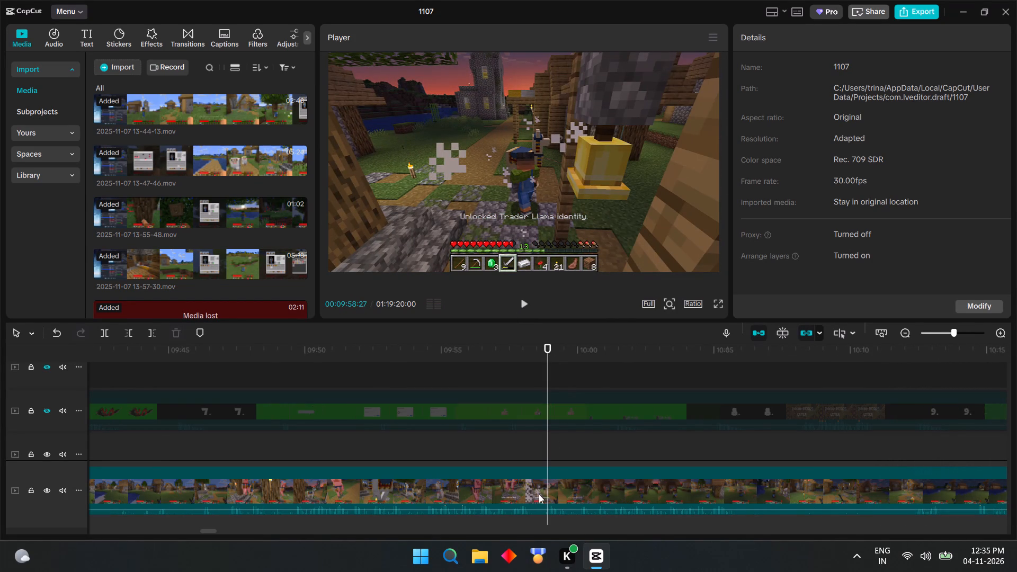
{"action": "left_click", "coordinate": [523, 303]}
{"action": "left_click", "coordinate": [523, 303]}
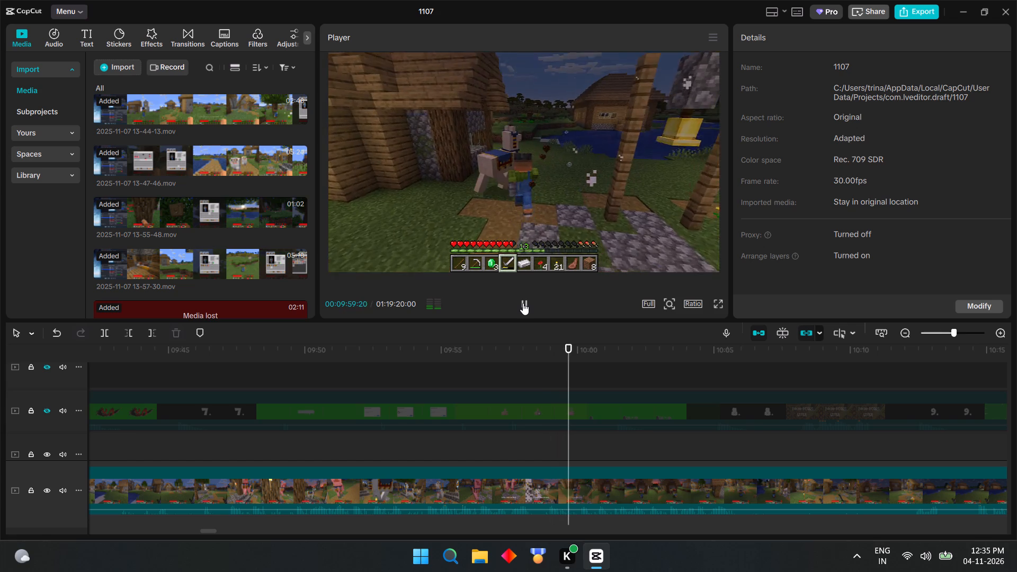
{"action": "left_click", "coordinate": [572, 493]}
{"action": "key", "text": "ctrl+b"}
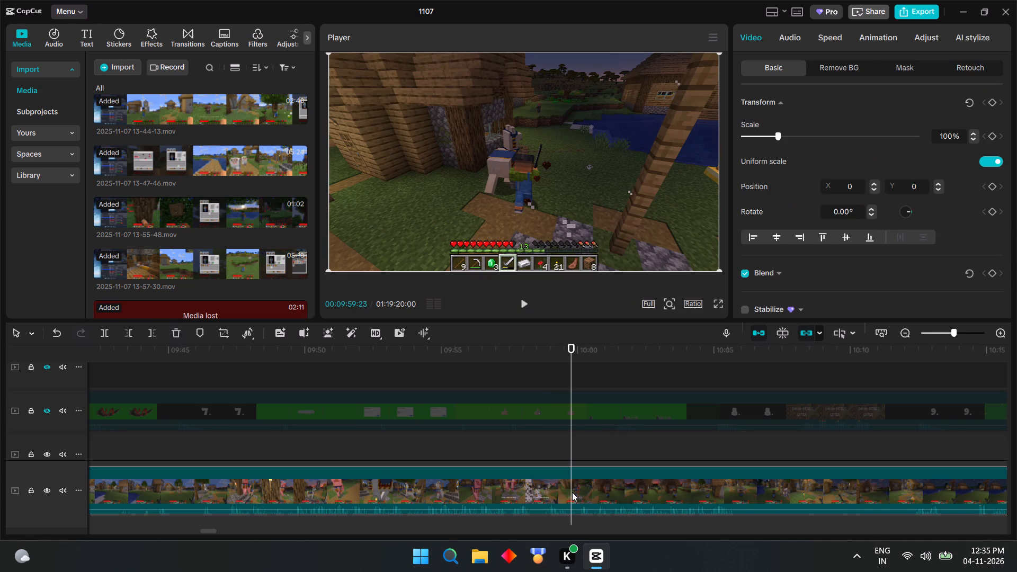
Trim about 5 seconds off the end of the 19-37-50 section before the split.
{"action": "left_click", "coordinate": [556, 485]}
{"action": "left_click_drag", "start_coordinate": [572, 477], "coordinate": [491, 472]}
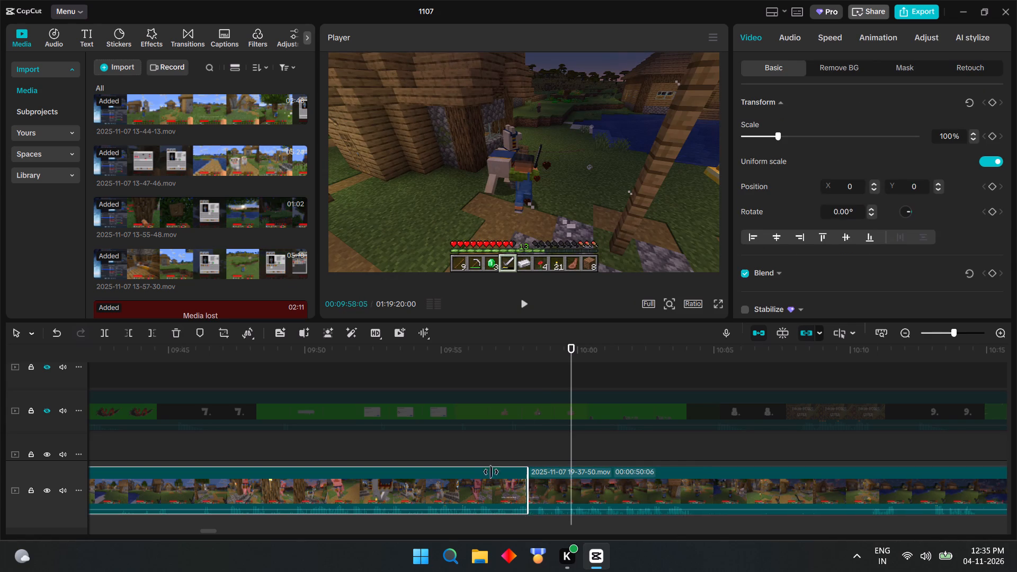
{"action": "left_click_drag", "start_coordinate": [491, 472], "coordinate": [436, 469]}
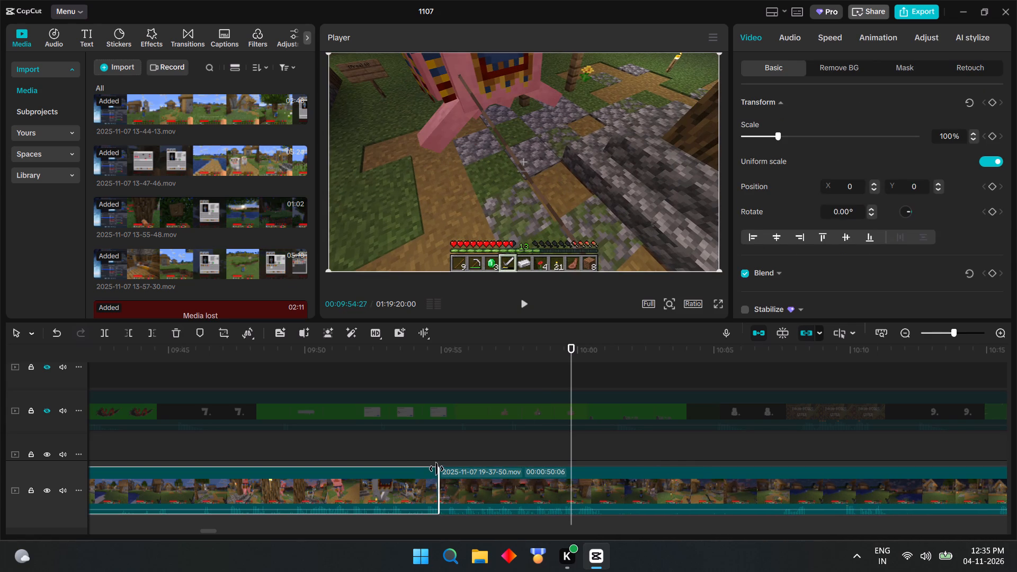
{"action": "left_click_drag", "start_coordinate": [436, 469], "coordinate": [438, 469]}
Play on through the remaining 19-37-50 footage and split it at 00:10:34:20, where the character walks beside the water at night.
{"action": "left_click", "coordinate": [448, 457]}
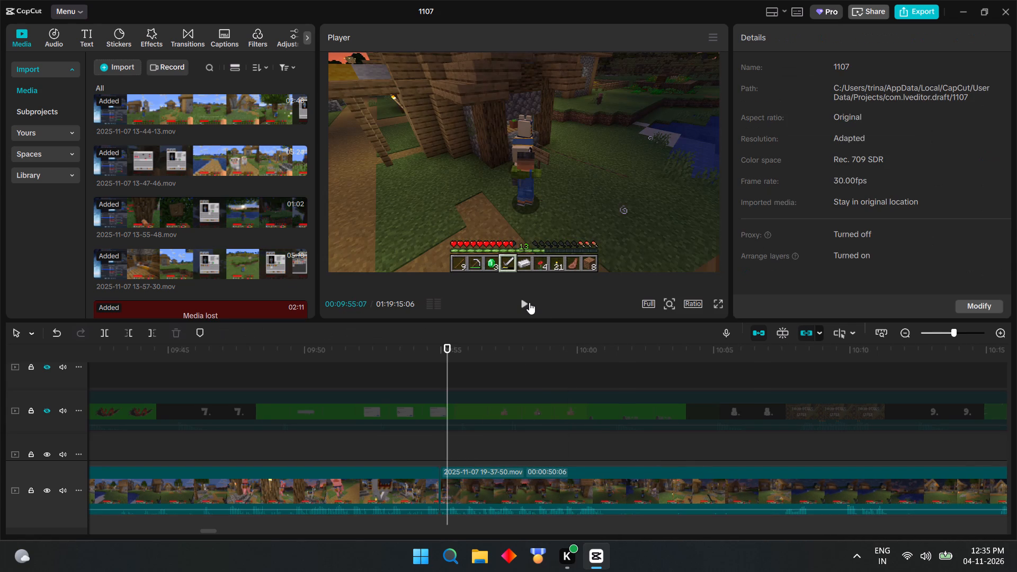
{"action": "left_click", "coordinate": [529, 302]}
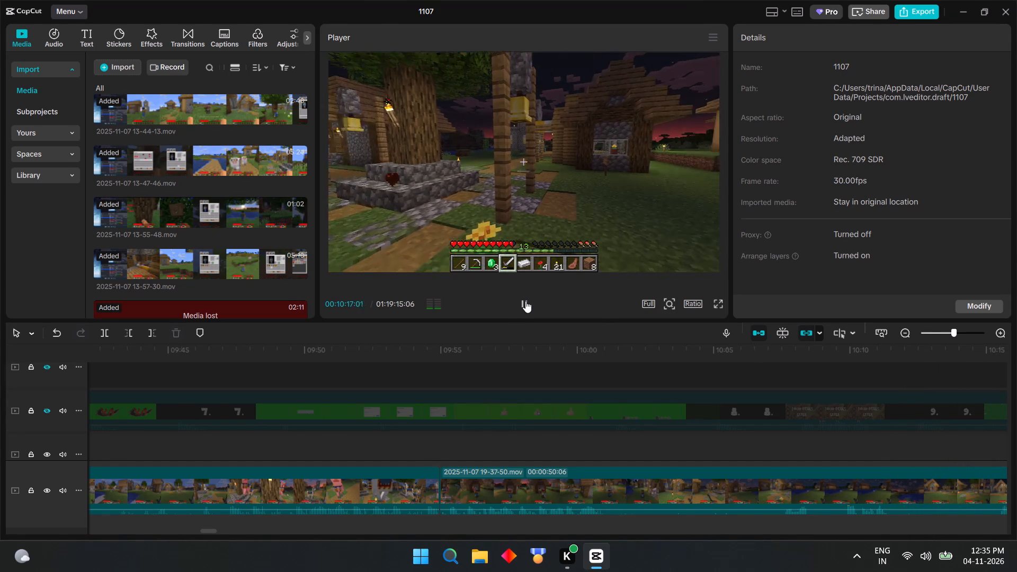
{"action": "left_click", "coordinate": [525, 300]}
{"action": "left_click", "coordinate": [525, 301]}
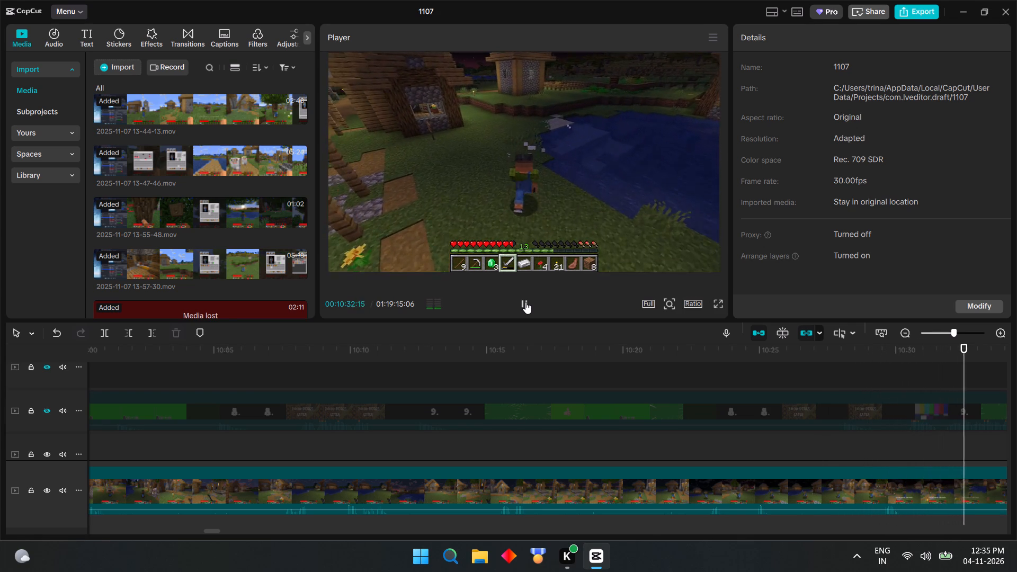
{"action": "left_click", "coordinate": [525, 300]}
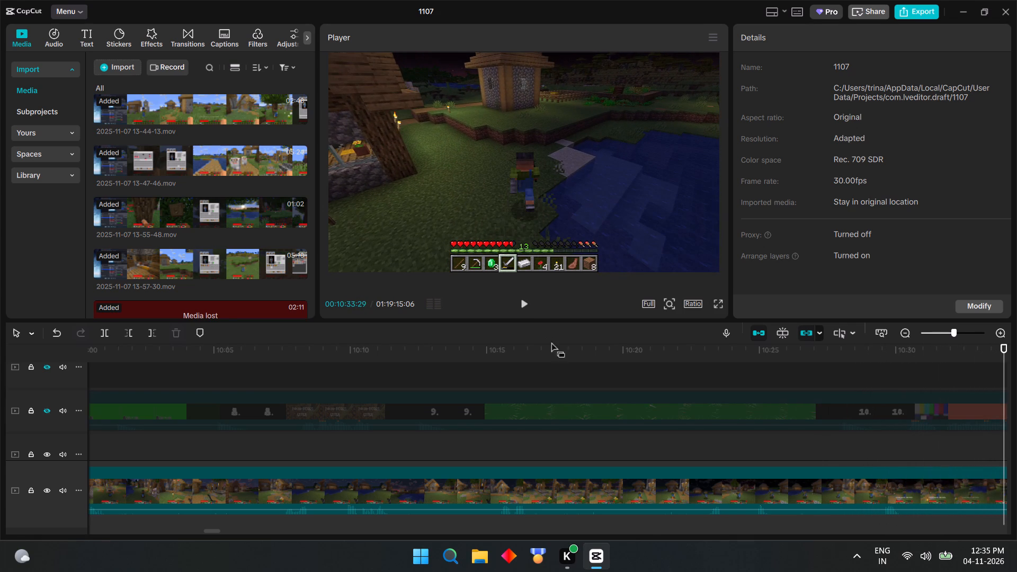
{"action": "left_click", "coordinate": [523, 308]}
{"action": "left_click", "coordinate": [523, 307]}
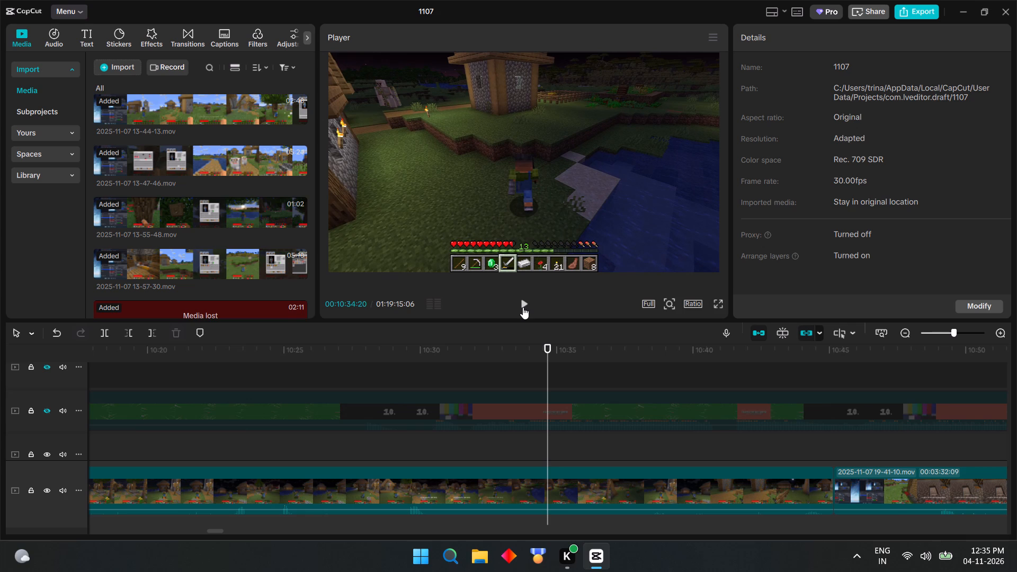
{"action": "left_click", "coordinate": [546, 492]}
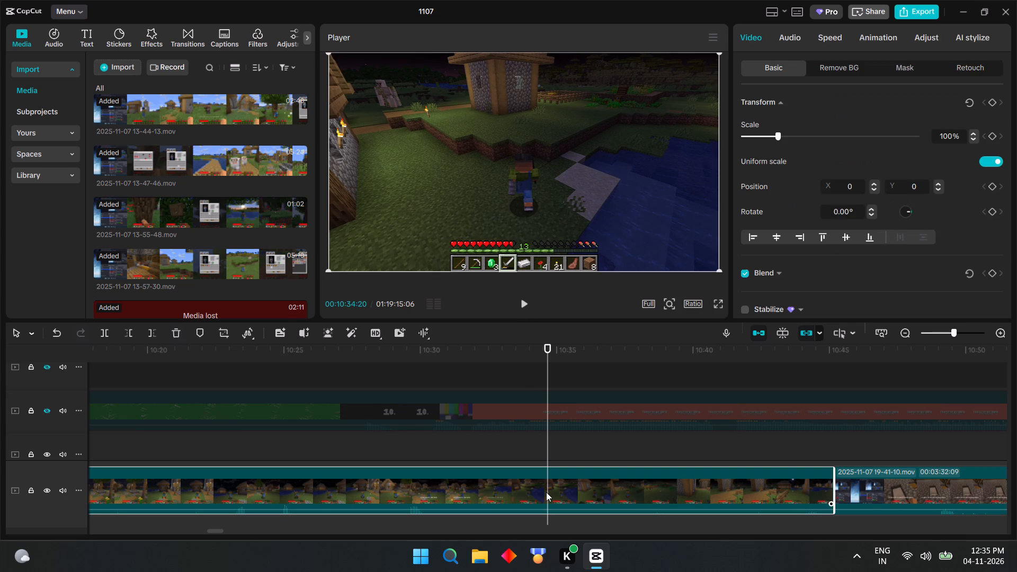
{"action": "key", "text": "ctrl+b"}
Trim about 29 seconds off the end of the middle 19-37-50 section, leaving it 00:00:10:11 long.
{"action": "left_click", "coordinate": [534, 489]}
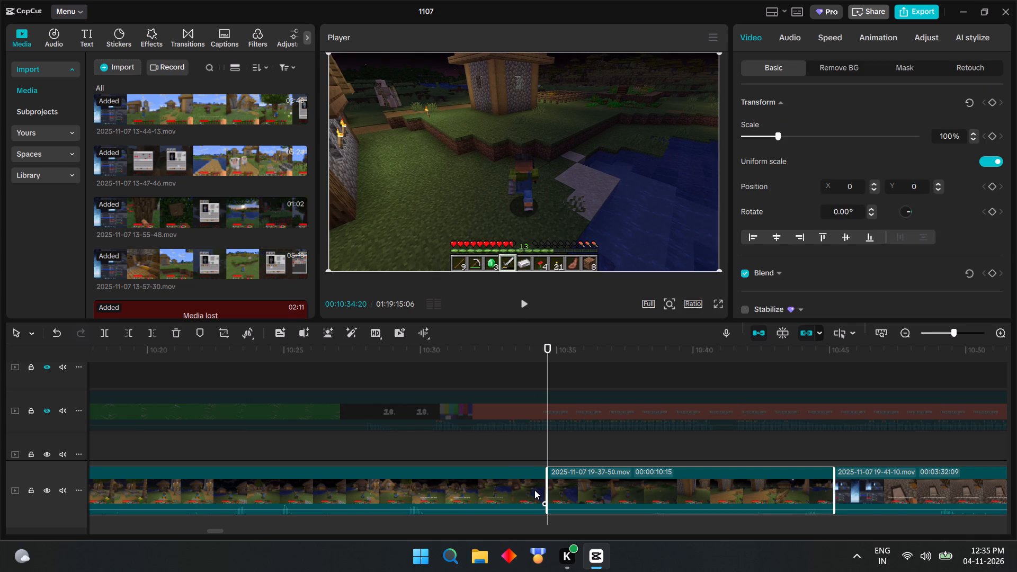
{"action": "left_click_drag", "start_coordinate": [547, 484], "coordinate": [421, 476]}
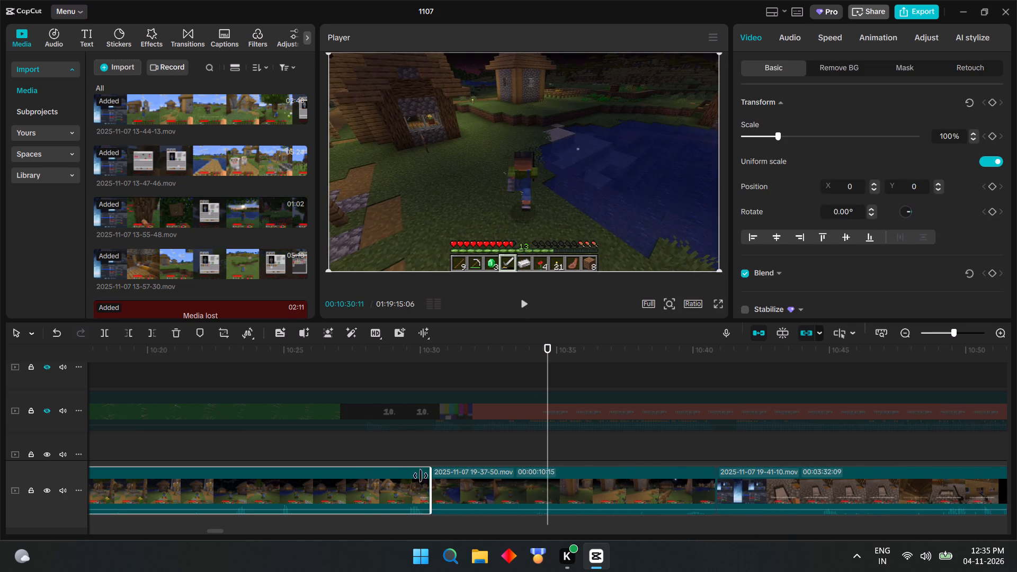
{"action": "left_click_drag", "start_coordinate": [421, 476], "coordinate": [368, 473]}
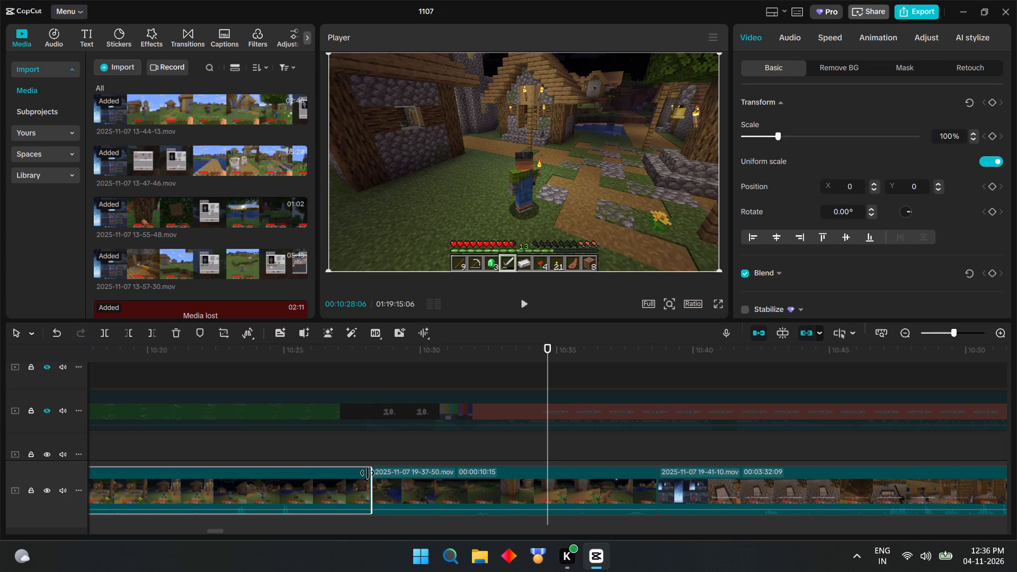
{"action": "left_click_drag", "start_coordinate": [368, 473], "coordinate": [0, 449]}
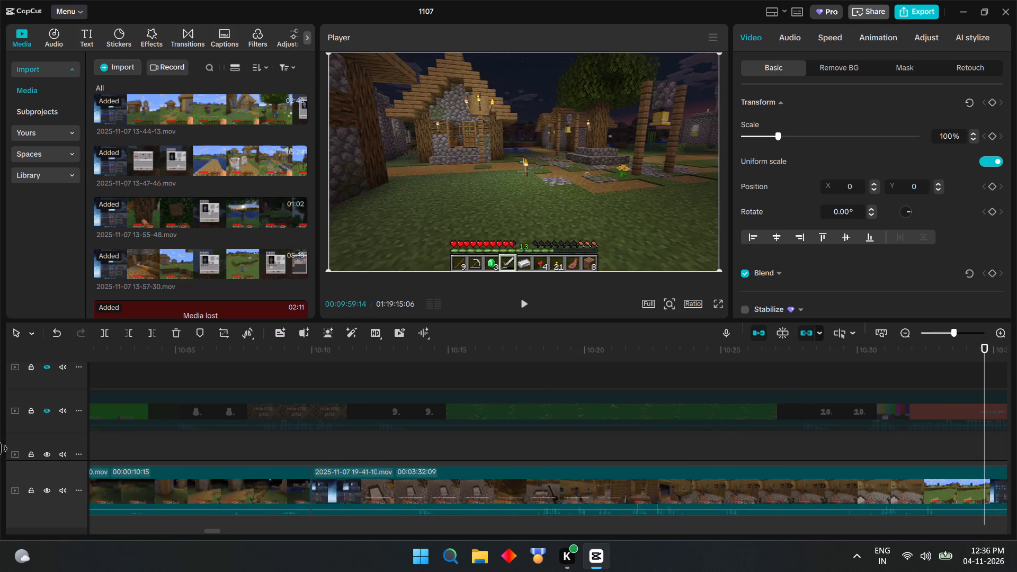
{"action": "left_click_drag", "start_coordinate": [0, 449], "coordinate": [671, 484]}
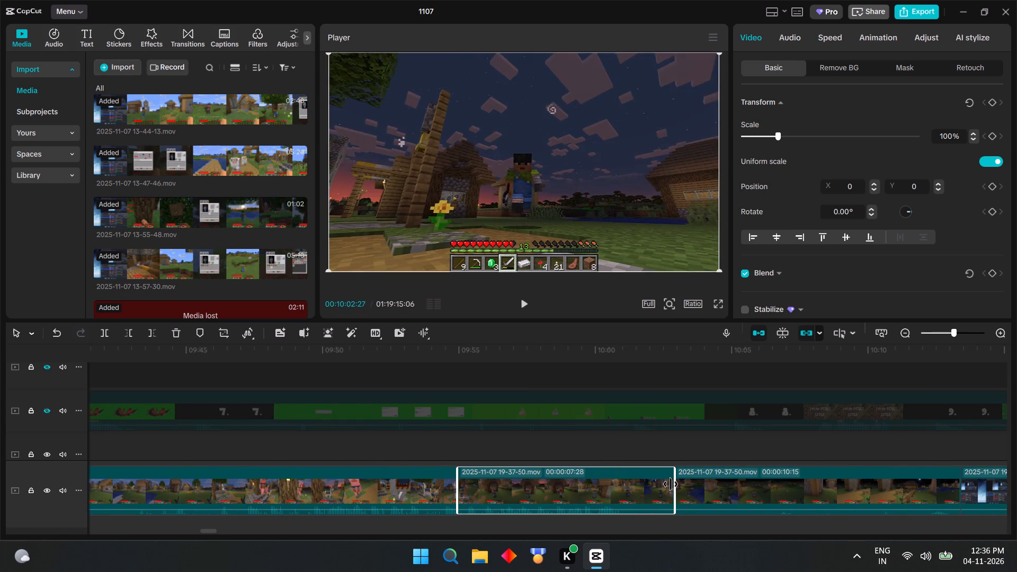
{"action": "left_click_drag", "start_coordinate": [671, 484], "coordinate": [724, 474]}
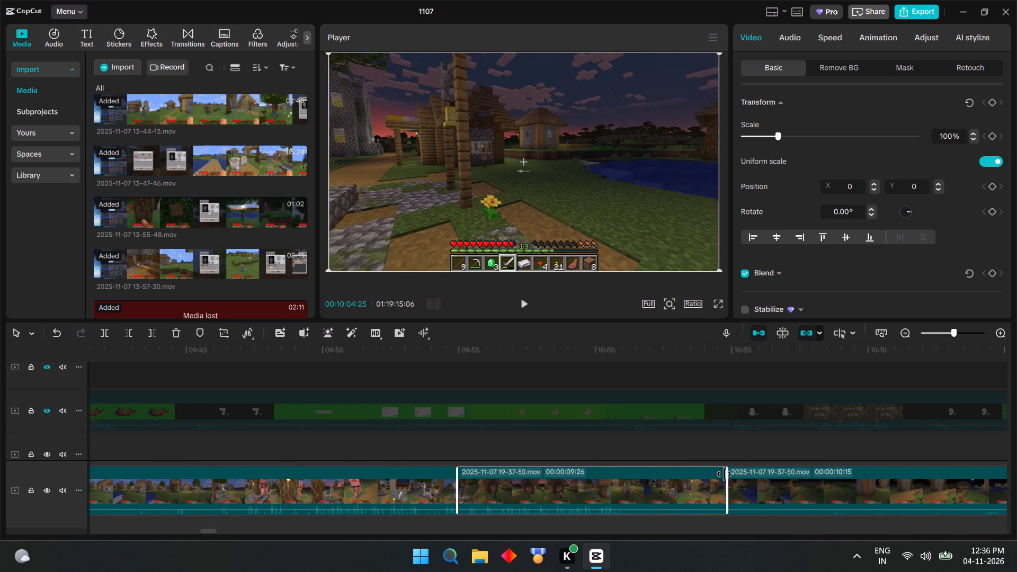
{"action": "left_click_drag", "start_coordinate": [724, 474], "coordinate": [737, 472]}
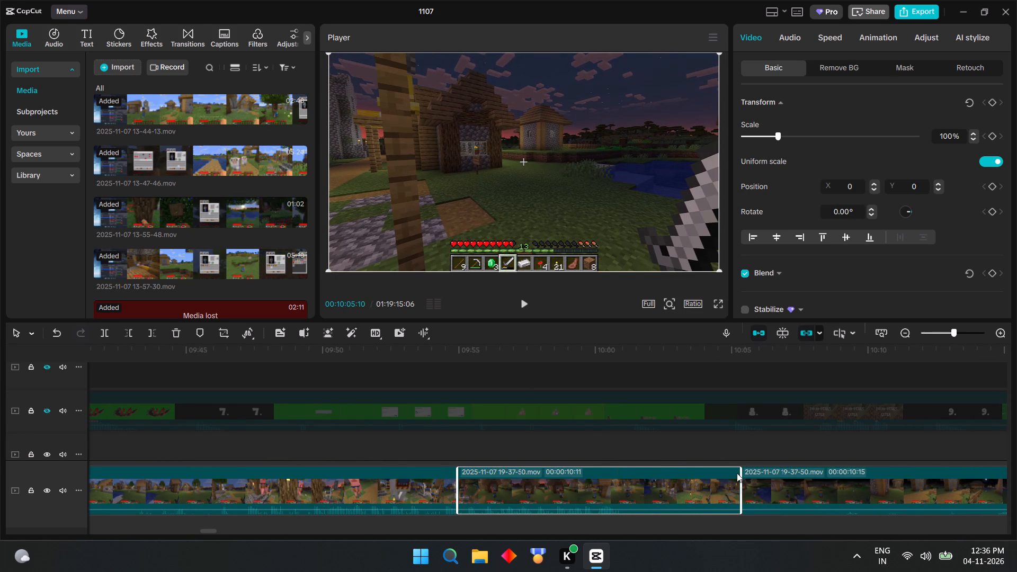
Play the last 19-37-50 section and trim about 6.5 seconds off its end, just before the 19-41-10 clip.
{"action": "left_click", "coordinate": [743, 447]}
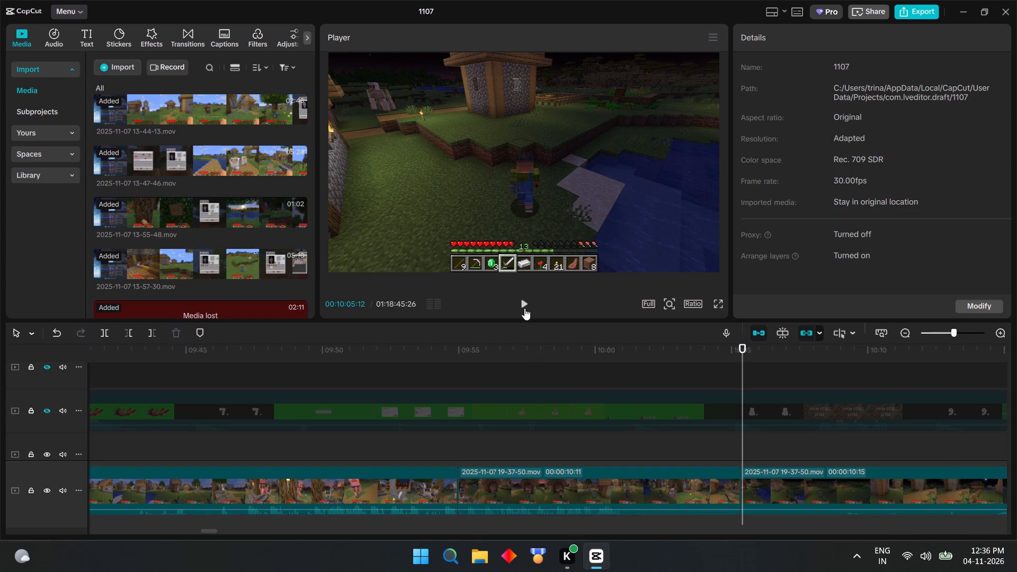
{"action": "left_click", "coordinate": [524, 308]}
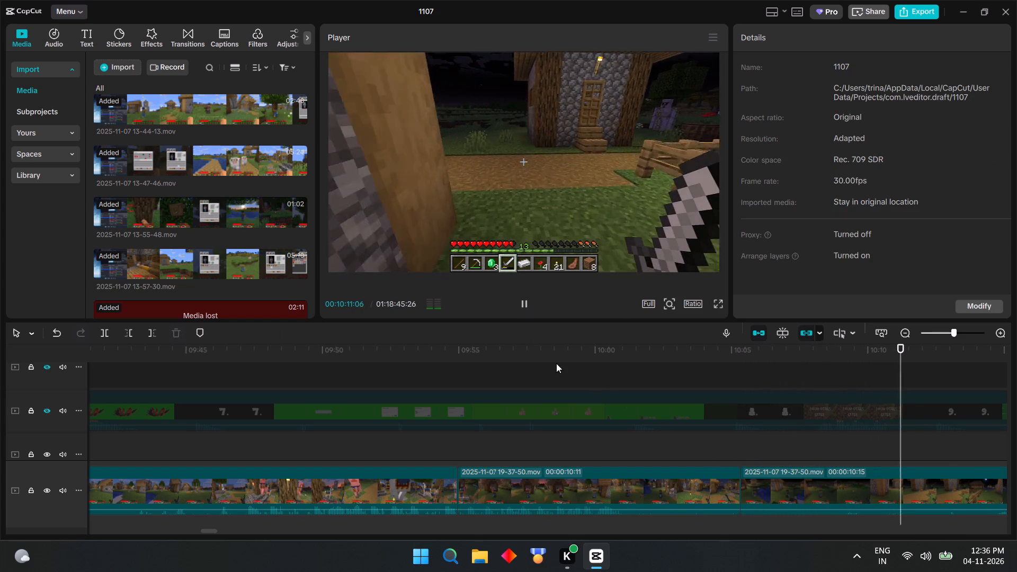
{"action": "left_click", "coordinate": [528, 307]}
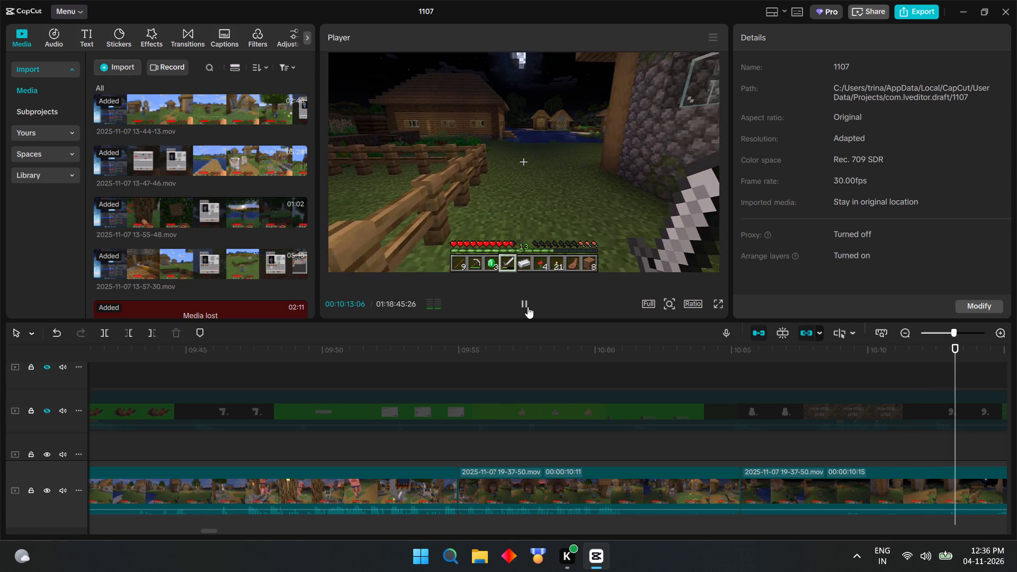
{"action": "left_click", "coordinate": [528, 307]}
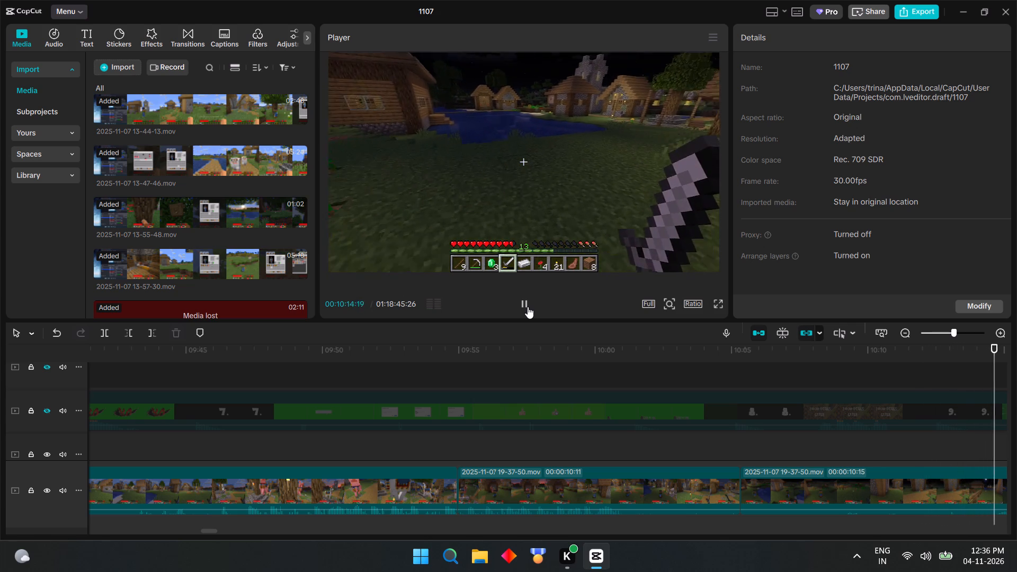
{"action": "left_click", "coordinate": [528, 307]}
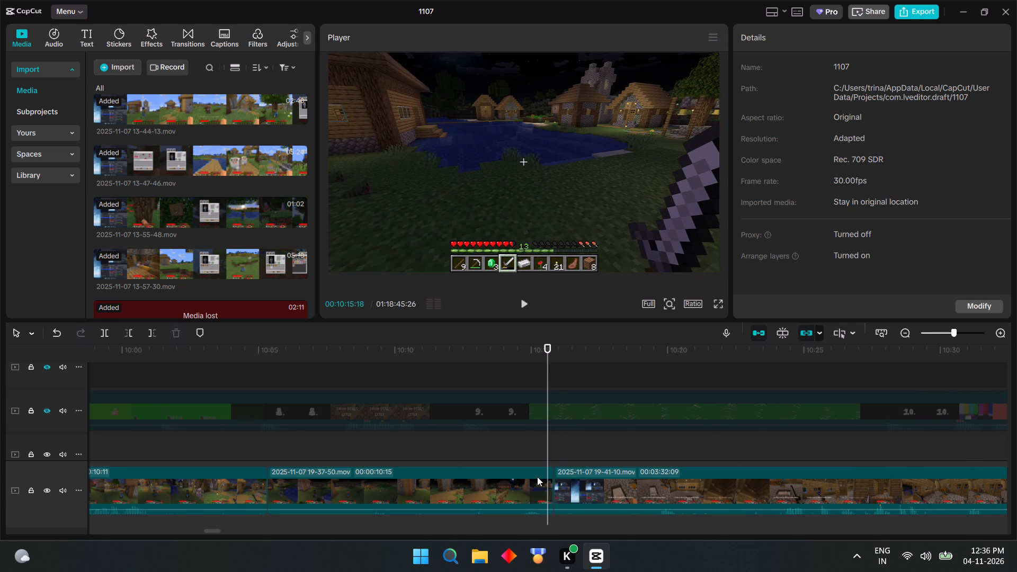
{"action": "left_click", "coordinate": [353, 449]}
{"action": "left_click", "coordinate": [267, 450]}
{"action": "left_click", "coordinate": [233, 452]}
{"action": "left_click", "coordinate": [523, 308]}
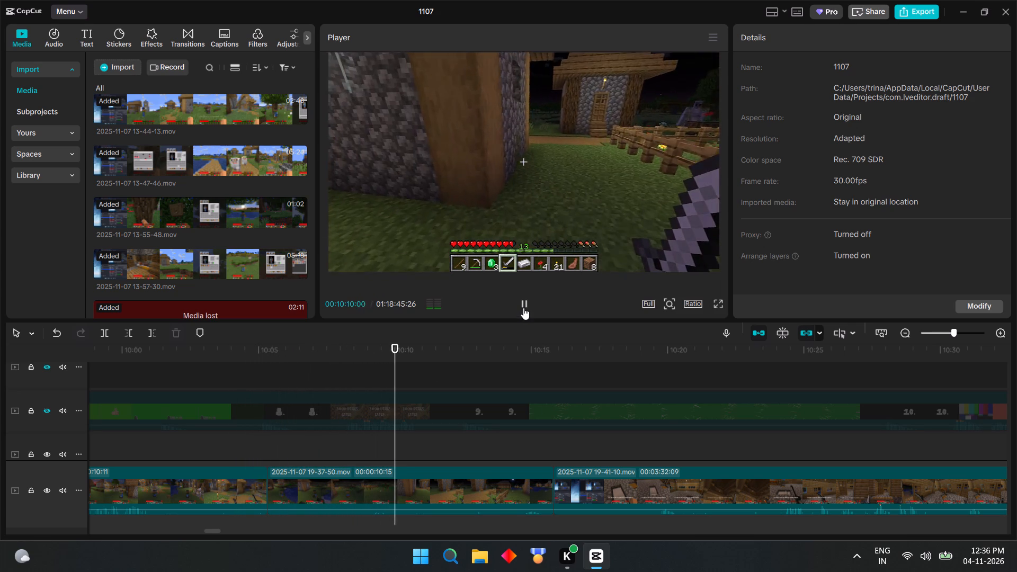
{"action": "left_click", "coordinate": [523, 308]}
{"action": "left_click", "coordinate": [531, 488]}
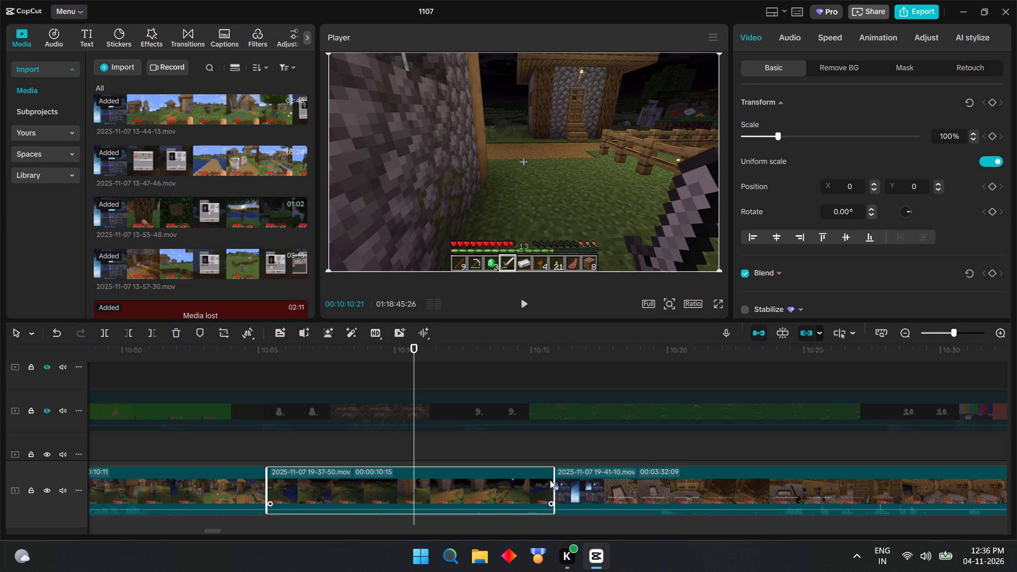
{"action": "left_click_drag", "start_coordinate": [551, 478], "coordinate": [414, 493]}
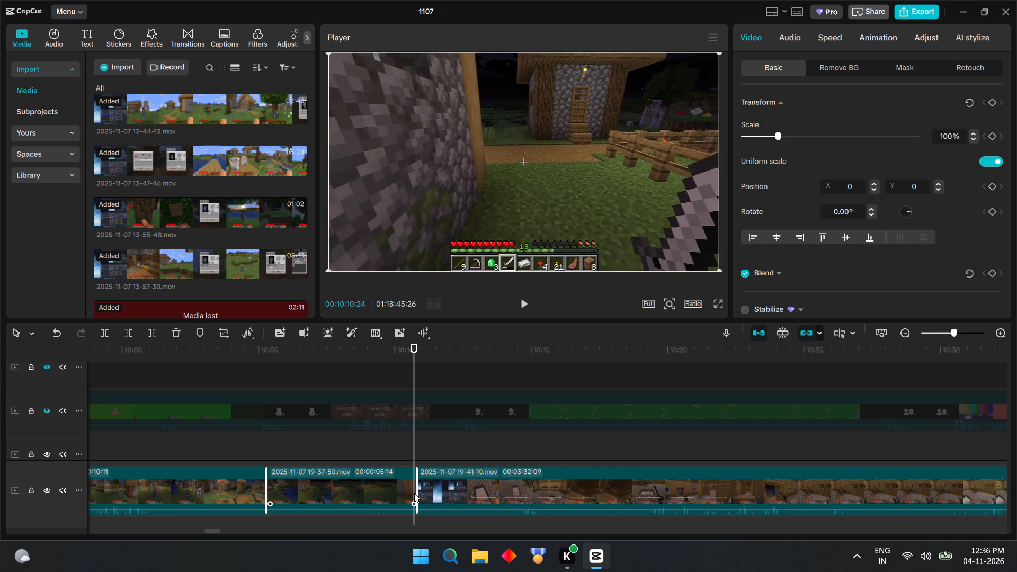
{"action": "left_click_drag", "start_coordinate": [414, 493], "coordinate": [409, 494]}
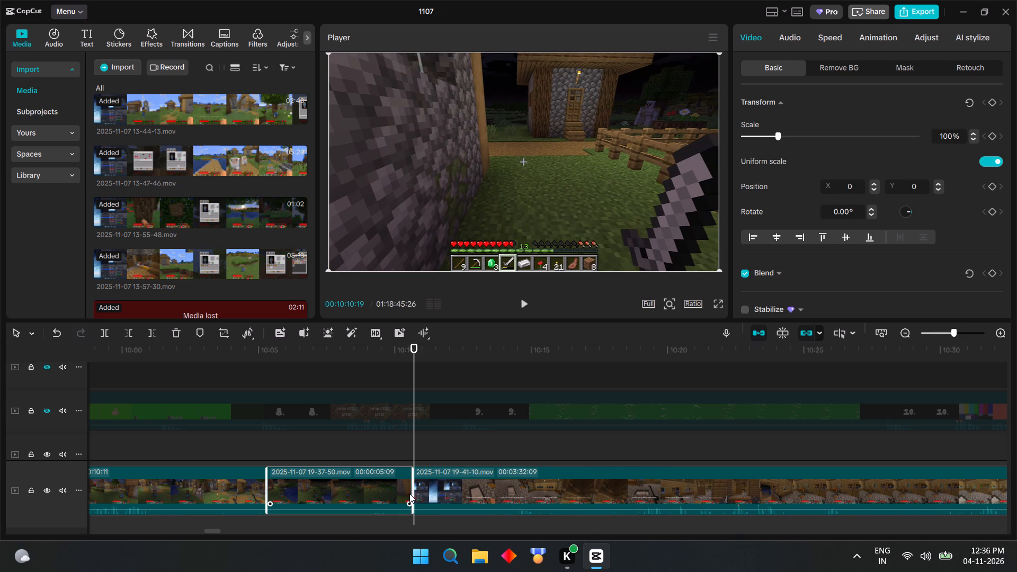
{"action": "left_click_drag", "start_coordinate": [409, 494], "coordinate": [402, 495]}
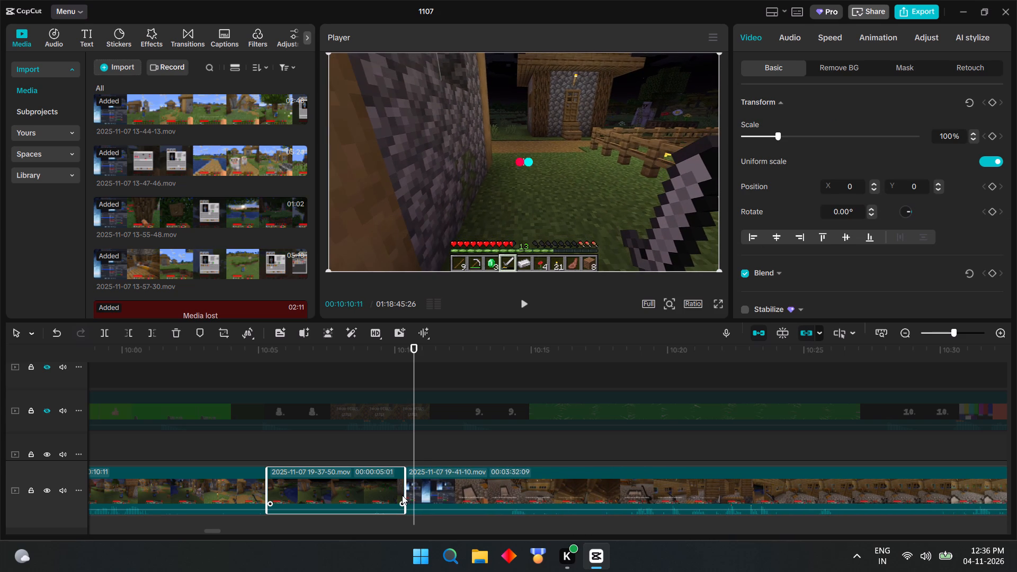
{"action": "left_click_drag", "start_coordinate": [402, 495], "coordinate": [391, 497]}
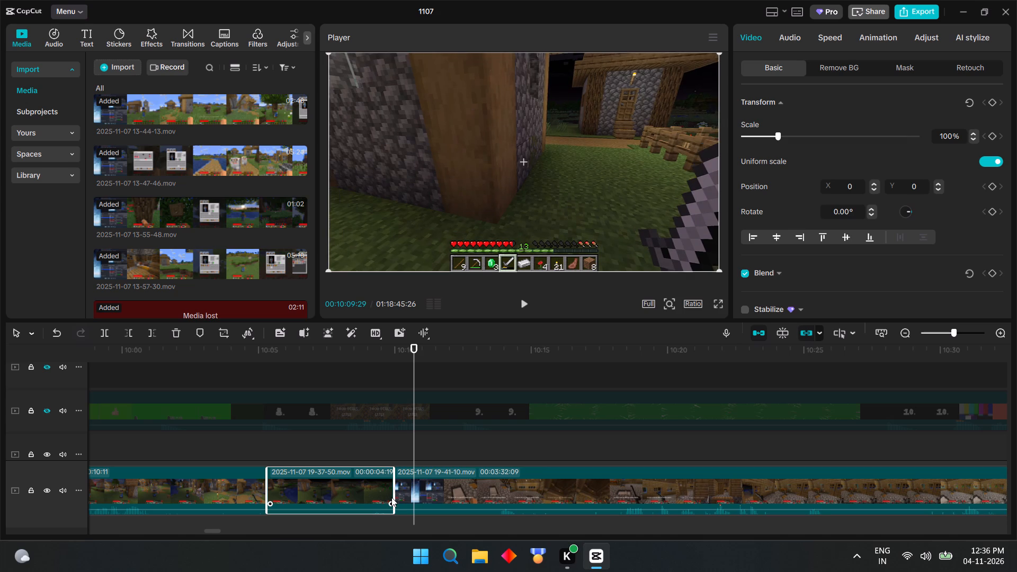
{"action": "left_click_drag", "start_coordinate": [391, 497], "coordinate": [373, 500]}
{"action": "left_click", "coordinate": [376, 457]}
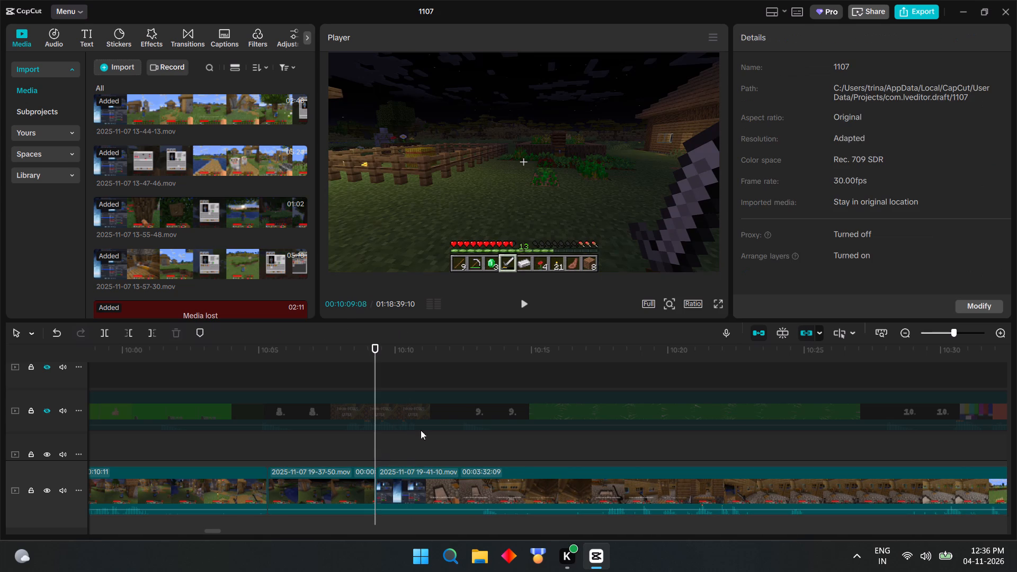
Trim about 26 seconds off the start of the 19-41-10 clip, past the house interior and desktop footage, leaving it 00:03:05:29 long.
{"action": "left_click", "coordinate": [525, 309]}
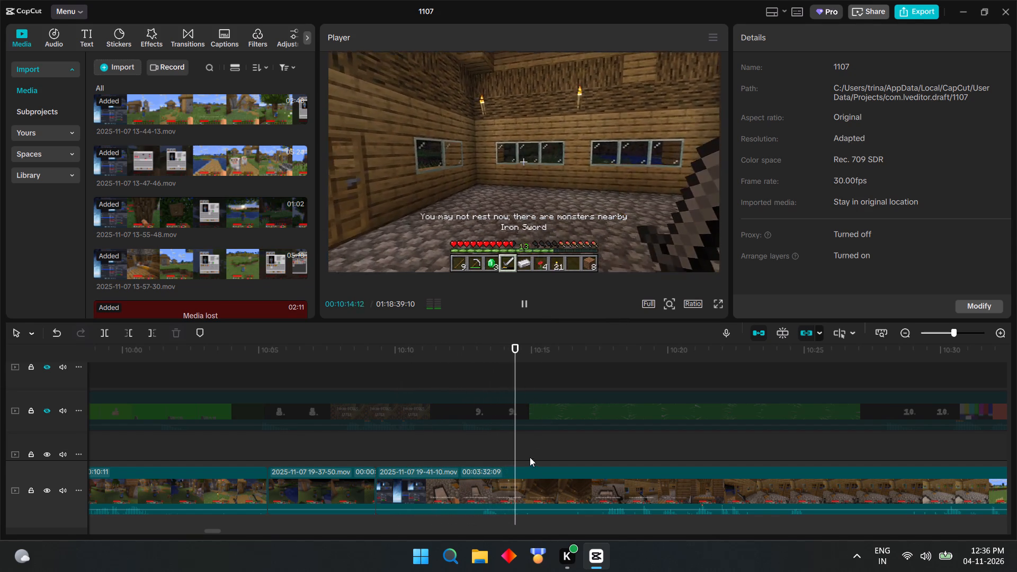
{"action": "left_click", "coordinate": [393, 489]}
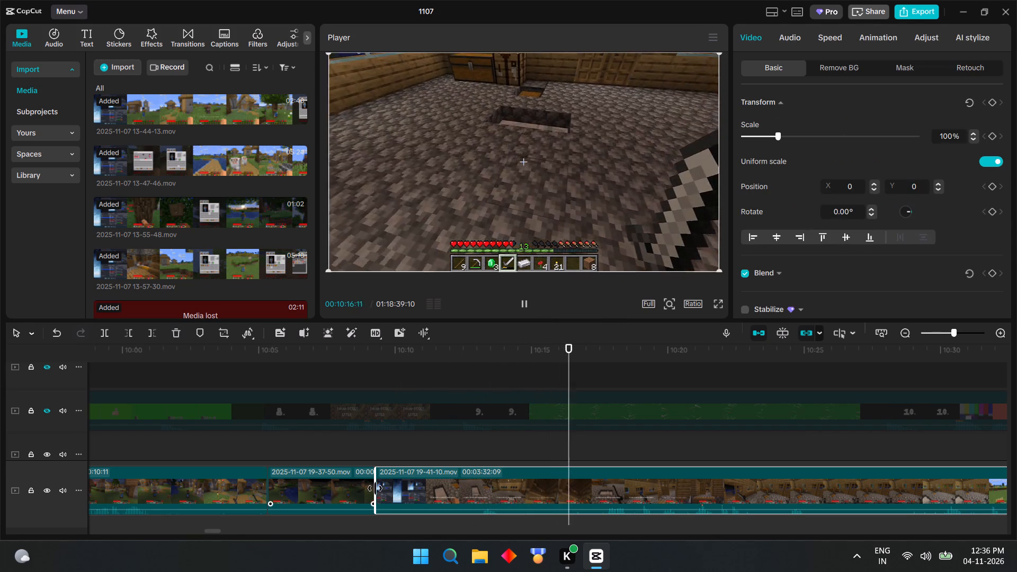
{"action": "left_click_drag", "start_coordinate": [375, 488], "coordinate": [595, 487]}
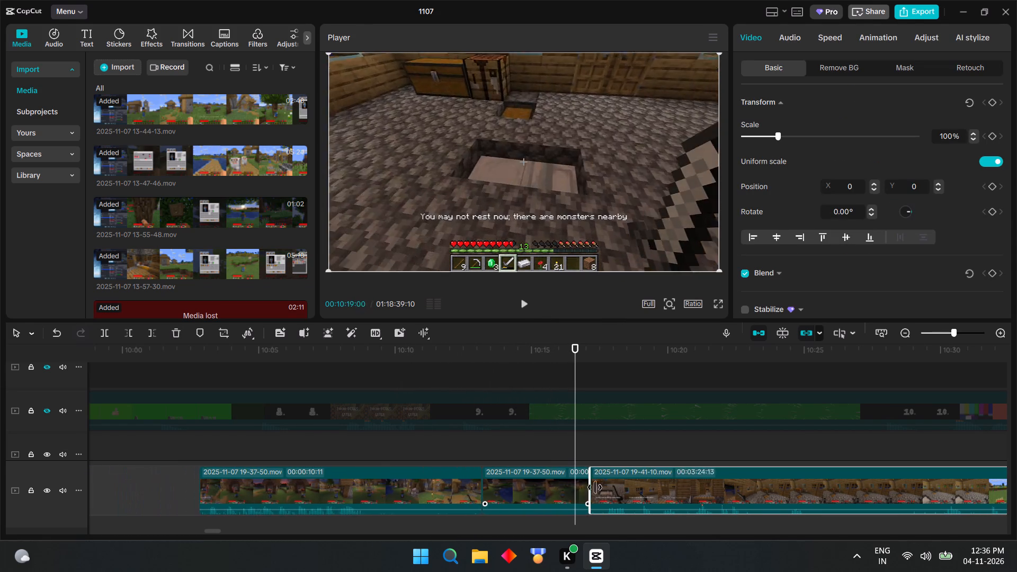
{"action": "left_click_drag", "start_coordinate": [595, 487], "coordinate": [799, 496]}
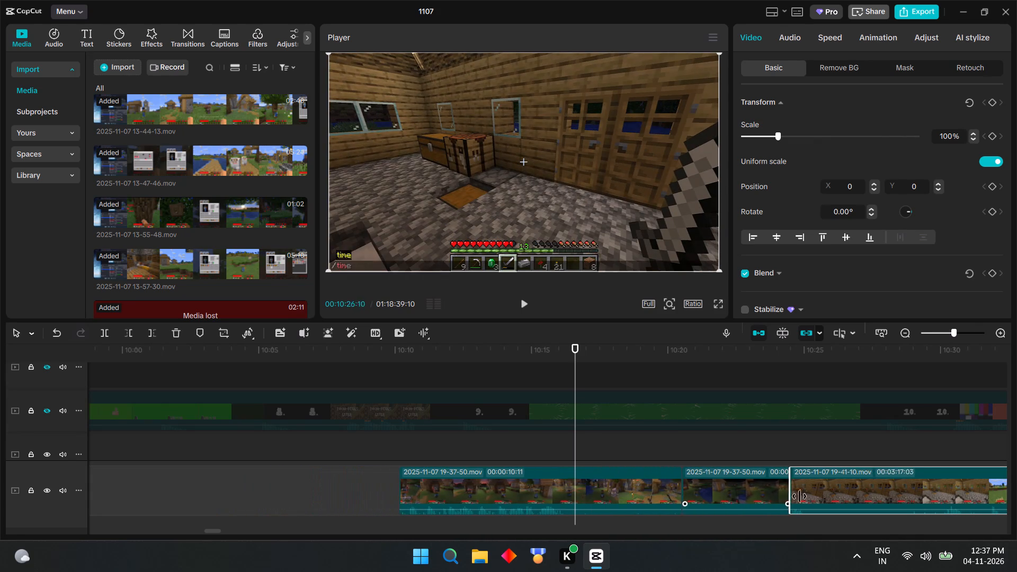
{"action": "left_click_drag", "start_coordinate": [799, 496], "coordinate": [902, 503]}
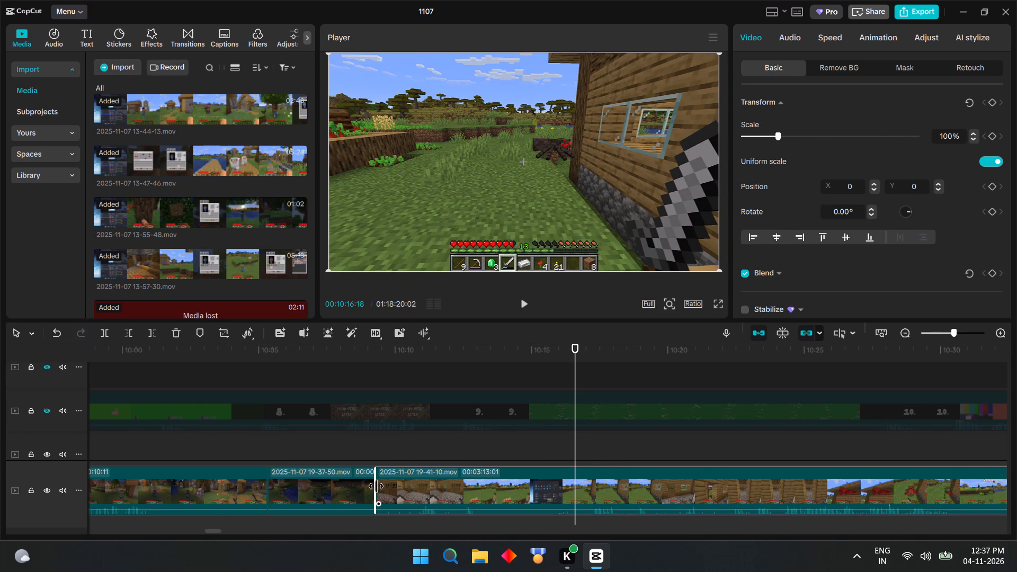
{"action": "left_click_drag", "start_coordinate": [376, 486], "coordinate": [378, 485]}
{"action": "left_click_drag", "start_coordinate": [378, 485], "coordinate": [433, 482]}
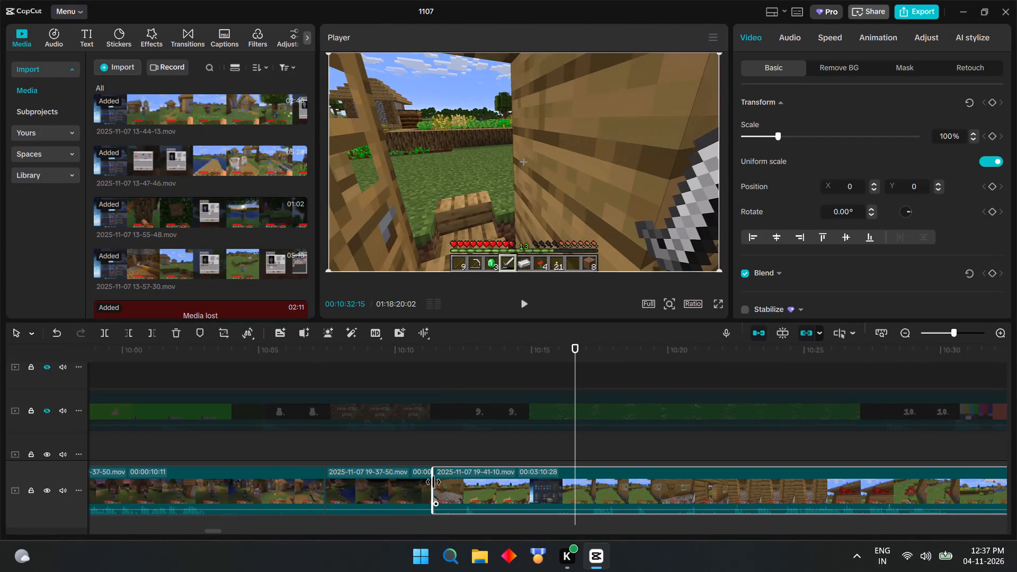
{"action": "left_click_drag", "start_coordinate": [433, 482], "coordinate": [492, 484]}
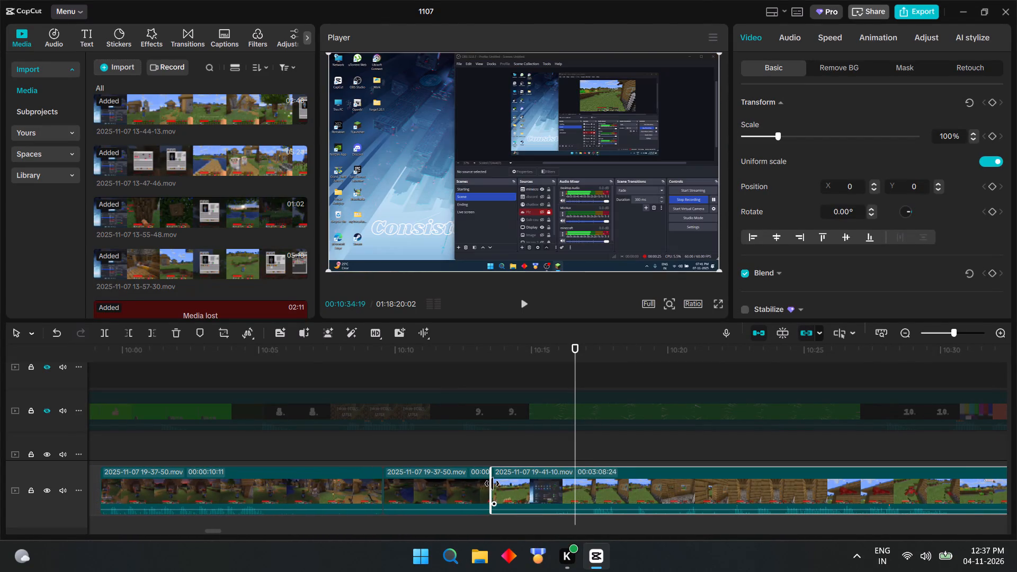
{"action": "left_click_drag", "start_coordinate": [492, 484], "coordinate": [540, 485]}
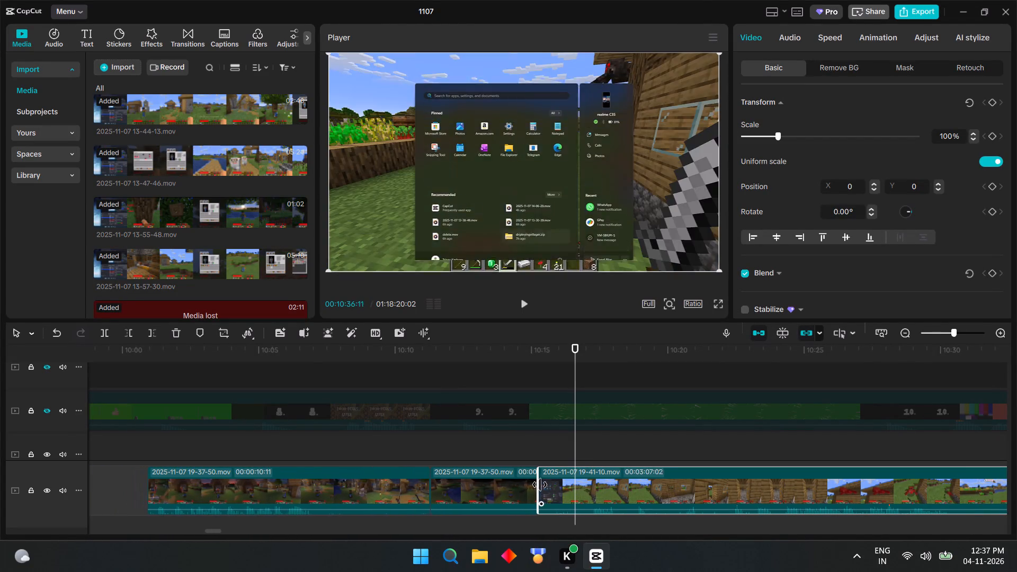
{"action": "left_click_drag", "start_coordinate": [540, 485], "coordinate": [569, 484]}
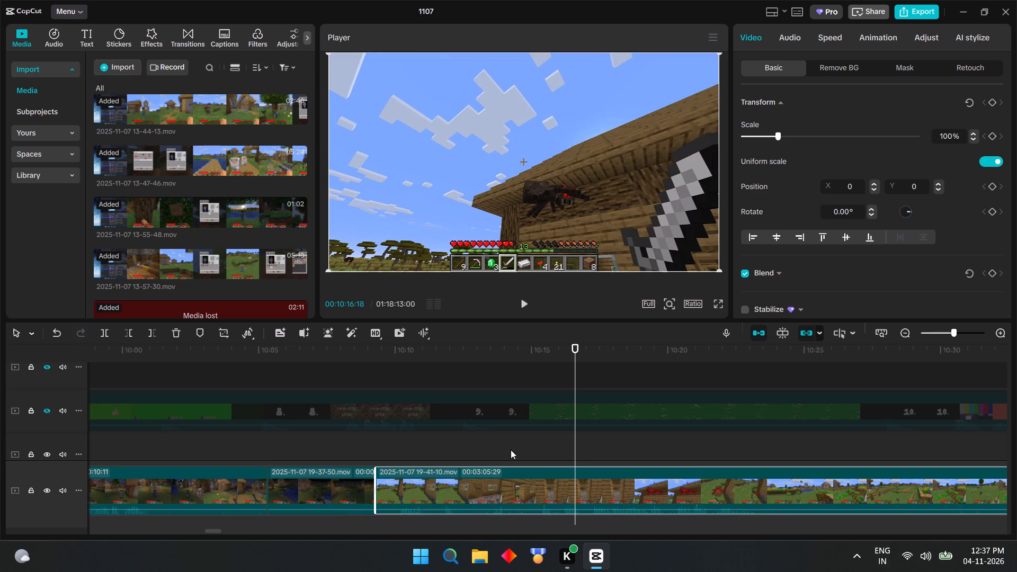
Play the trimmed 19-41-10 clip and split it at 00:10:40:15, where the character turns from the iron golem to the village path.
{"action": "left_click", "coordinate": [376, 460]}
{"action": "left_click", "coordinate": [526, 309]}
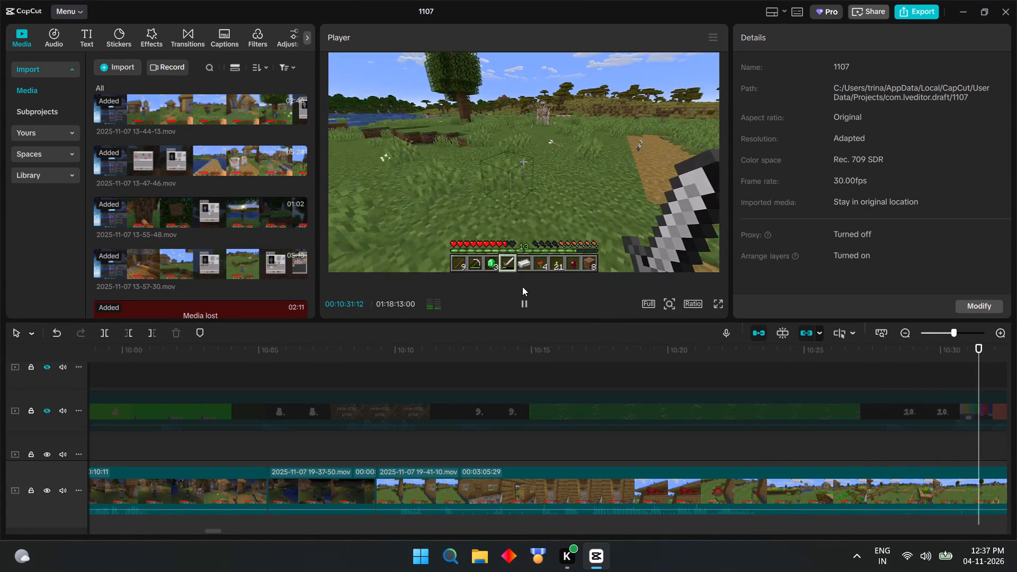
{"action": "left_click", "coordinate": [526, 306]}
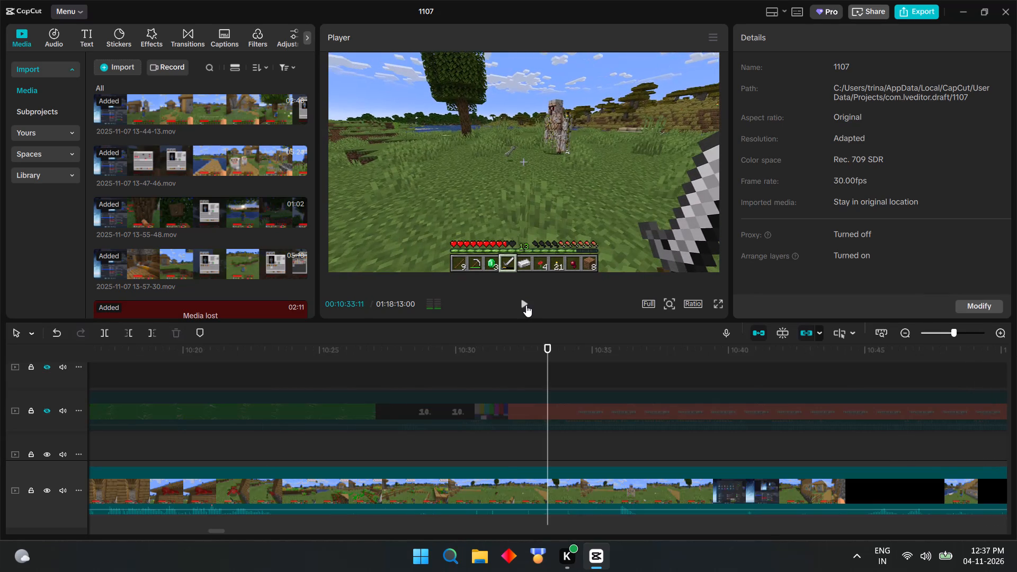
{"action": "left_click", "coordinate": [526, 306]}
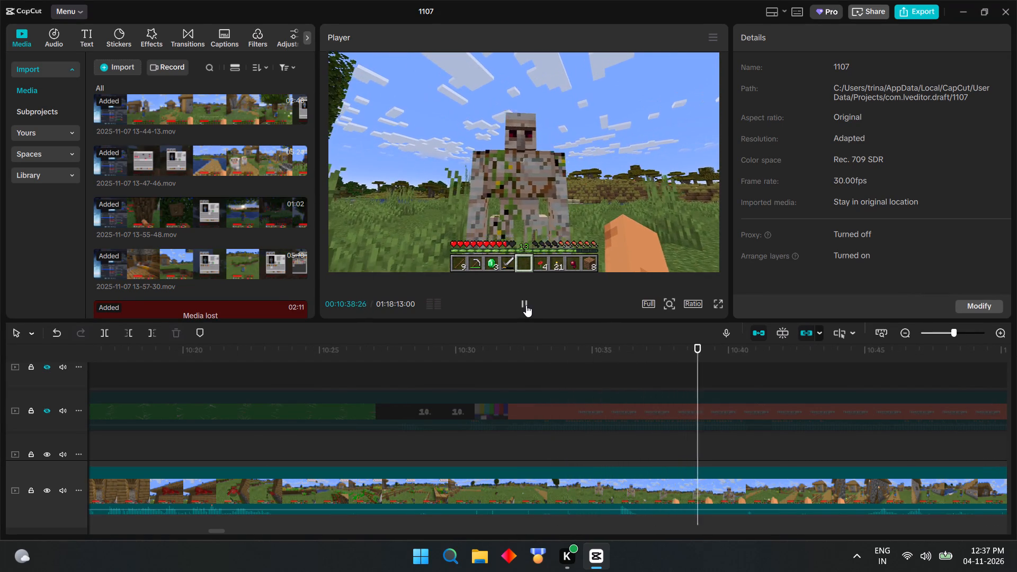
{"action": "left_click", "coordinate": [526, 305]}
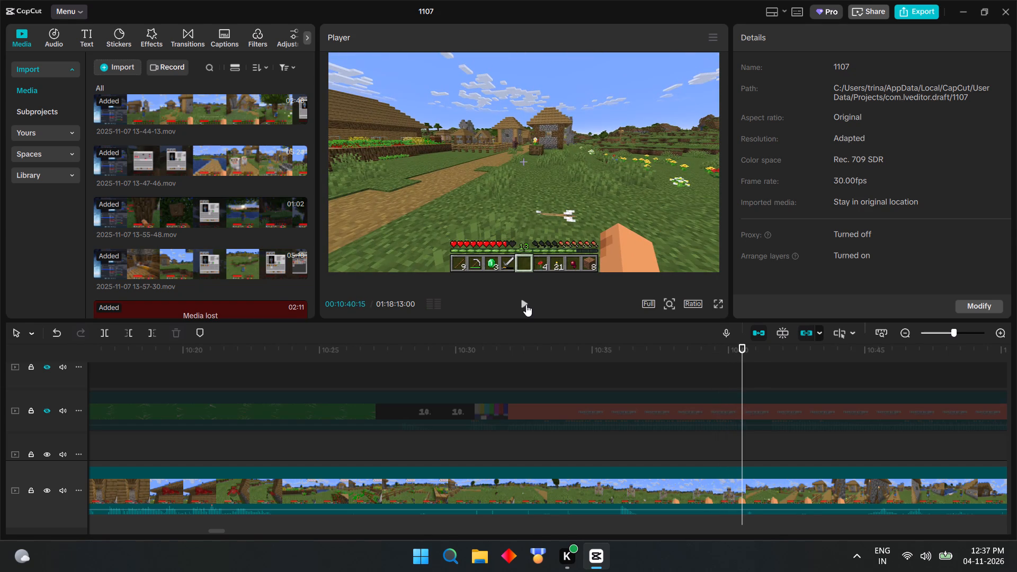
{"action": "left_click", "coordinate": [745, 487]}
{"action": "key", "text": "ctrl+b"}
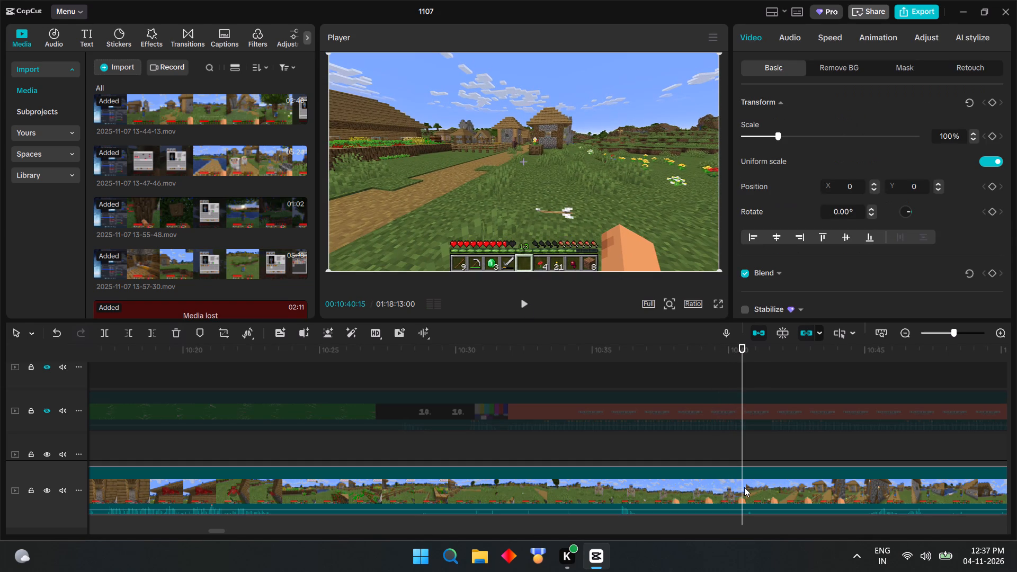
Review the village walk after the split and split the 19-41-10 clip again at 00:10:47:22, where the character runs beside the water.
{"action": "left_click", "coordinate": [525, 302]}
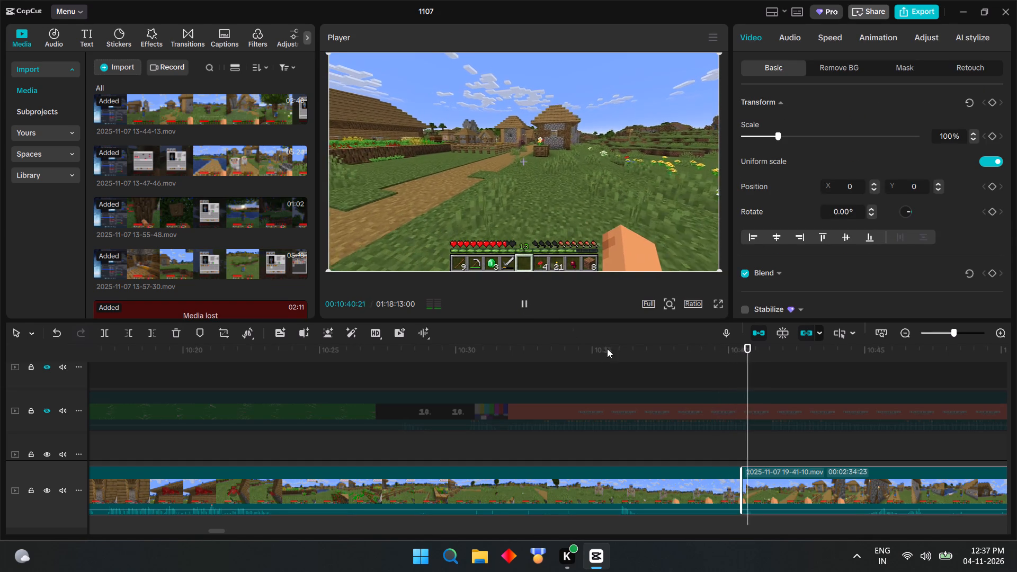
{"action": "scroll", "coordinate": [796, 462], "scroll_direction": "down", "scroll_amount": 20, "text": "ctrl"}
{"action": "scroll", "coordinate": [796, 462], "scroll_direction": "down", "scroll_amount": 20, "text": "ctrl"}
{"action": "scroll", "coordinate": [796, 462], "scroll_direction": "down", "scroll_amount": 1, "text": "ctrl"}
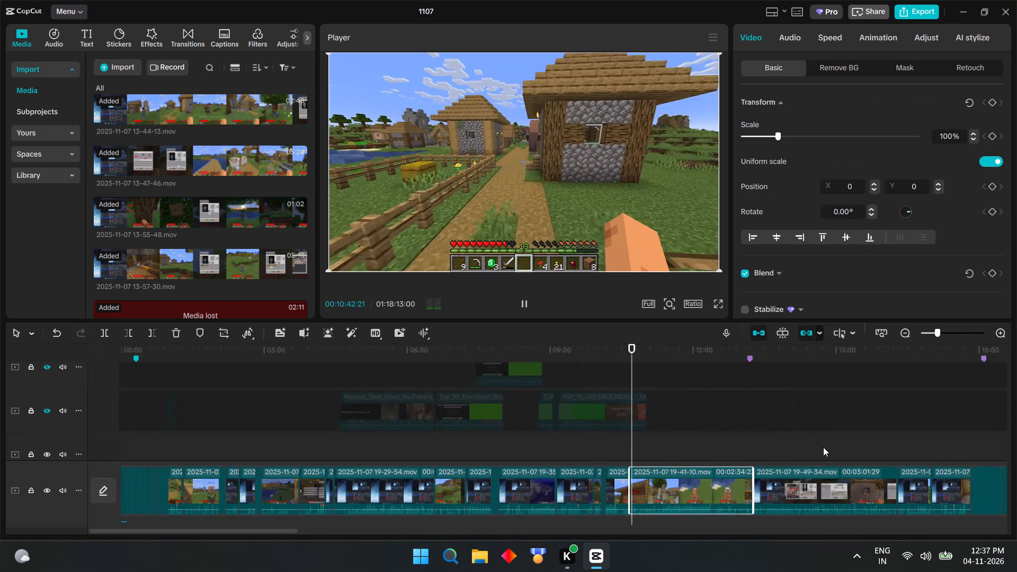
{"action": "scroll", "coordinate": [823, 447], "scroll_direction": "down", "scroll_amount": 1, "text": "ctrl"}
{"action": "scroll", "coordinate": [756, 453], "scroll_direction": "up", "scroll_amount": 5, "text": "ctrl"}
{"action": "scroll", "coordinate": [752, 458], "scroll_direction": "down", "scroll_amount": 16, "text": "ctrl"}
{"action": "scroll", "coordinate": [510, 459], "scroll_direction": "up", "scroll_amount": 2, "text": "ctrl"}
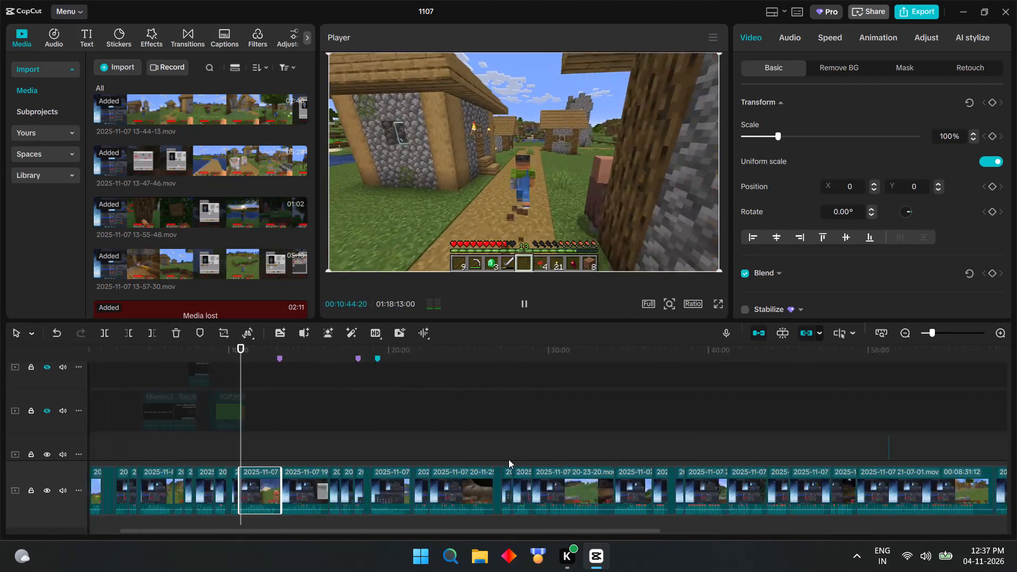
{"action": "scroll", "coordinate": [508, 459], "scroll_direction": "up", "scroll_amount": 20, "text": "ctrl"}
{"action": "scroll", "coordinate": [508, 459], "scroll_direction": "up", "scroll_amount": 4, "text": "ctrl"}
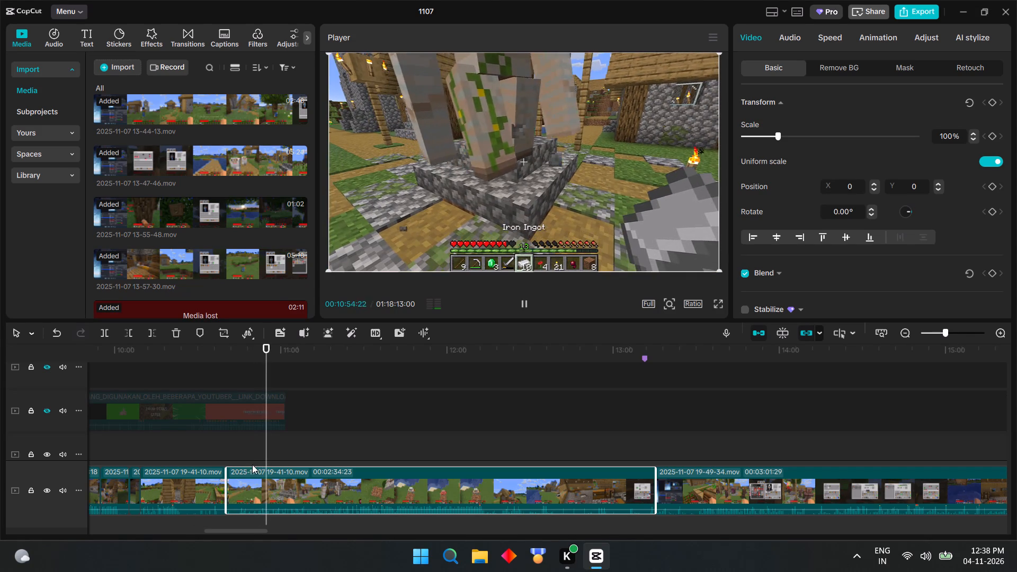
{"action": "left_click", "coordinate": [256, 459]}
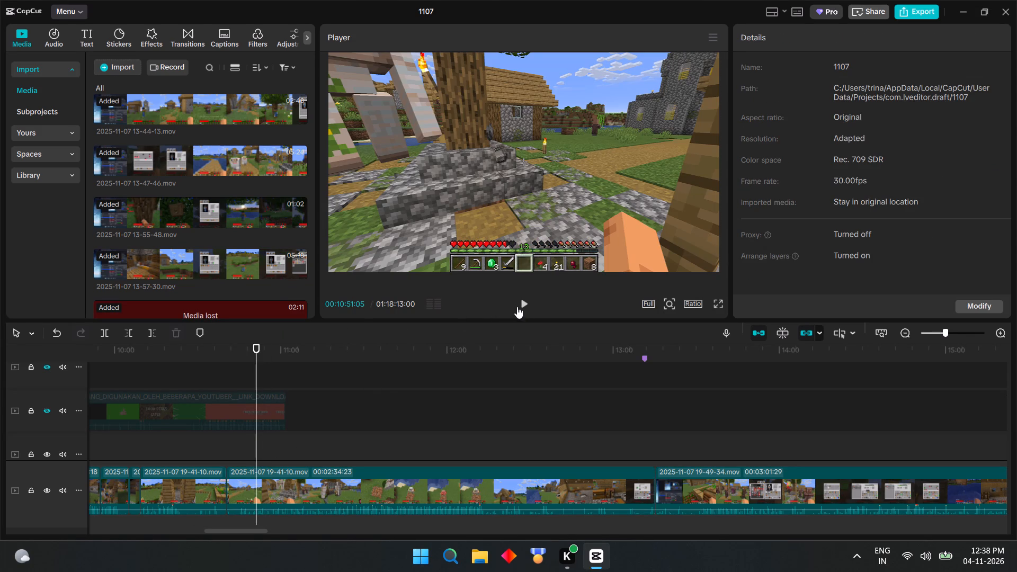
{"action": "left_click", "coordinate": [252, 459]}
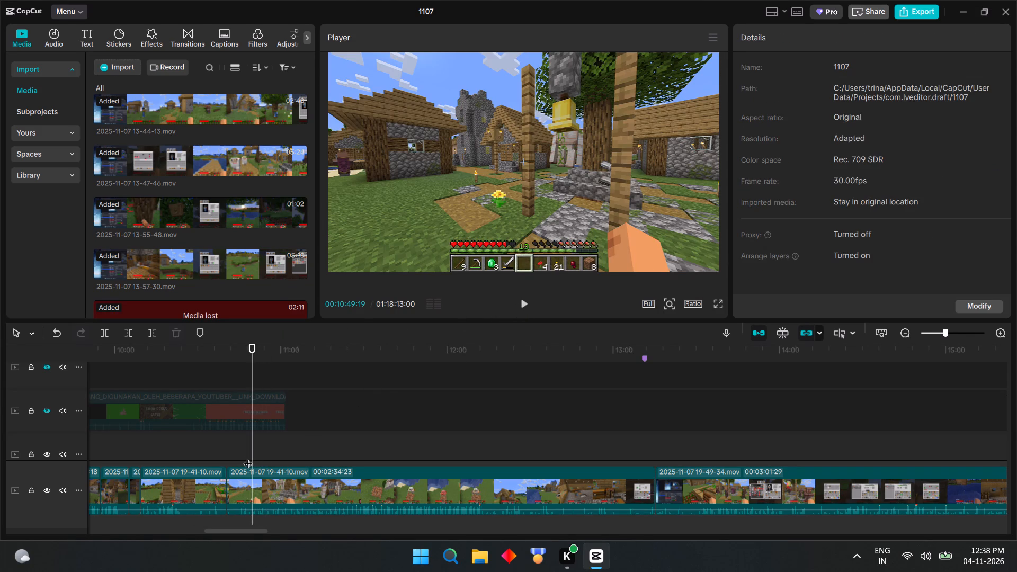
{"action": "left_click", "coordinate": [247, 454]}
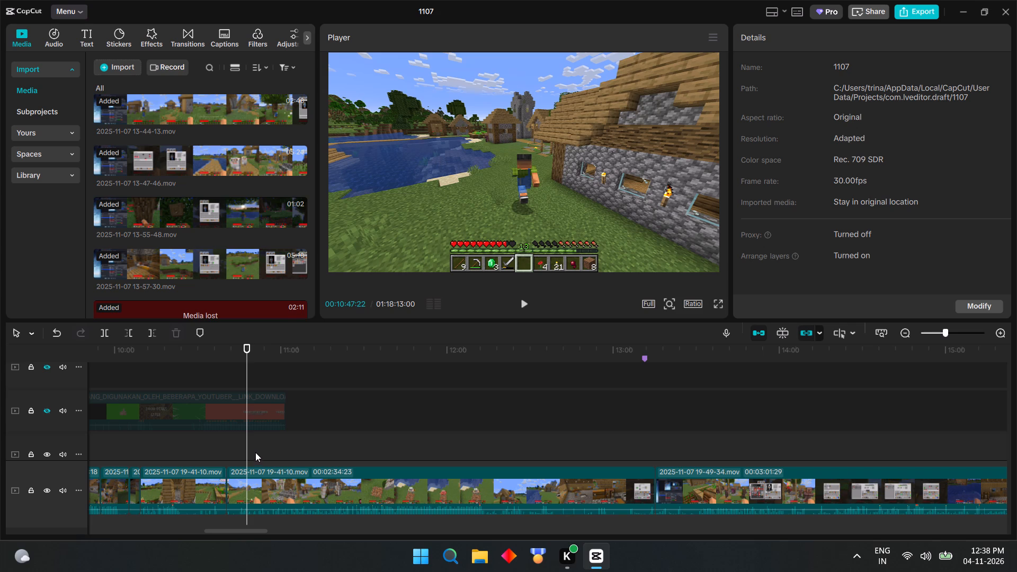
{"action": "scroll", "coordinate": [236, 482], "scroll_direction": "up", "scroll_amount": 11, "text": "ctrl"}
{"action": "left_click", "coordinate": [244, 478]}
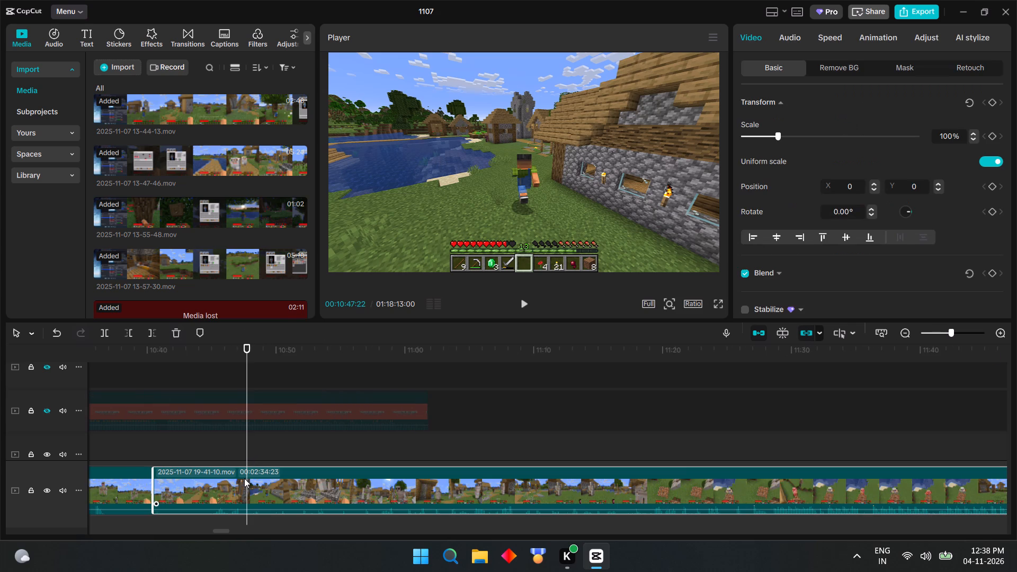
{"action": "key", "text": "ctrl+b"}
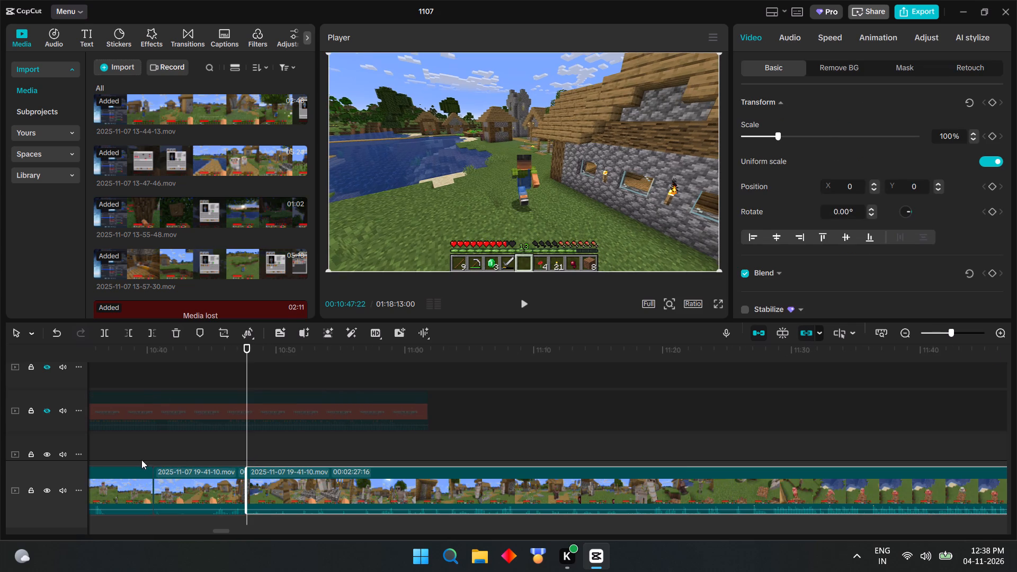
Replay the footage around the first split and delete the roughly 7-second 19-41-10 section between the two splits.
{"action": "left_click", "coordinate": [151, 457]}
{"action": "left_click", "coordinate": [515, 310]}
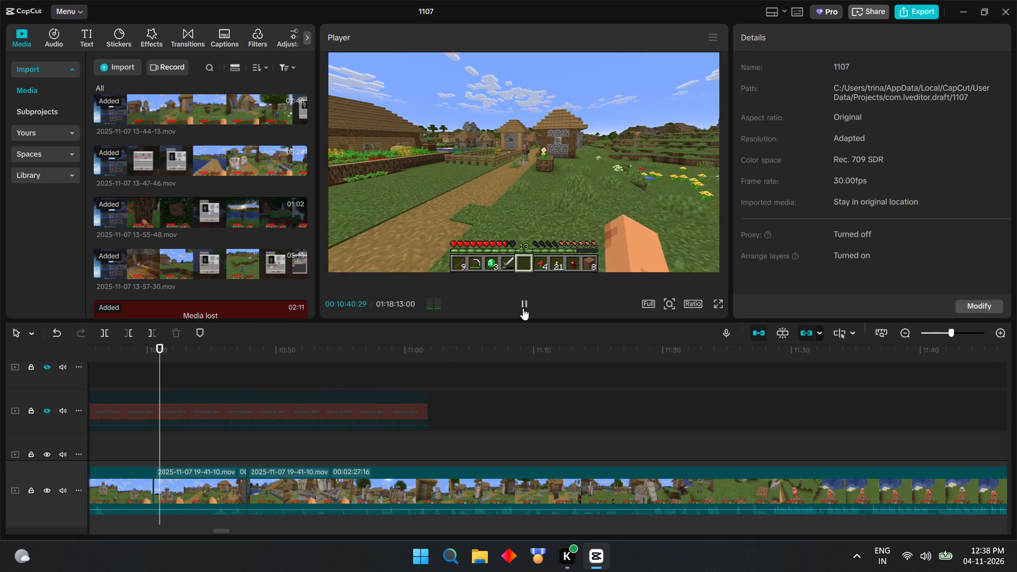
{"action": "left_click", "coordinate": [123, 459]}
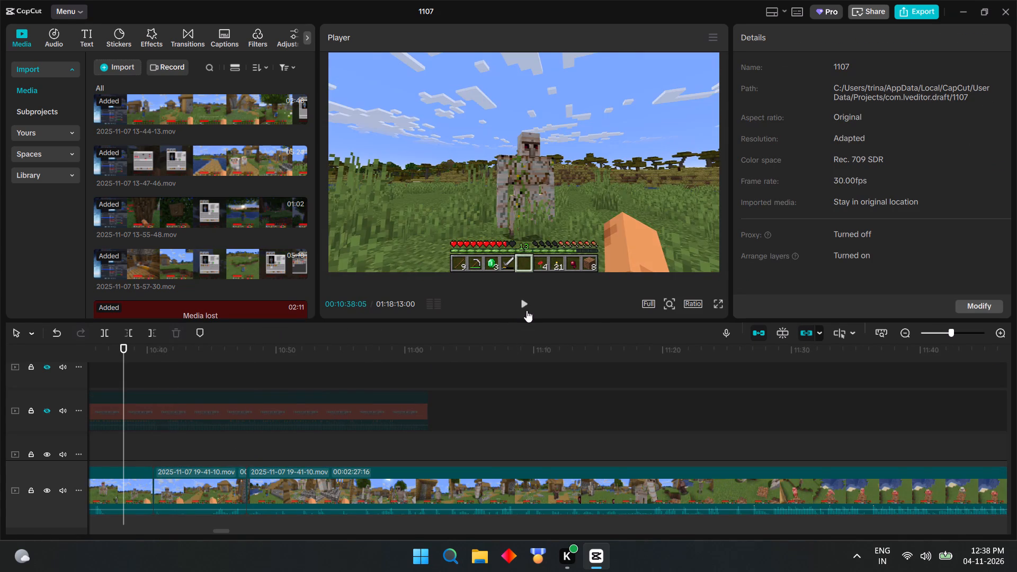
{"action": "left_click", "coordinate": [527, 307]}
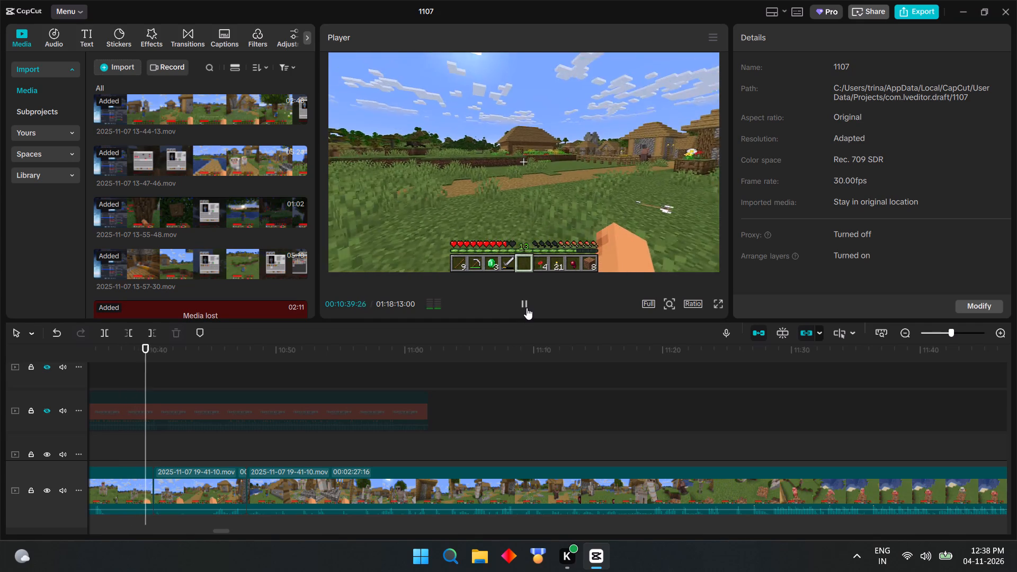
{"action": "left_click", "coordinate": [527, 308]}
{"action": "left_click", "coordinate": [228, 491]}
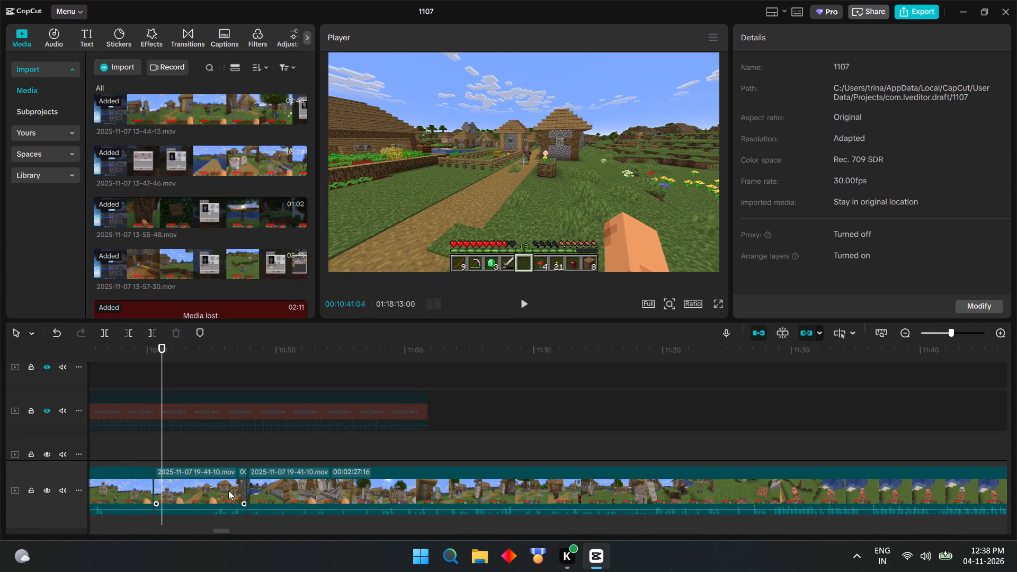
{"action": "key", "text": "BackSpace"}
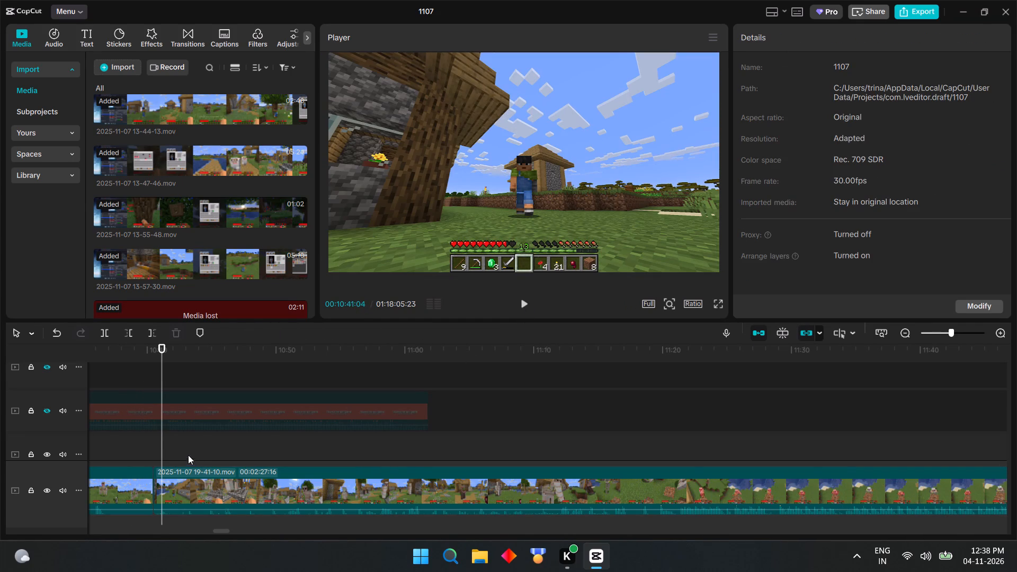
Review the village and iron golem footage and split the 19-41-10 clip at 00:10:56:10, where the golem faces the player.
{"action": "left_click", "coordinate": [517, 304]}
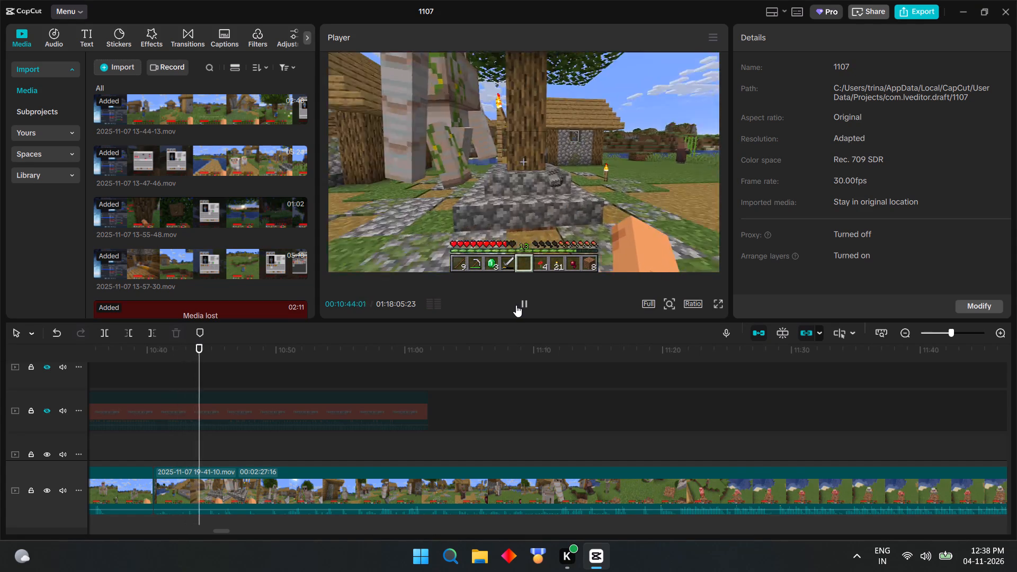
{"action": "left_click", "coordinate": [283, 446]}
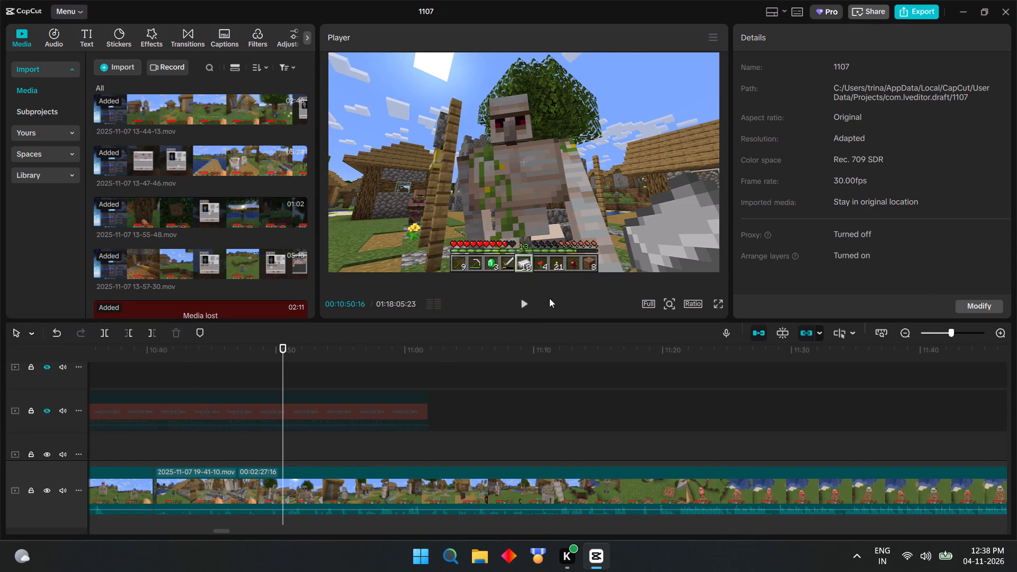
{"action": "left_click", "coordinate": [524, 306]}
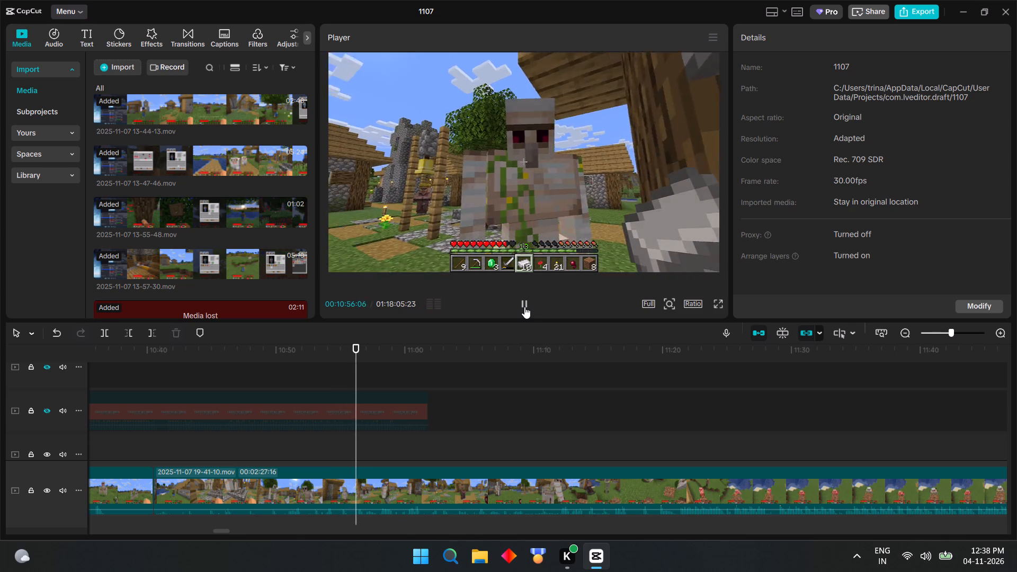
{"action": "left_click", "coordinate": [524, 306]}
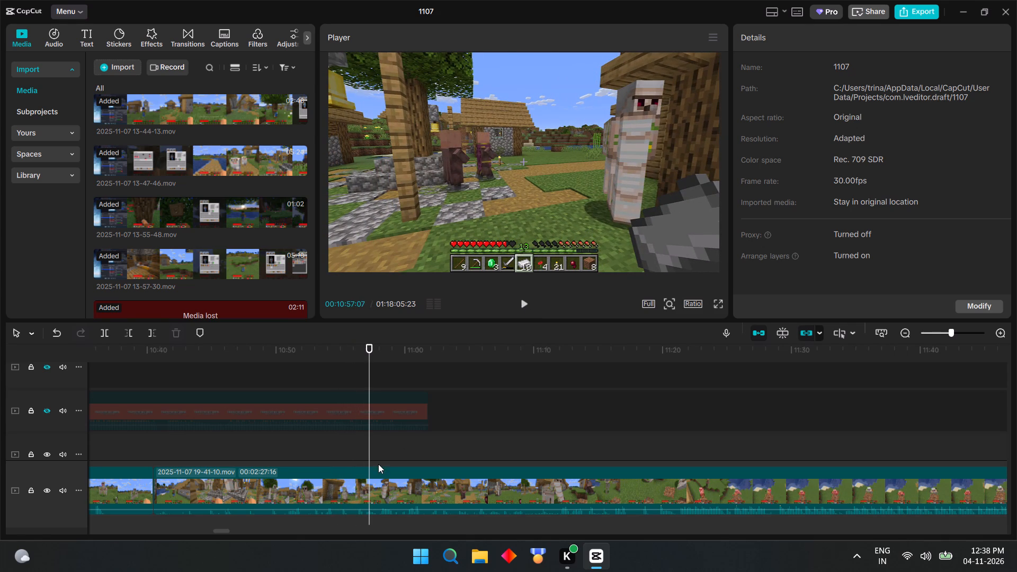
{"action": "left_click", "coordinate": [355, 454]}
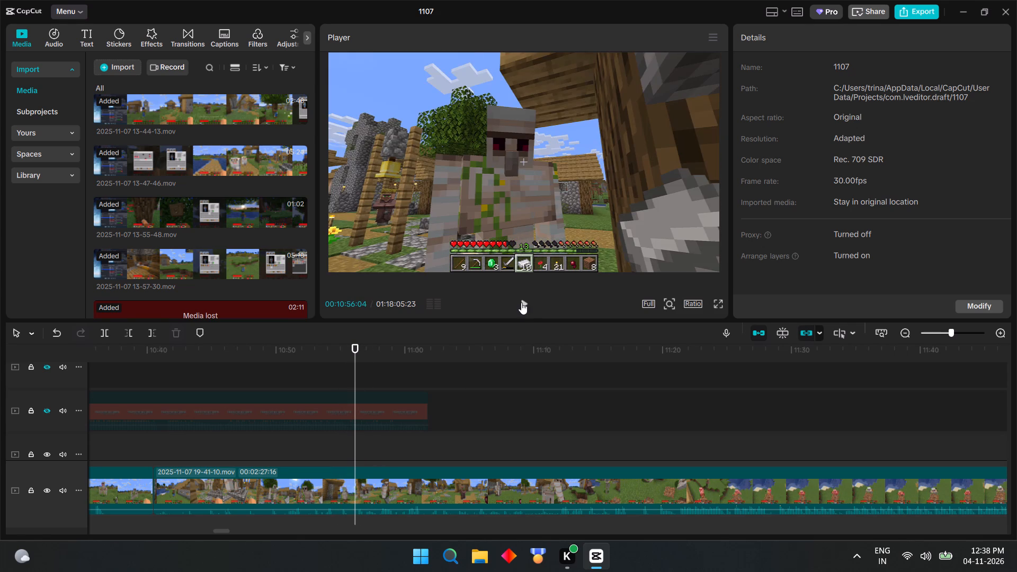
{"action": "left_click", "coordinate": [521, 302]}
{"action": "left_click", "coordinate": [521, 302]}
{"action": "left_click", "coordinate": [344, 450]}
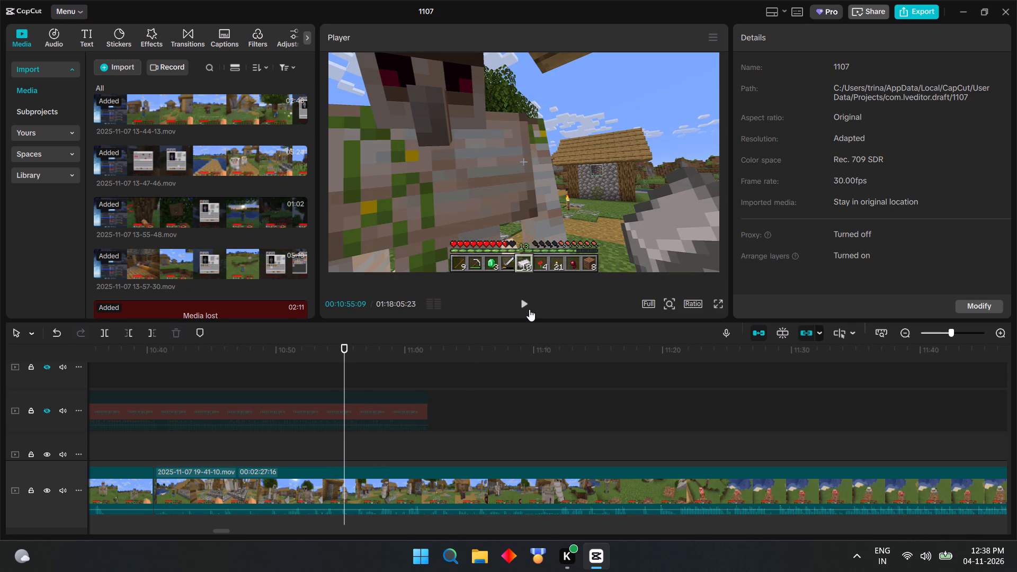
{"action": "left_click", "coordinate": [523, 309]}
{"action": "left_click", "coordinate": [523, 309]}
{"action": "double_click", "coordinate": [523, 309]}
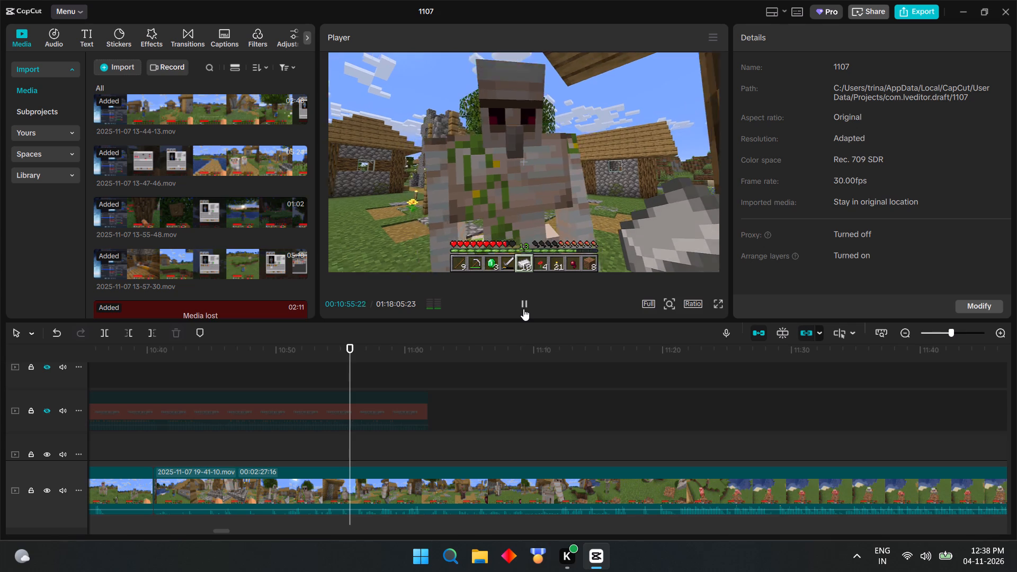
{"action": "double_click", "coordinate": [523, 309]}
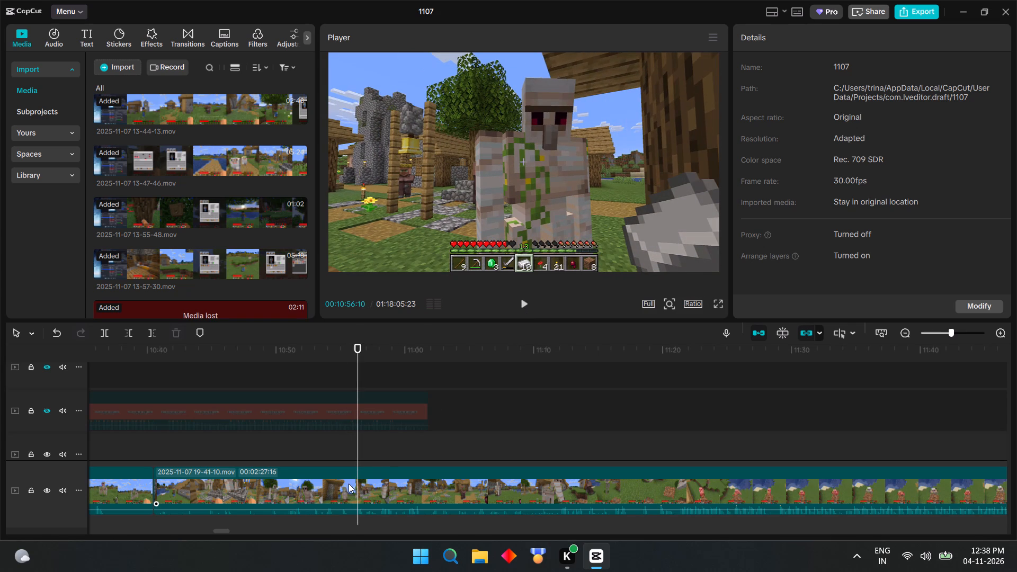
{"action": "left_click", "coordinate": [357, 479]}
{"action": "key", "text": "ctrl+v"}
{"action": "key", "text": "ctrl+b"}
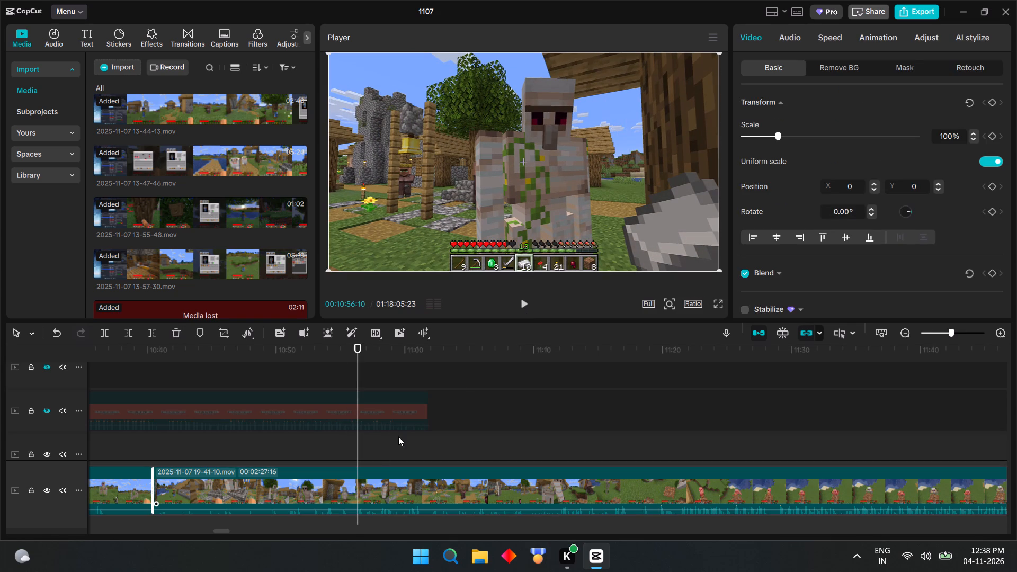
Play through the iron golem fight seen from above and split the 19-41-10 clip at 00:11:46:14, during the attack on the golem.
{"action": "left_click", "coordinate": [528, 305]}
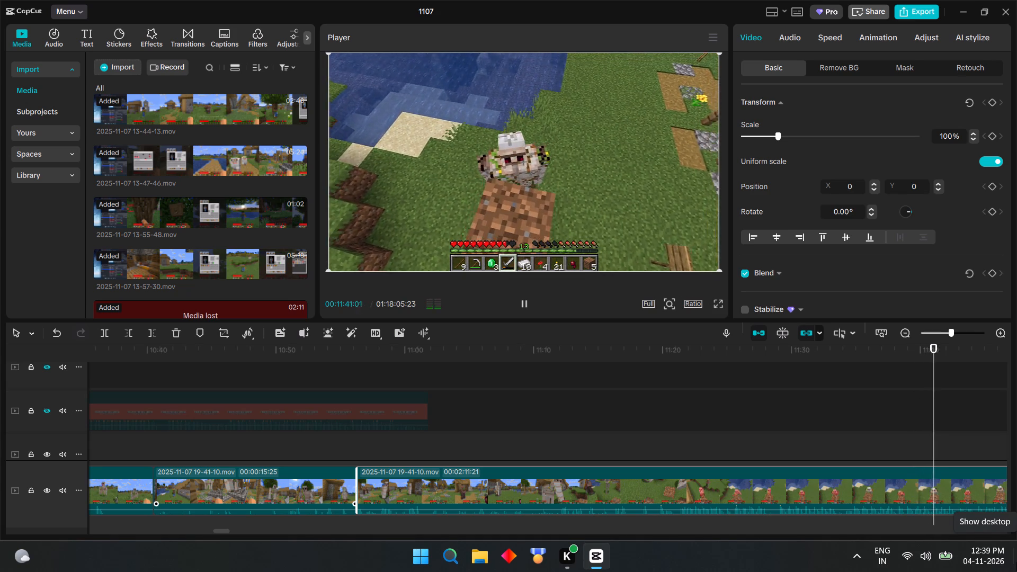
{"action": "left_click", "coordinate": [524, 301]}
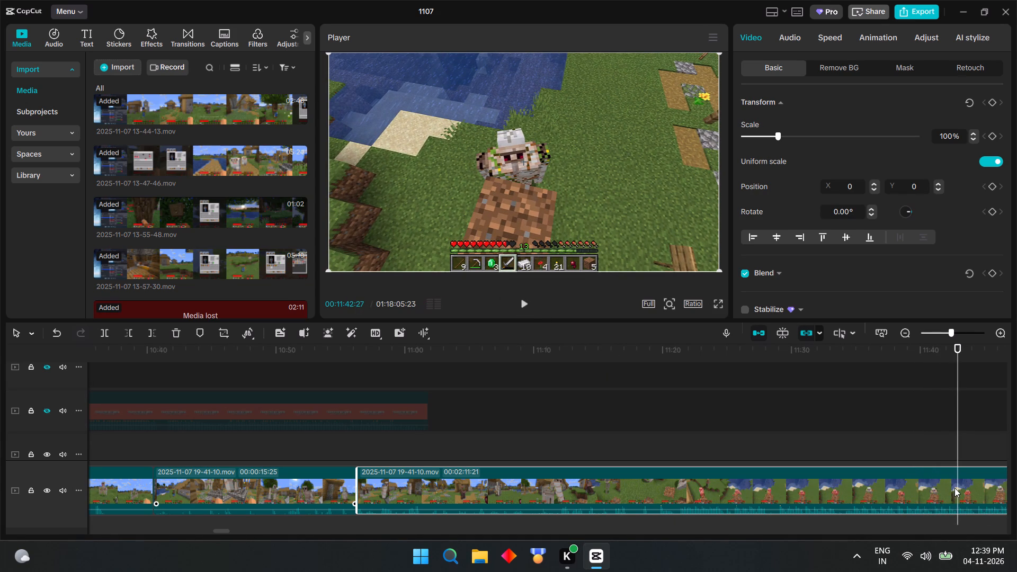
{"action": "left_click", "coordinate": [870, 457]}
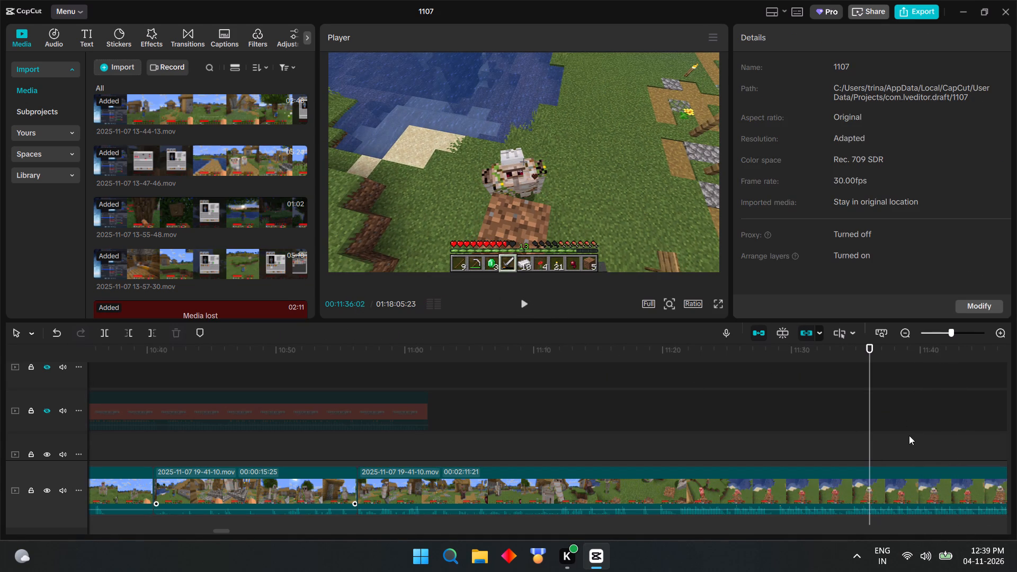
{"action": "left_click", "coordinate": [909, 435]}
{"action": "left_click", "coordinate": [521, 308]}
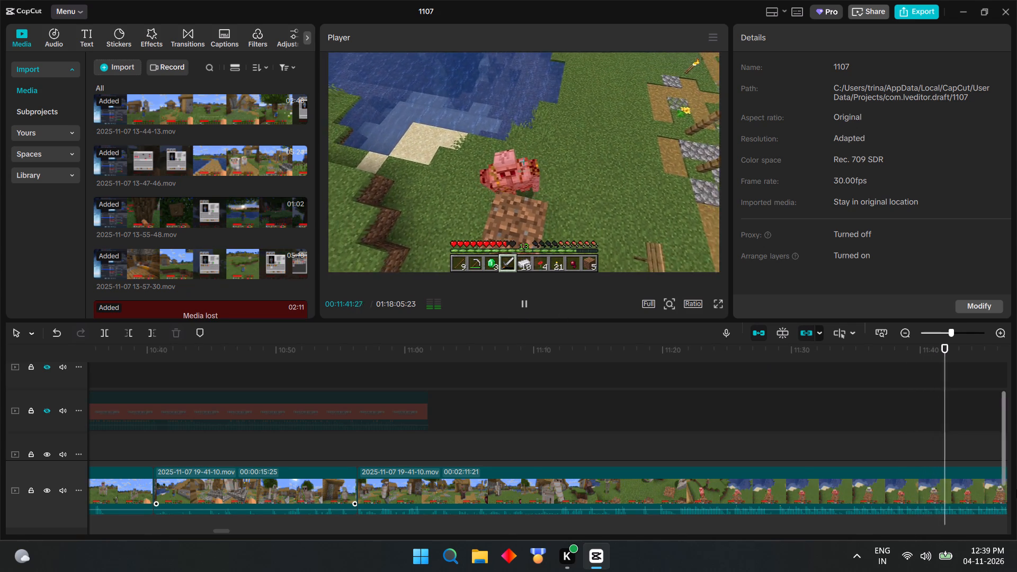
{"action": "scroll", "coordinate": [1016, 489], "scroll_direction": "down", "scroll_amount": 20, "text": "ctrl"}
{"action": "scroll", "coordinate": [1016, 489], "scroll_direction": "down", "scroll_amount": 20, "text": "ctrl"}
{"action": "scroll", "coordinate": [1016, 489], "scroll_direction": "down", "scroll_amount": 4, "text": "ctrl"}
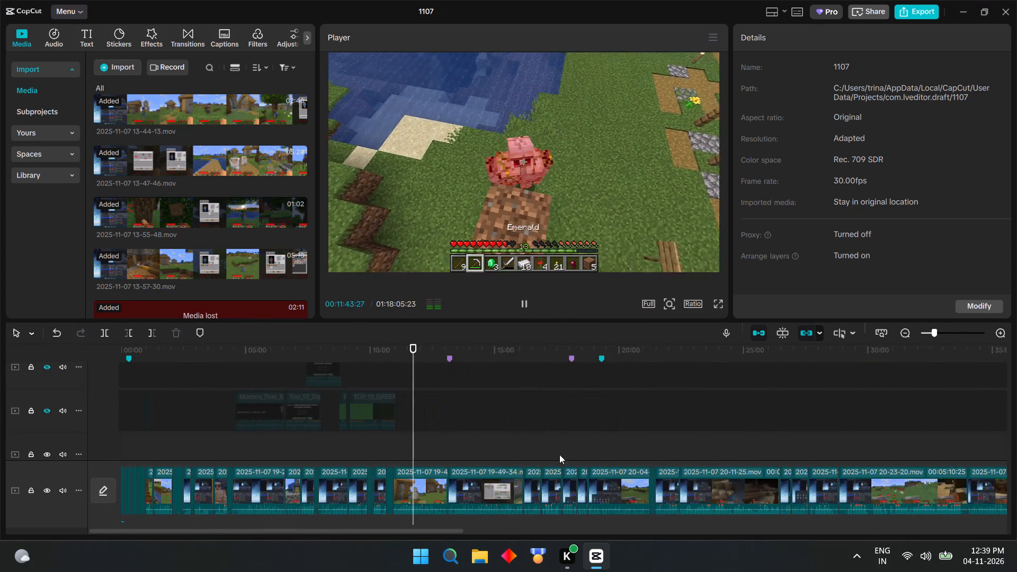
{"action": "scroll", "coordinate": [557, 452], "scroll_direction": "up", "scroll_amount": 20, "text": "ctrl"}
{"action": "scroll", "coordinate": [557, 452], "scroll_direction": "up", "scroll_amount": 9, "text": "ctrl"}
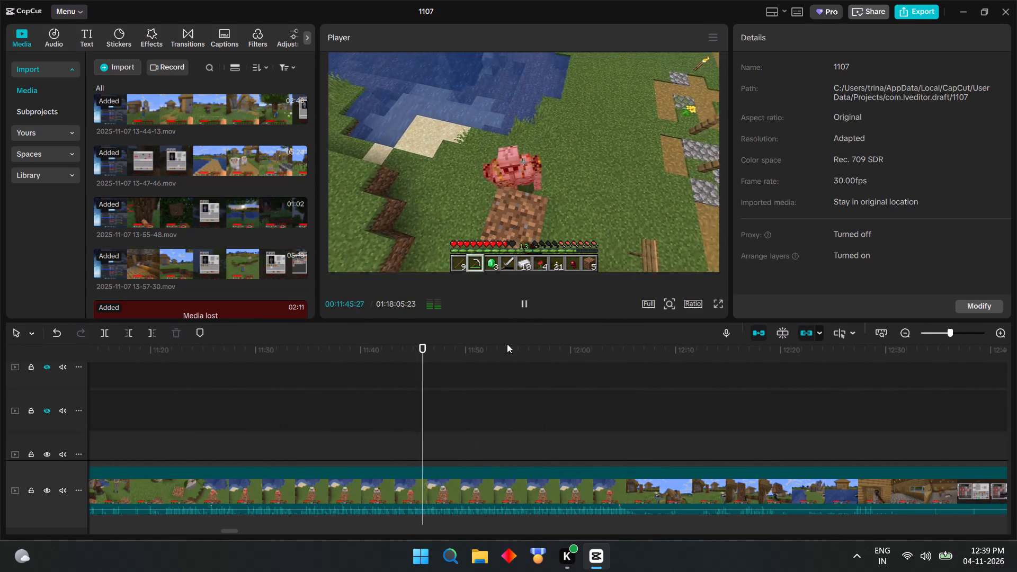
{"action": "left_click", "coordinate": [523, 301]}
{"action": "left_click", "coordinate": [426, 481]}
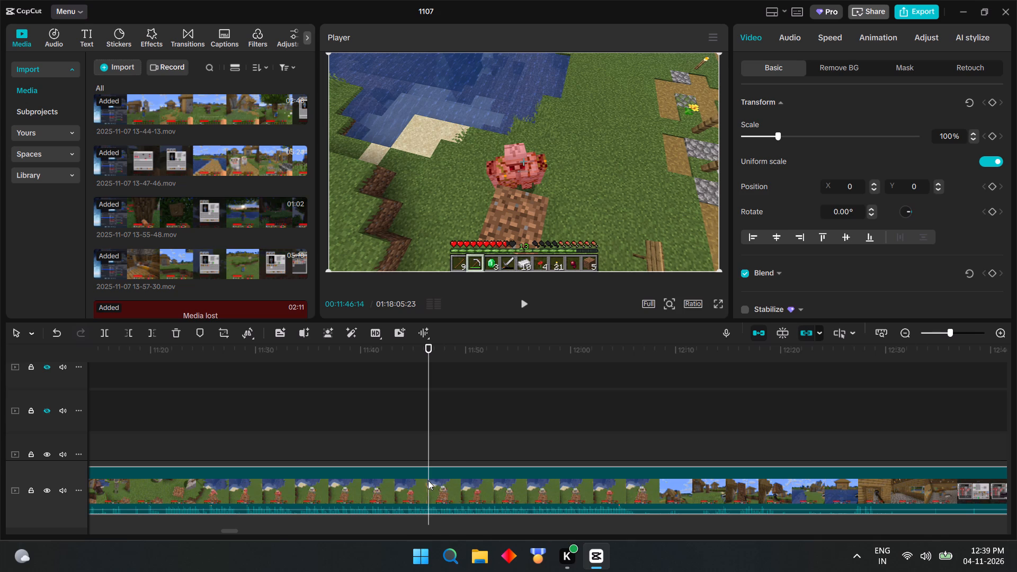
{"action": "key", "text": "ctrl+b"}
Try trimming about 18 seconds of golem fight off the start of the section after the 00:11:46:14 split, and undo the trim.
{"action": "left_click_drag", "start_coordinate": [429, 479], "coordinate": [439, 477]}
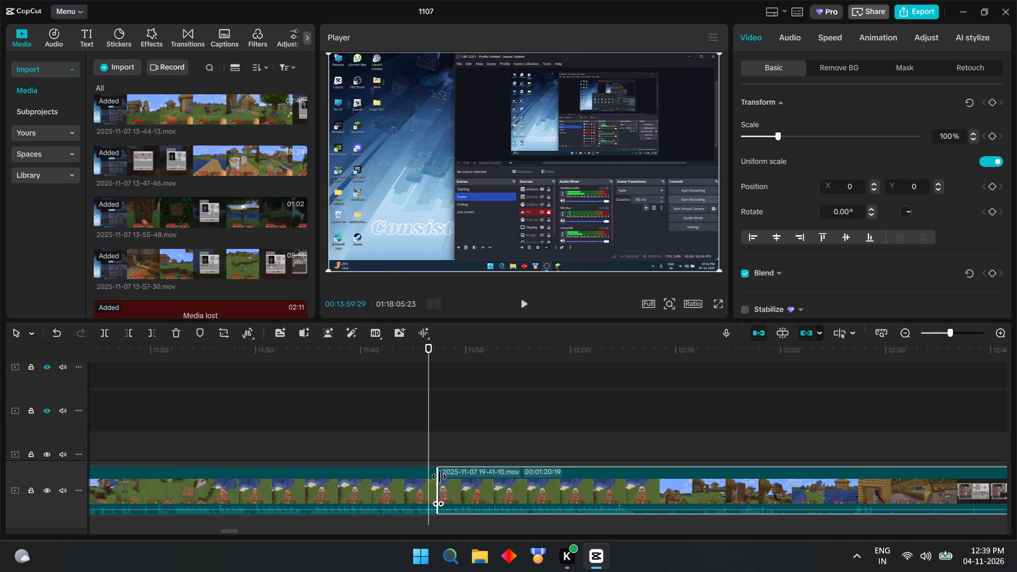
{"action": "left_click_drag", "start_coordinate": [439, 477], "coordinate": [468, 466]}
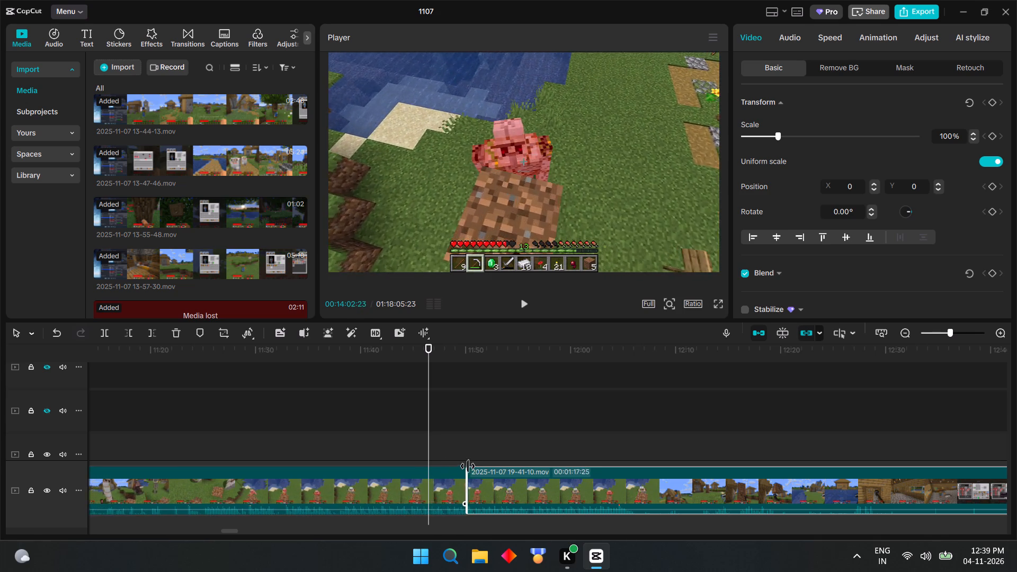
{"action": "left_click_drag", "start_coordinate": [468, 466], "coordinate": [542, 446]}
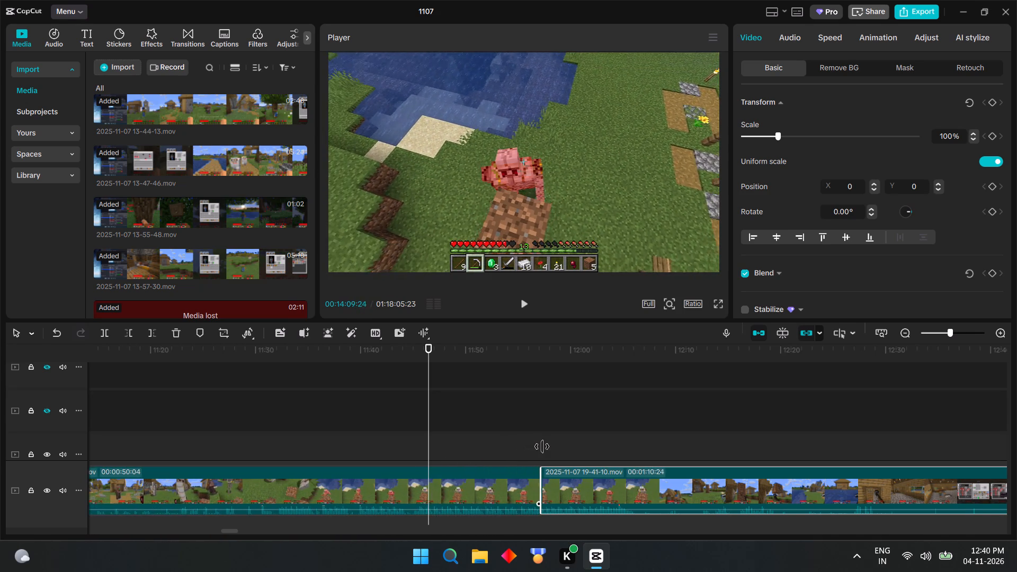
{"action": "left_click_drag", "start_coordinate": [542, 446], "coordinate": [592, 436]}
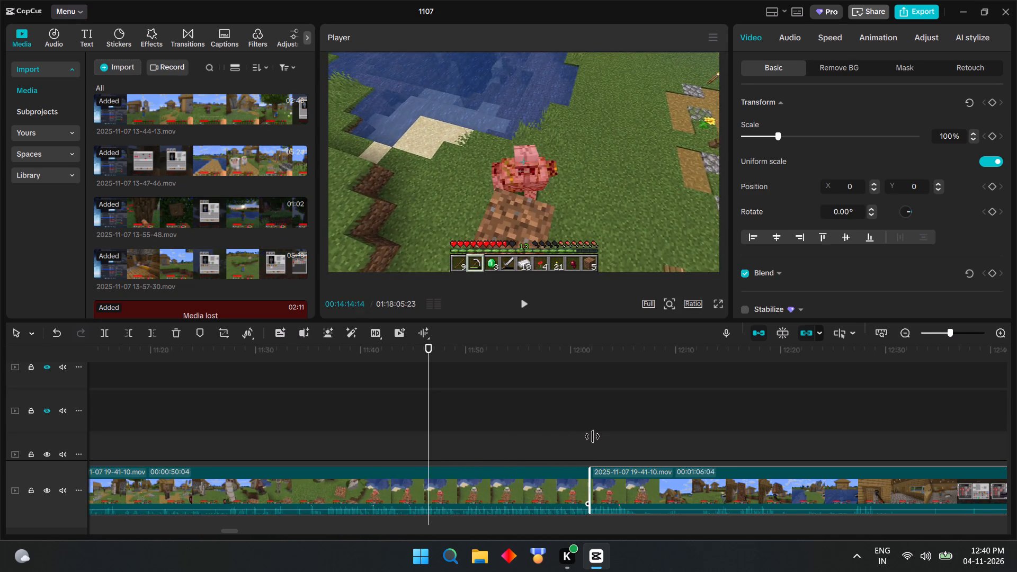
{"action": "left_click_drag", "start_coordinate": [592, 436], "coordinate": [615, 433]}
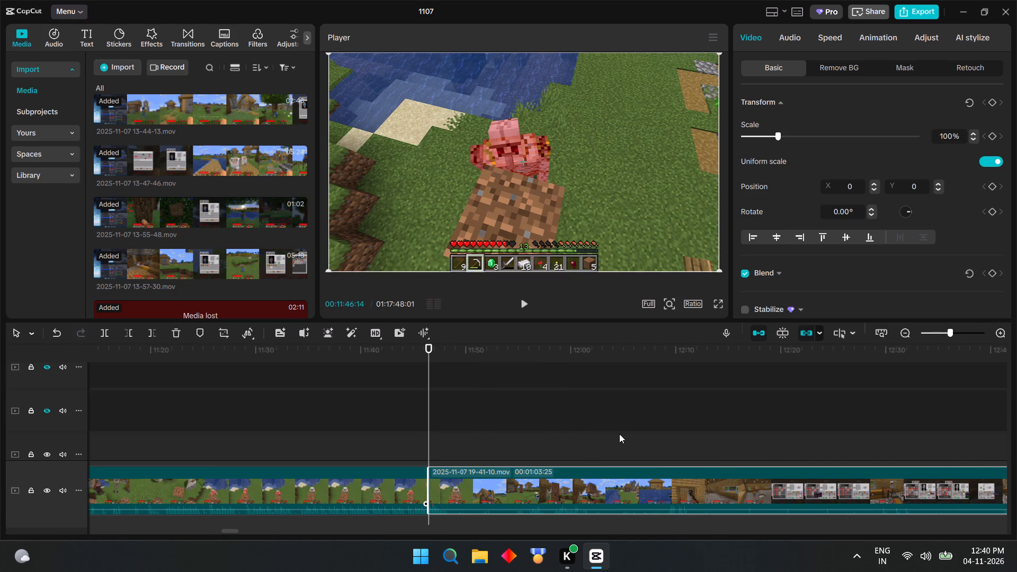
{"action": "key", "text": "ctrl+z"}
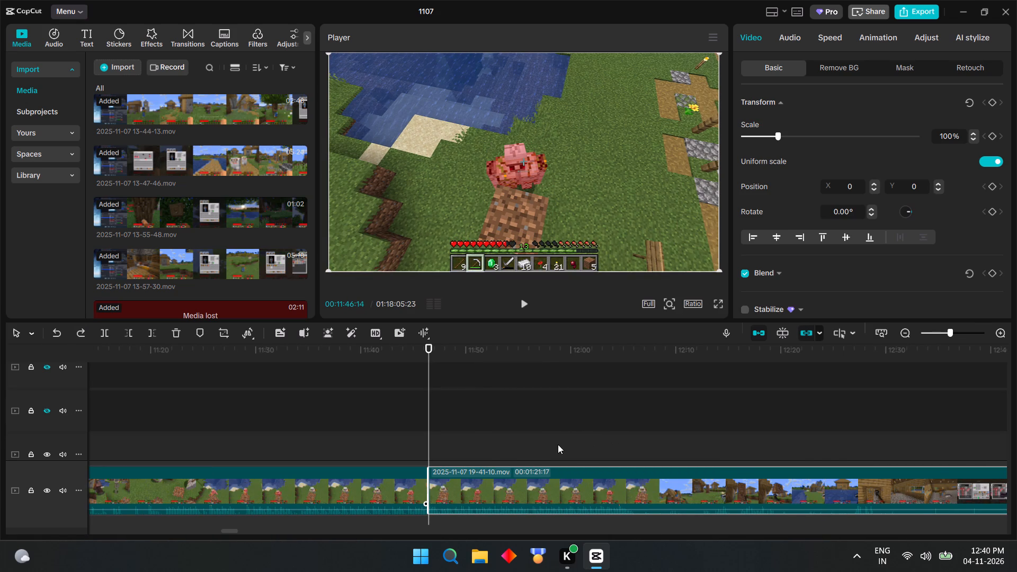
Review the end of the golem fight and the village walk, and split the 19-41-10 clip at 00:12:23:12, facing the house across the water.
{"action": "left_click", "coordinate": [558, 444]}
{"action": "left_click", "coordinate": [583, 424]}
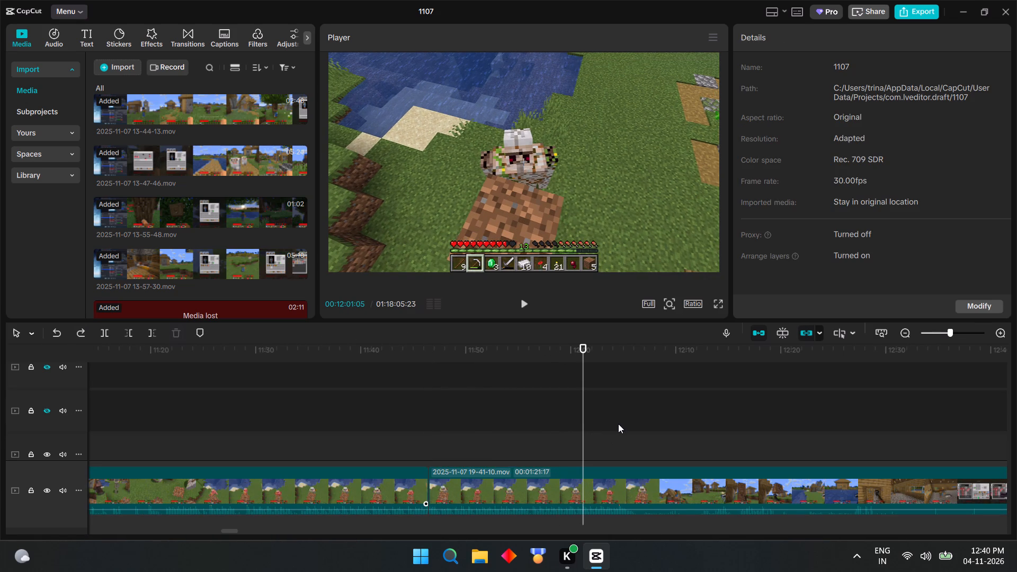
{"action": "left_click", "coordinate": [523, 292]}
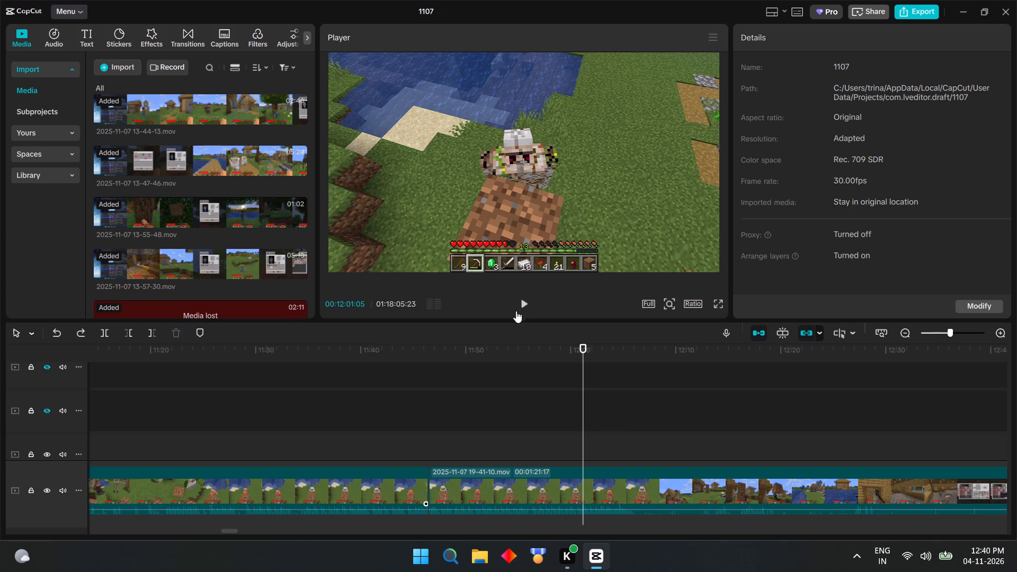
{"action": "left_click", "coordinate": [516, 310]}
{"action": "left_click", "coordinate": [637, 441]}
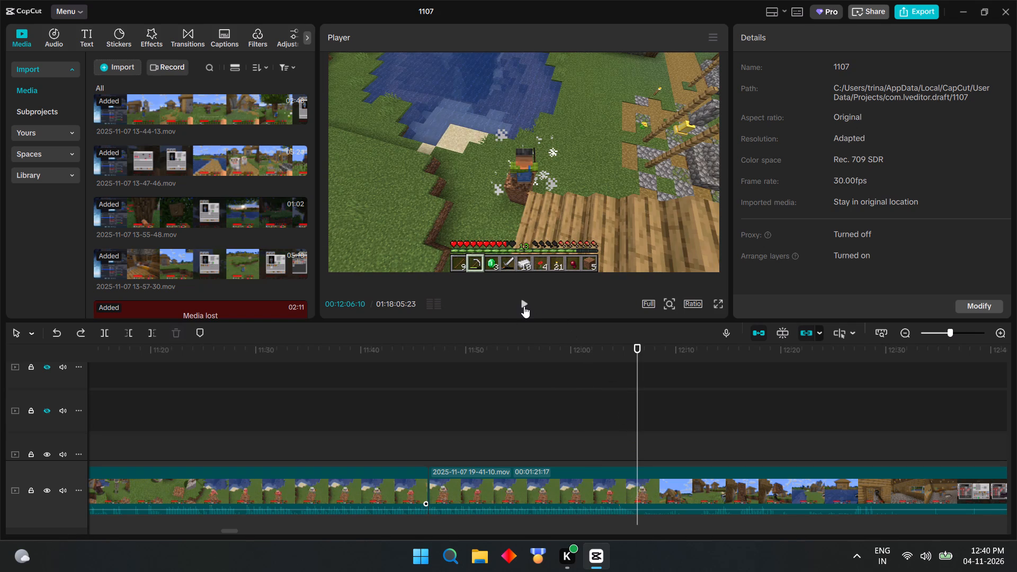
{"action": "left_click", "coordinate": [631, 451]}
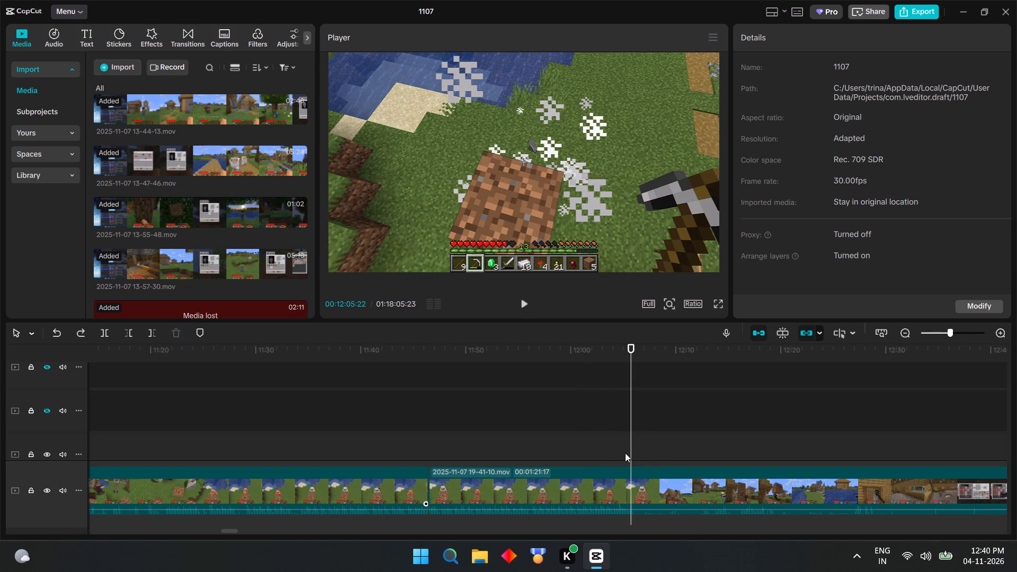
{"action": "left_click", "coordinate": [521, 305]}
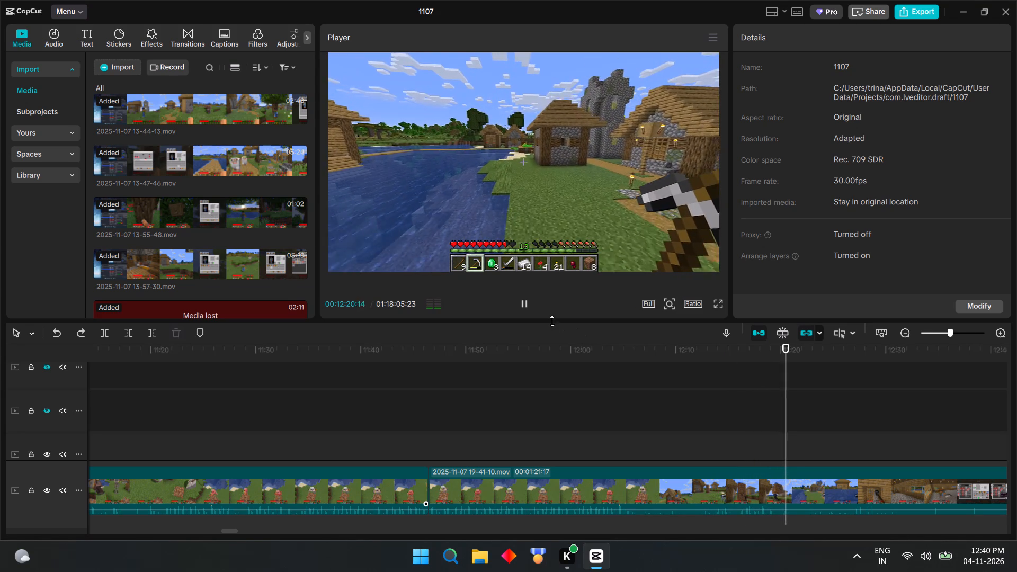
{"action": "left_click", "coordinate": [521, 304]}
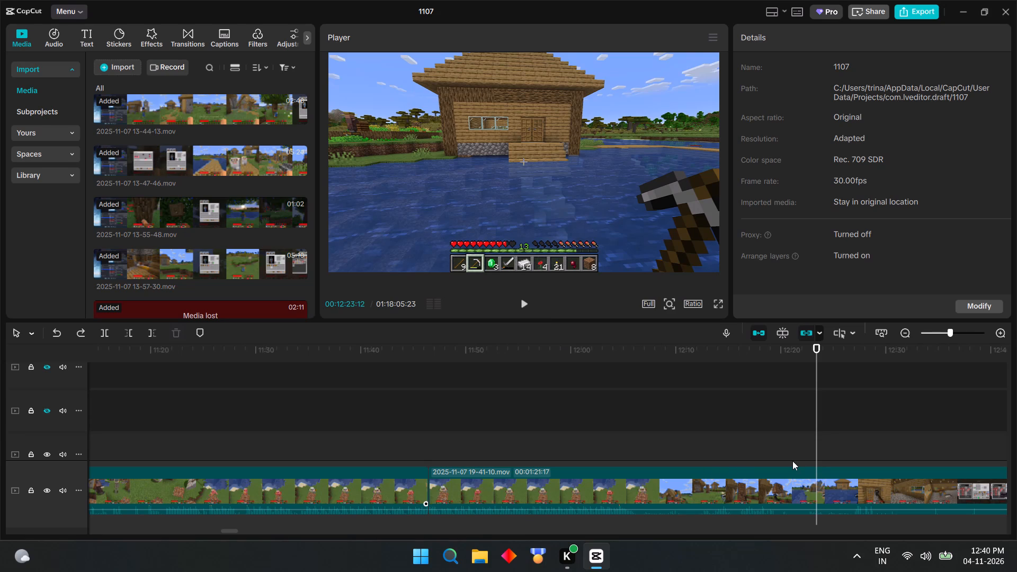
{"action": "left_click", "coordinate": [811, 484]}
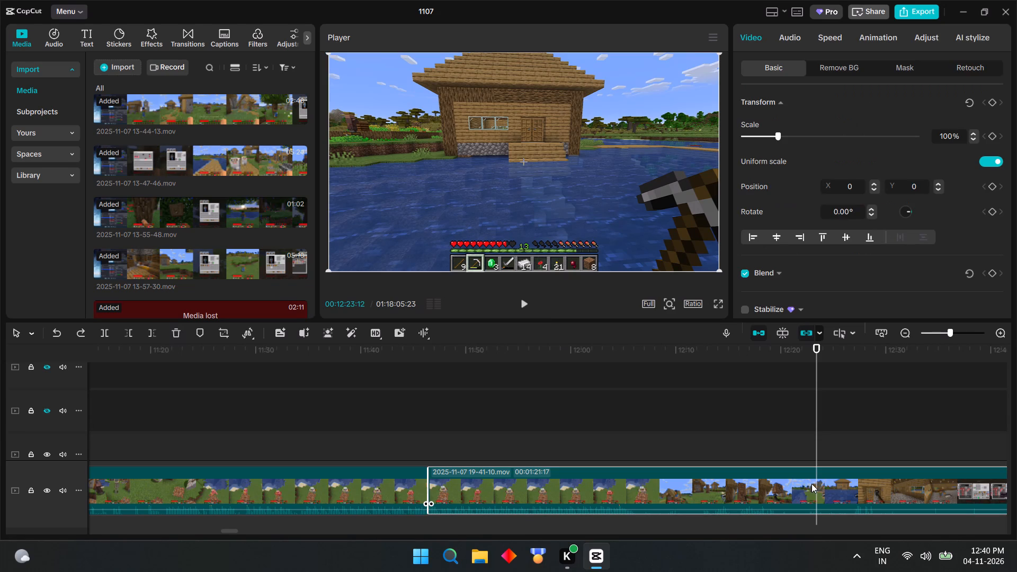
{"action": "key", "text": "ctrl+b"}
Review the walk into the house and split the 19-41-10 clip at 00:12:31:01, in the third-person view indoors.
{"action": "left_click", "coordinate": [525, 309]}
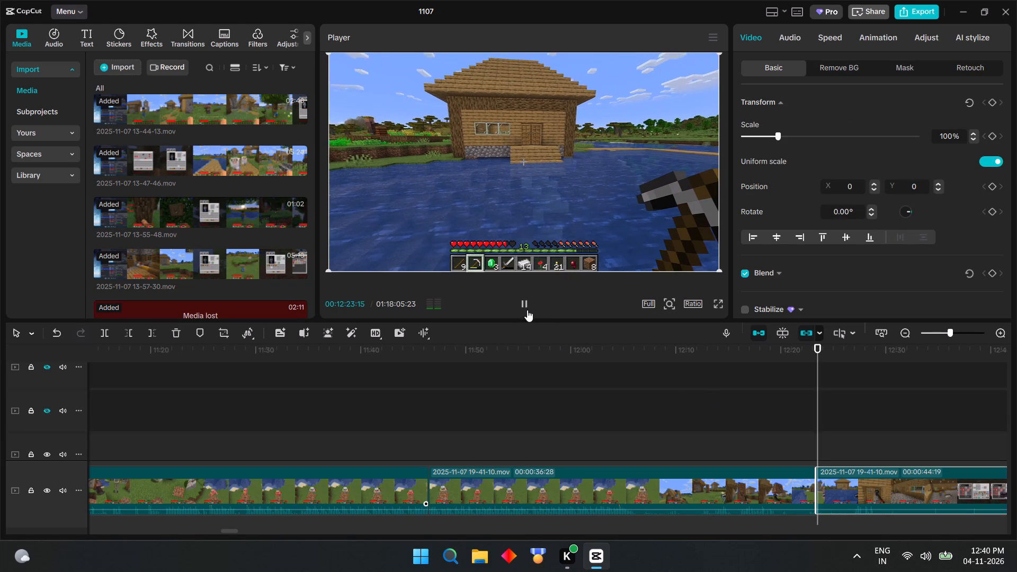
{"action": "scroll", "coordinate": [880, 448], "scroll_direction": "down", "scroll_amount": 20, "text": "ctrl"}
{"action": "scroll", "coordinate": [880, 448], "scroll_direction": "down", "scroll_amount": 4, "text": "ctrl"}
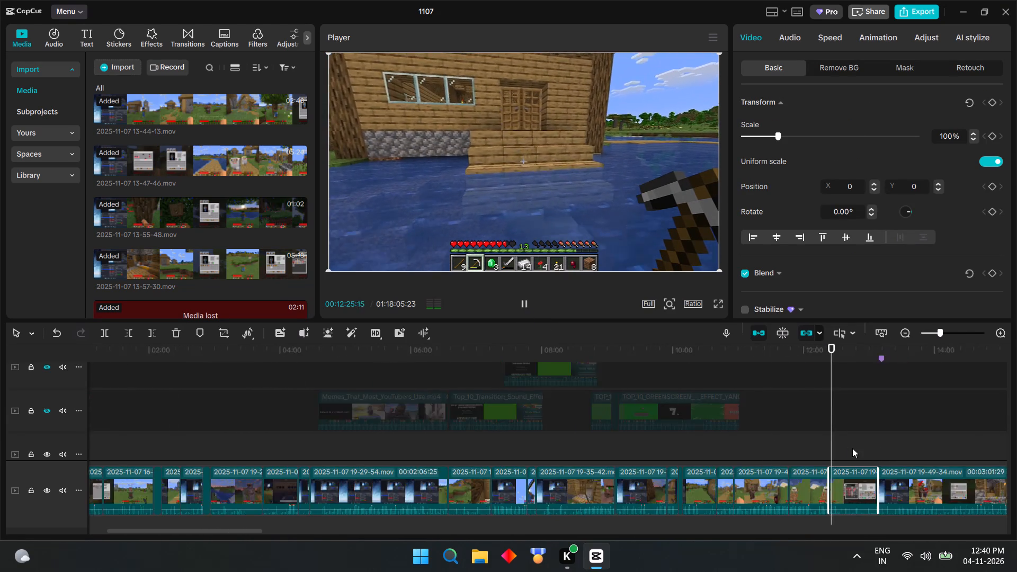
{"action": "scroll", "coordinate": [852, 448], "scroll_direction": "down", "scroll_amount": 9, "text": "ctrl"}
{"action": "scroll", "coordinate": [774, 461], "scroll_direction": "up", "scroll_amount": 20, "text": "ctrl"}
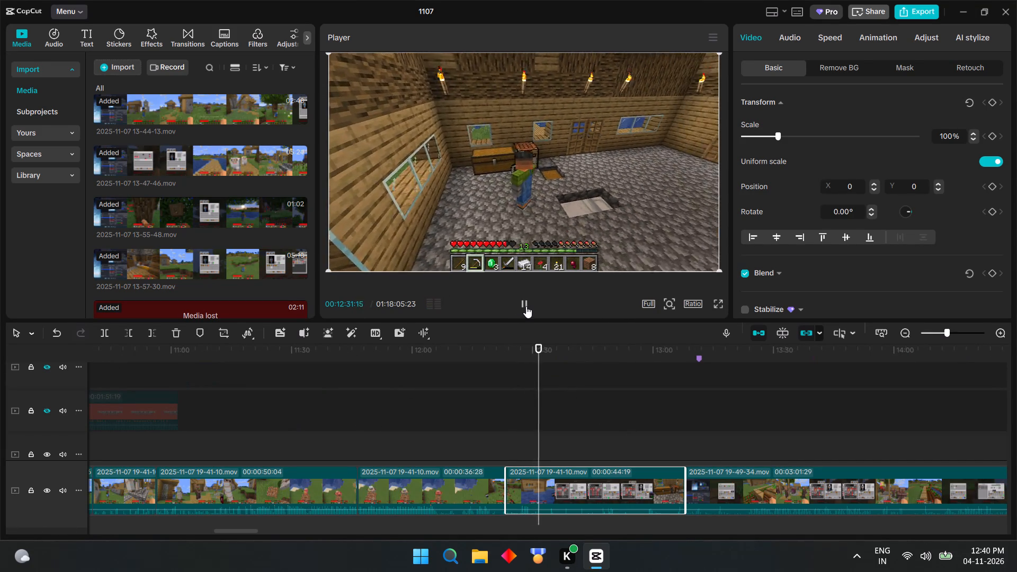
{"action": "left_click", "coordinate": [531, 305]}
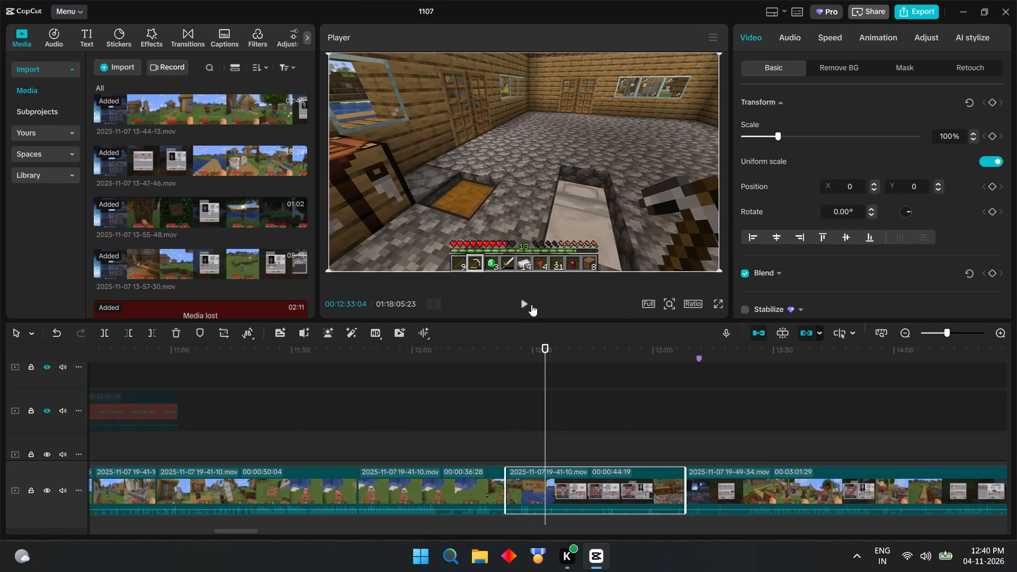
{"action": "left_click", "coordinate": [531, 305]}
{"action": "left_click", "coordinate": [532, 305]}
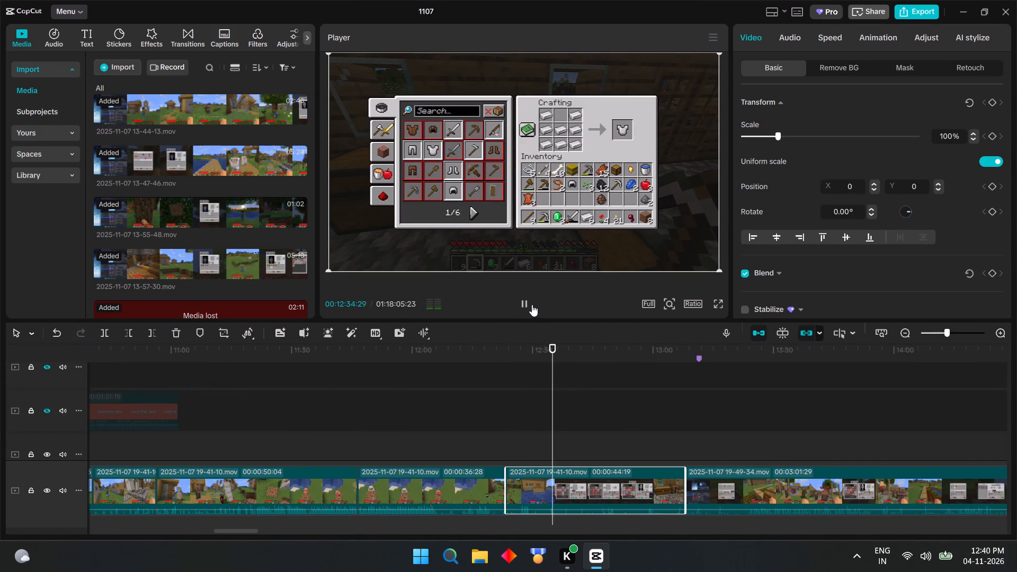
{"action": "left_click", "coordinate": [539, 453]}
{"action": "left_click", "coordinate": [520, 300]}
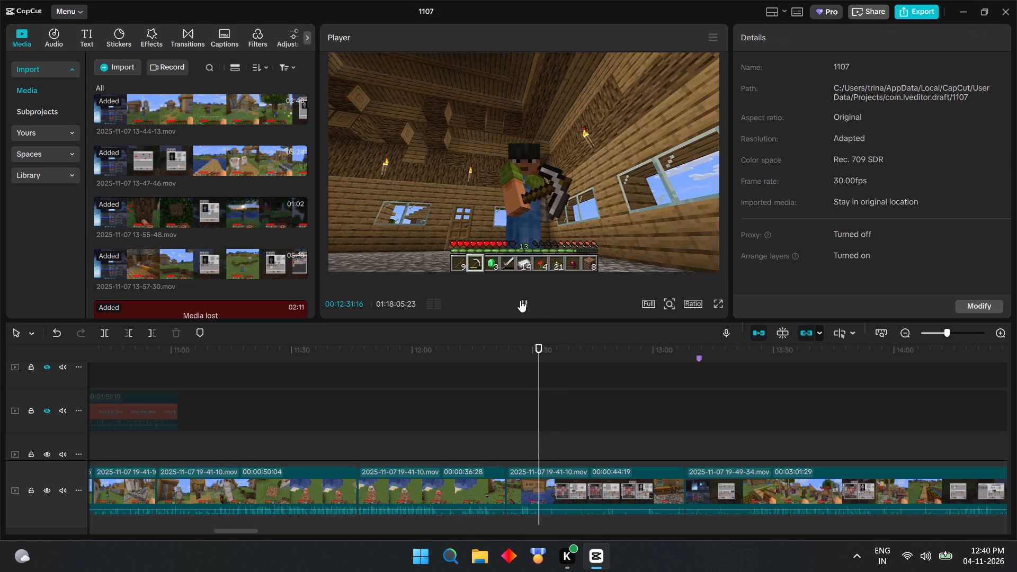
{"action": "left_click", "coordinate": [520, 300]}
{"action": "scroll", "coordinate": [546, 456], "scroll_direction": "up", "scroll_amount": 2, "text": "ctrl"}
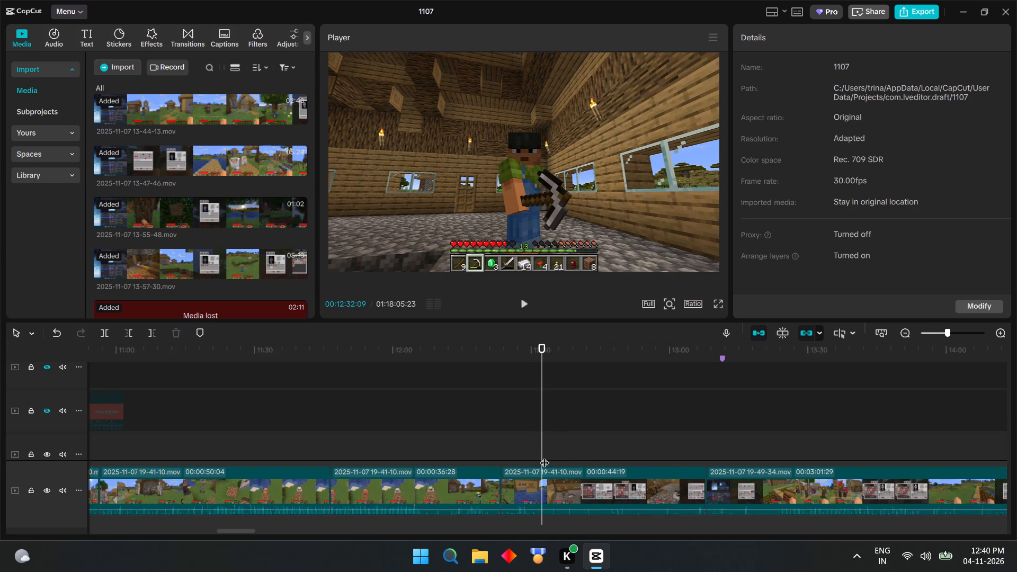
{"action": "scroll", "coordinate": [545, 456], "scroll_direction": "up", "scroll_amount": 20, "text": "ctrl"}
{"action": "scroll", "coordinate": [545, 456], "scroll_direction": "up", "scroll_amount": 3, "text": "ctrl"}
{"action": "left_click", "coordinate": [515, 455]}
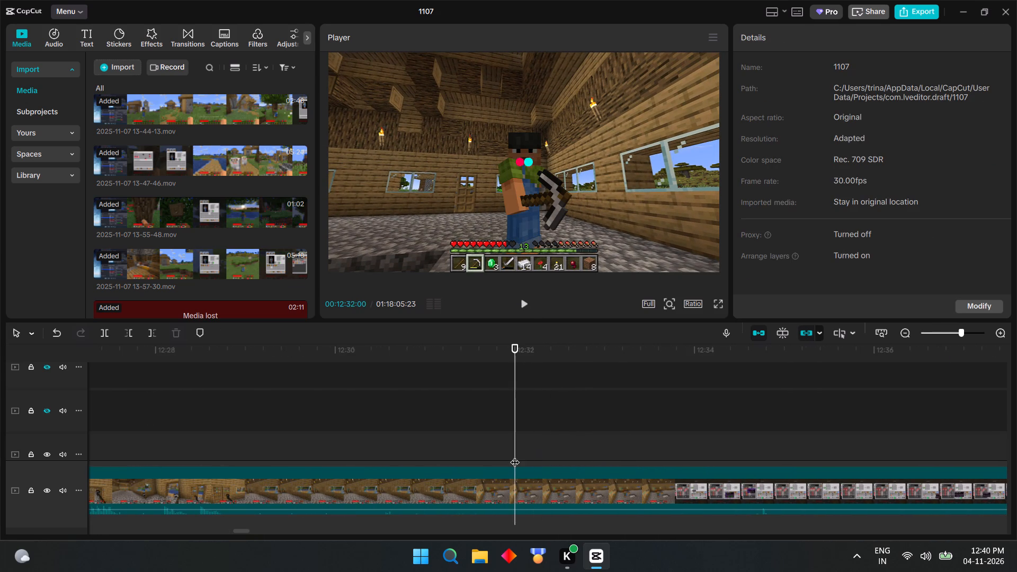
{"action": "left_click", "coordinate": [483, 454]}
{"action": "left_click", "coordinate": [427, 450]}
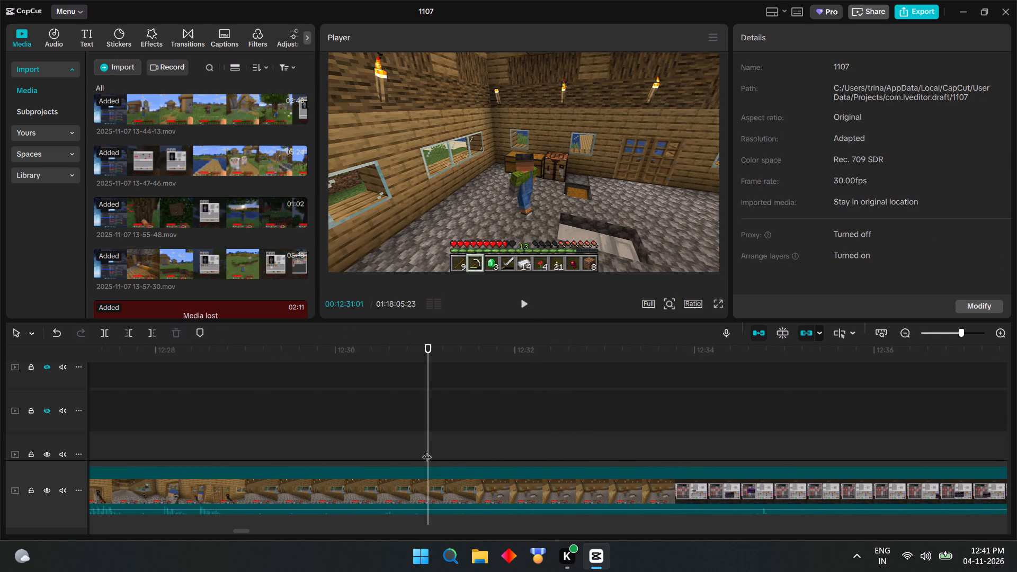
{"action": "left_click", "coordinate": [425, 482]}
{"action": "key", "text": "ctrl+b"}
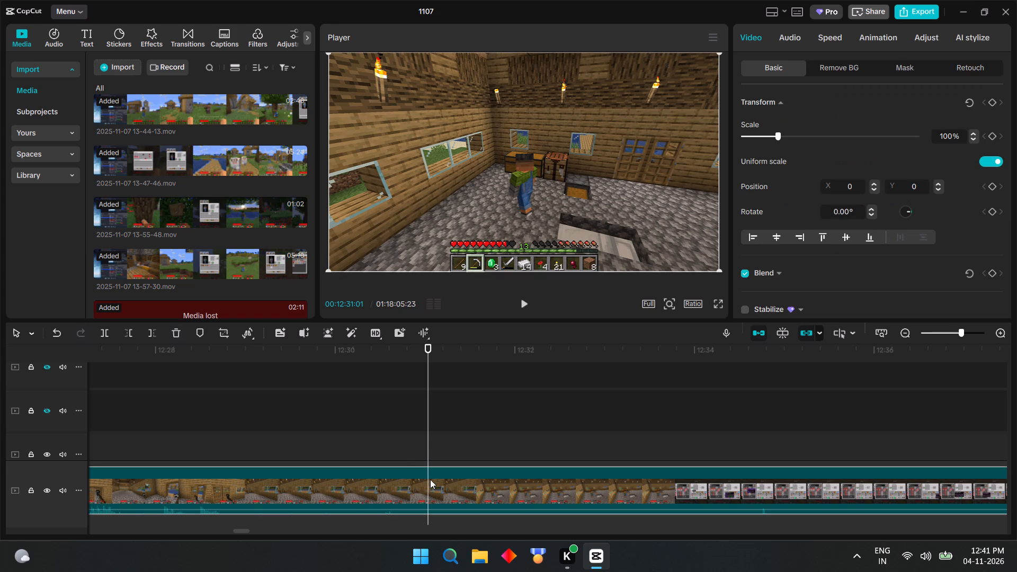
Delete the house approach section of the 19-41-10 clip, from the 00:12:23:12 split to the 00:12:31:01 split.
{"action": "left_click", "coordinate": [391, 483]}
{"action": "key", "text": "BackSpace"}
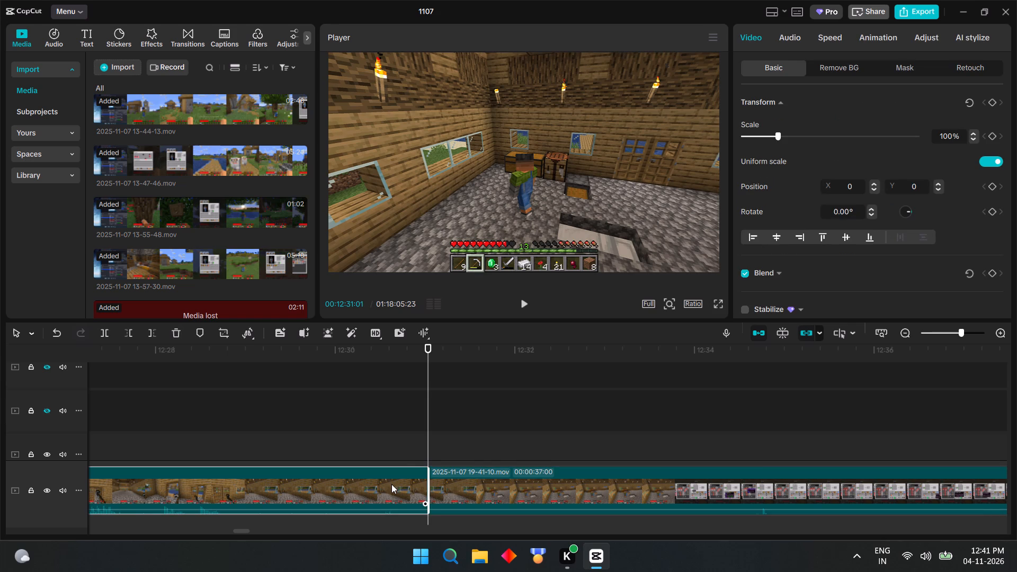
Review the crafting and chest footage, and trim the end of the last 19-41-10 section to a duration of 00:00:33:25.
{"action": "scroll", "coordinate": [460, 445], "scroll_direction": "down", "scroll_amount": 20, "text": "ctrl"}
{"action": "scroll", "coordinate": [460, 445], "scroll_direction": "down", "scroll_amount": 1, "text": "ctrl"}
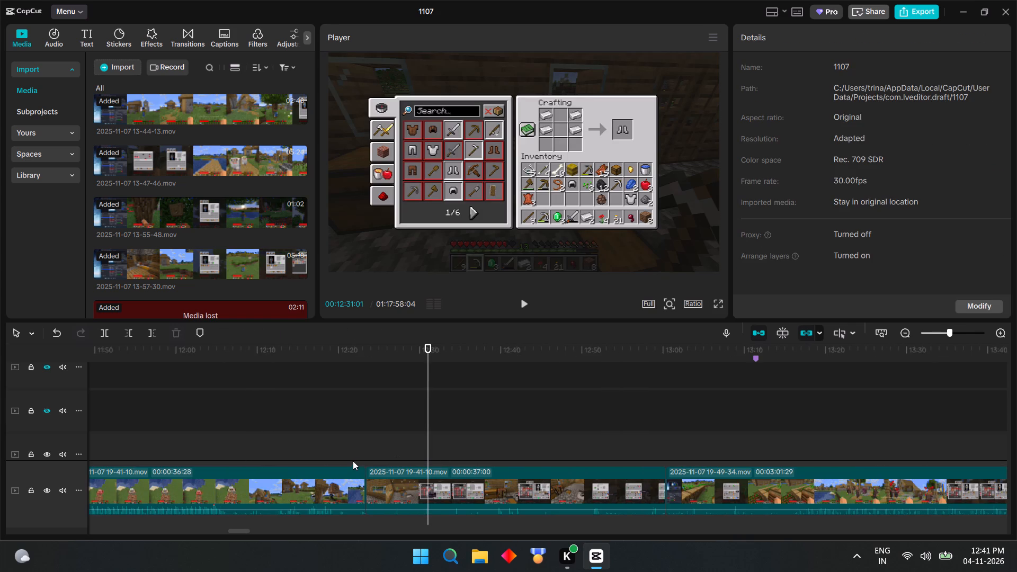
{"action": "left_click", "coordinate": [363, 454]}
{"action": "left_click", "coordinate": [521, 301]}
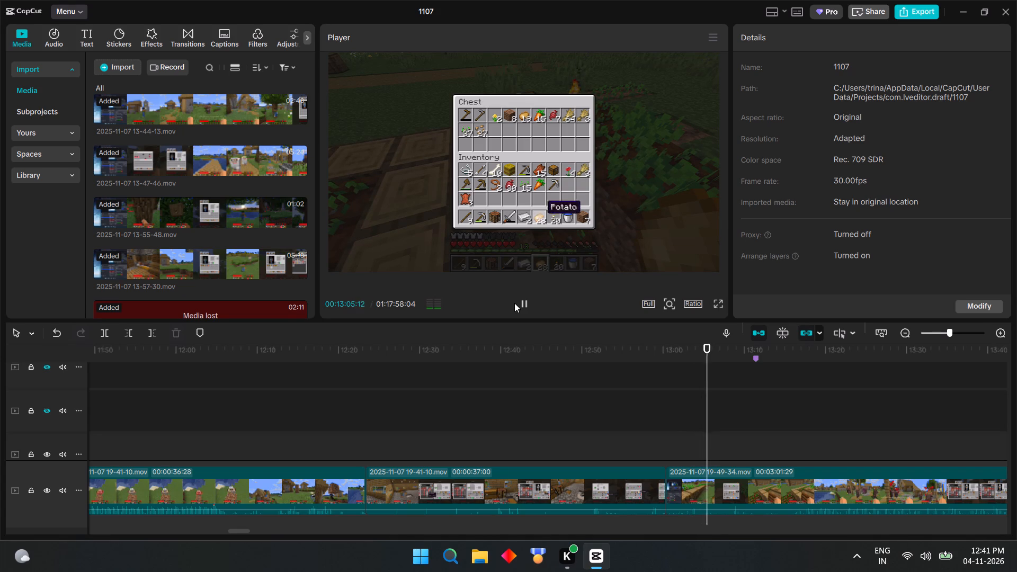
{"action": "left_click", "coordinate": [532, 306]}
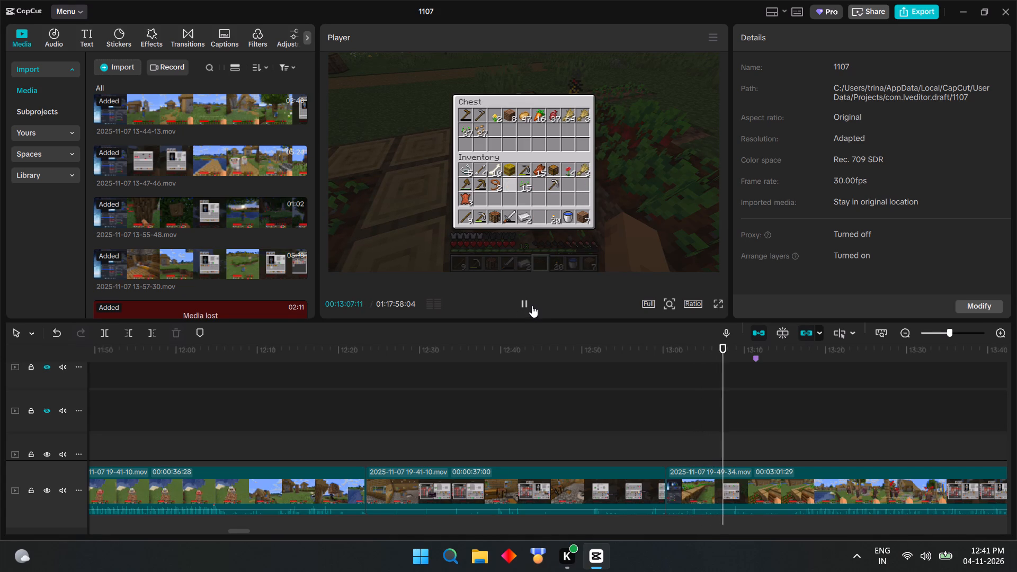
{"action": "left_click", "coordinate": [710, 459]}
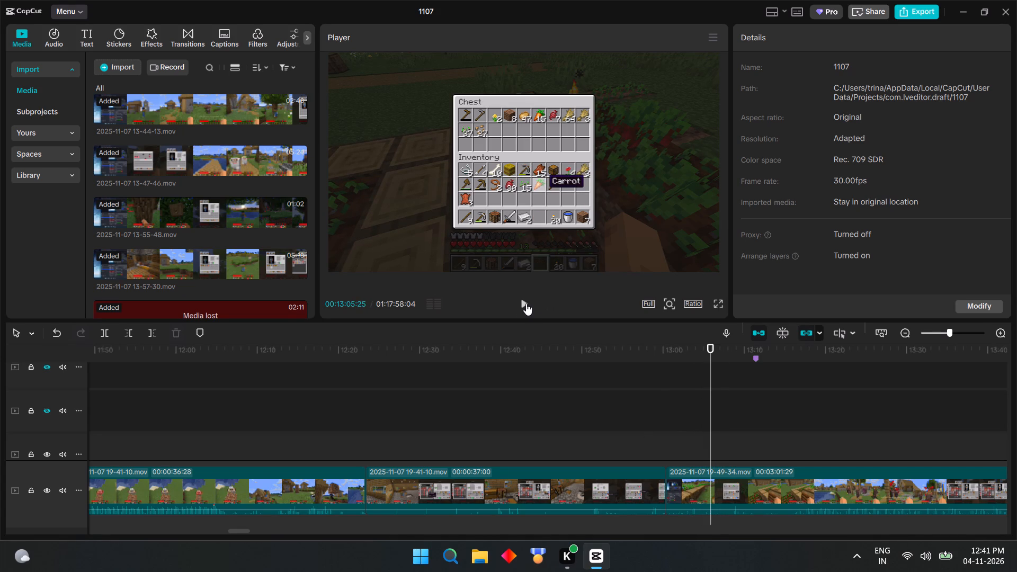
{"action": "left_click", "coordinate": [526, 303]}
{"action": "left_click", "coordinate": [698, 459]}
{"action": "left_click", "coordinate": [675, 452]}
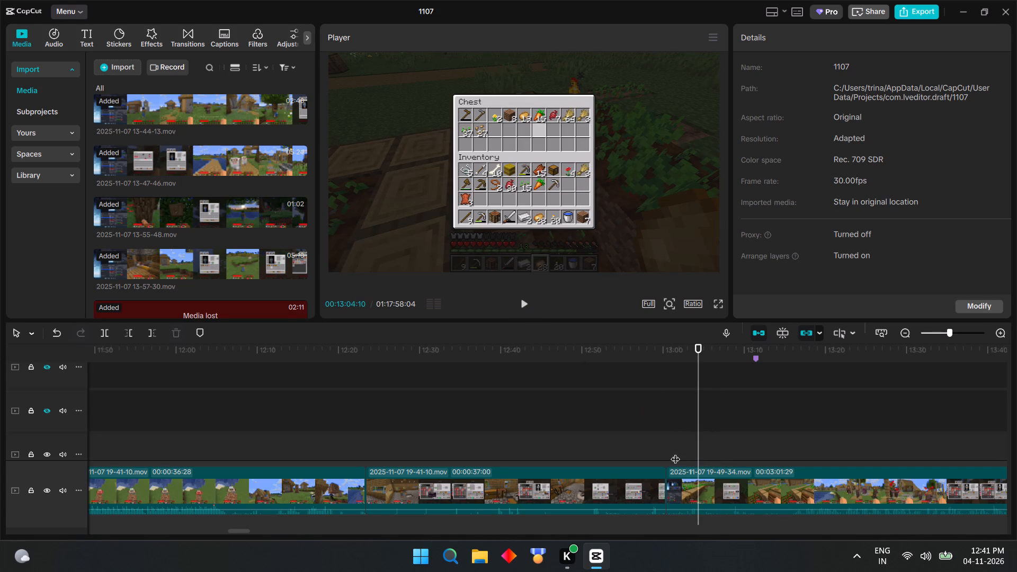
{"action": "left_click", "coordinate": [658, 458]}
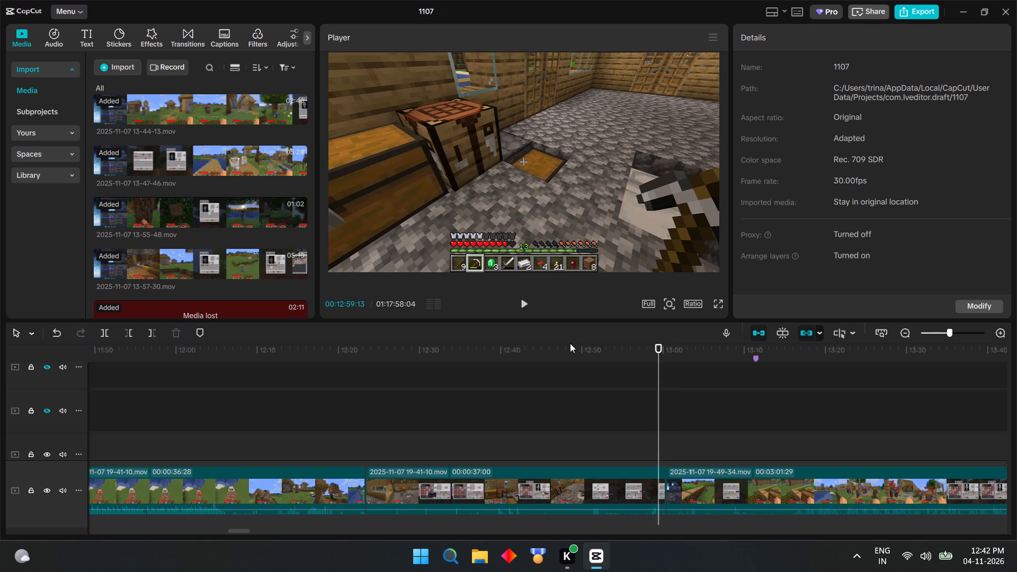
{"action": "left_click", "coordinate": [524, 300]}
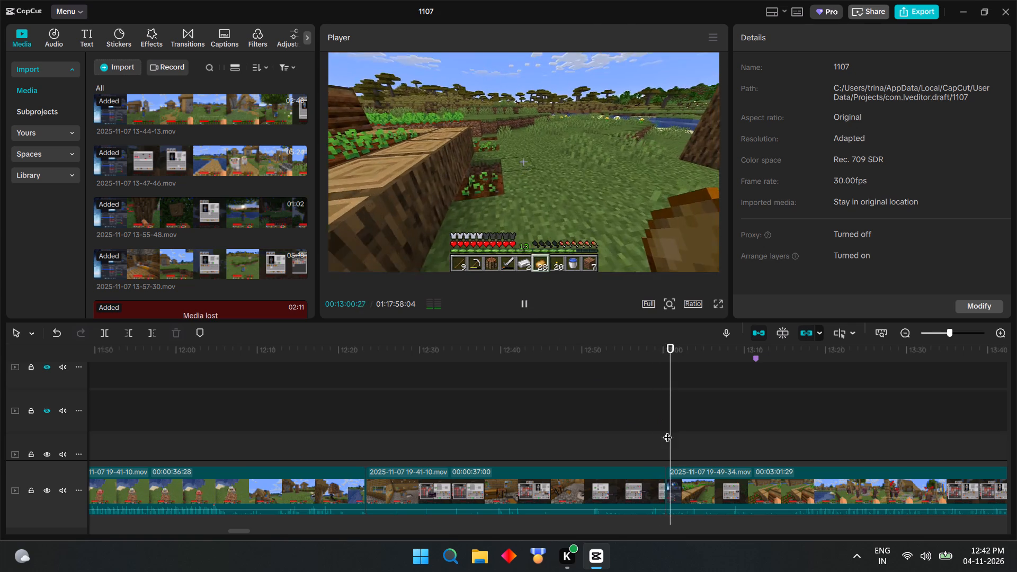
{"action": "left_click", "coordinate": [657, 473]}
{"action": "left_click_drag", "start_coordinate": [667, 477], "coordinate": [654, 476]}
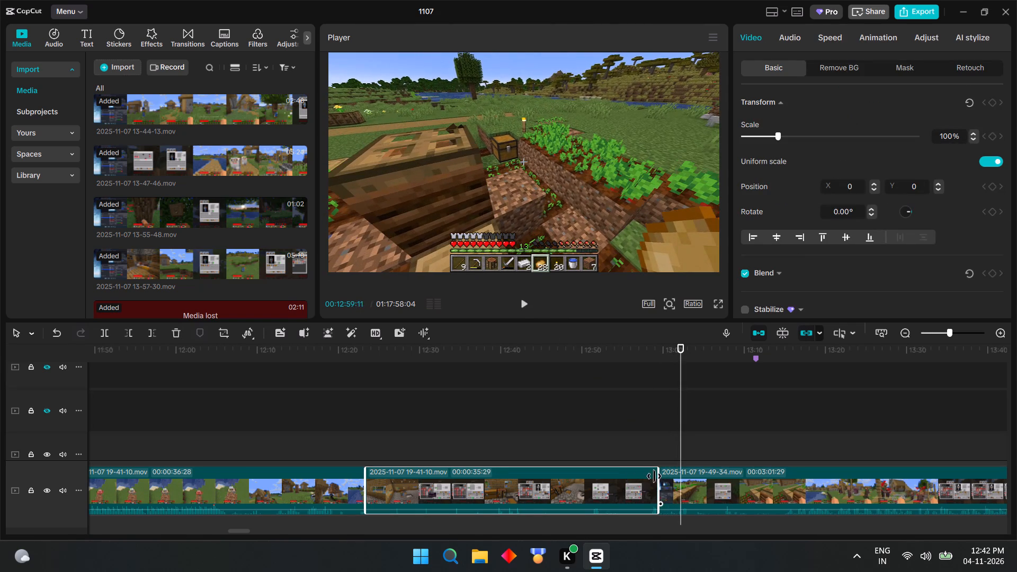
{"action": "left_click_drag", "start_coordinate": [654, 476], "coordinate": [637, 477]}
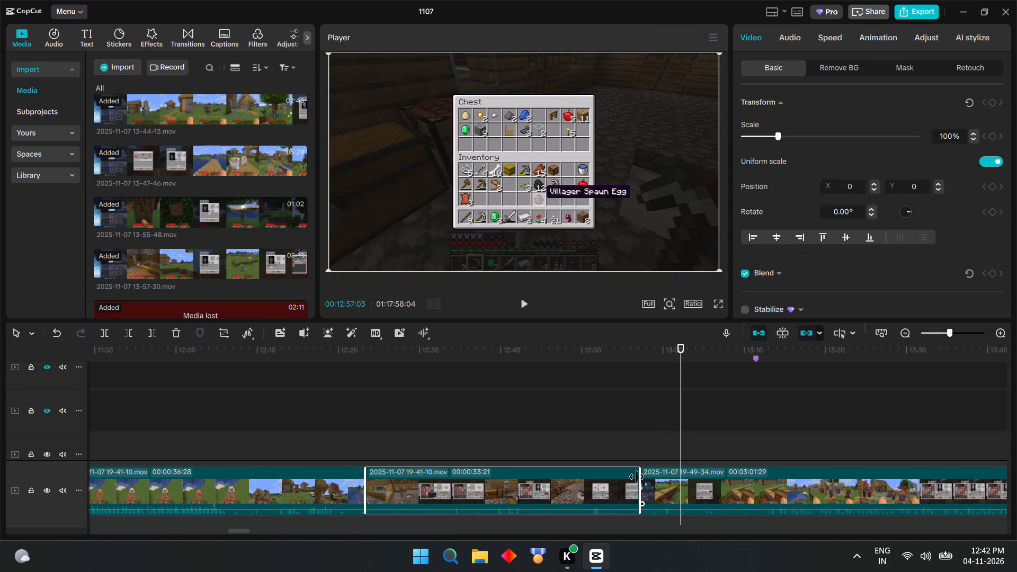
{"action": "left_click_drag", "start_coordinate": [637, 477], "coordinate": [638, 477]}
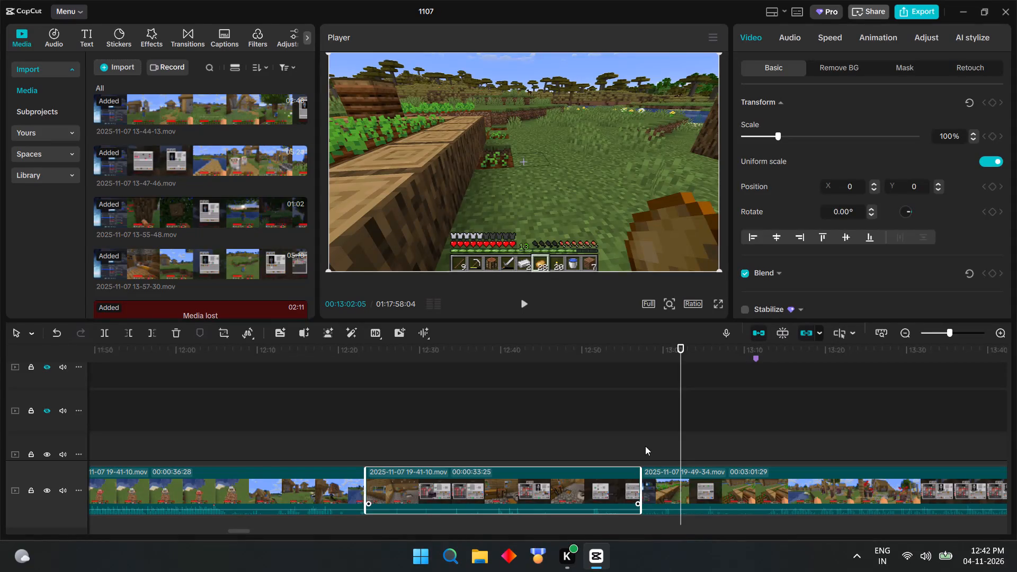
Trim the farm chest footage off the start of the 19-49-34 clip to the gathered villagers, leaving a duration of 00:02:45:09.
{"action": "left_click", "coordinate": [645, 446]}
{"action": "left_click", "coordinate": [657, 472]}
{"action": "left_click_drag", "start_coordinate": [645, 474], "coordinate": [659, 473]}
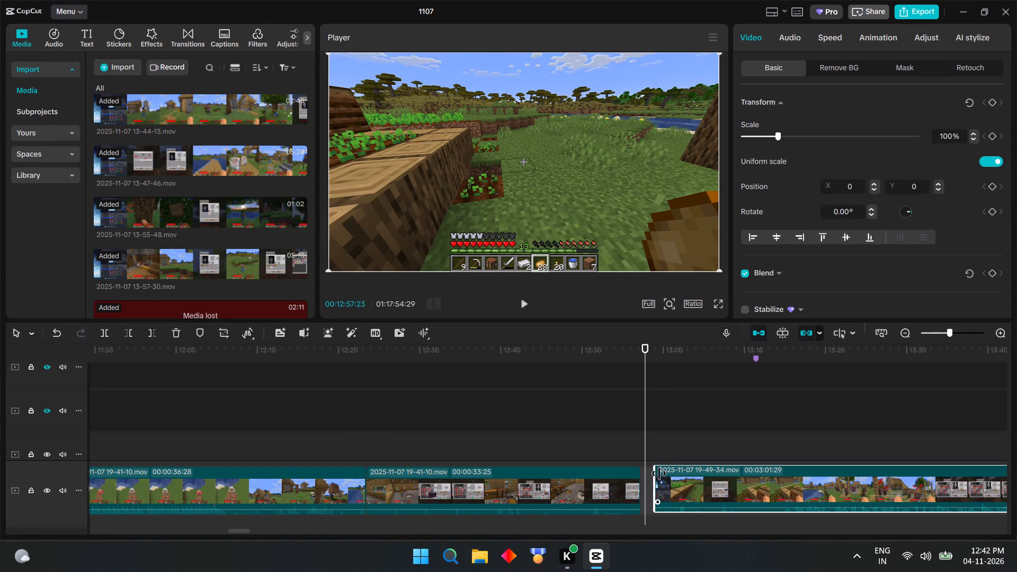
{"action": "left_click_drag", "start_coordinate": [659, 473], "coordinate": [650, 475]}
{"action": "left_click_drag", "start_coordinate": [639, 478], "coordinate": [675, 473]}
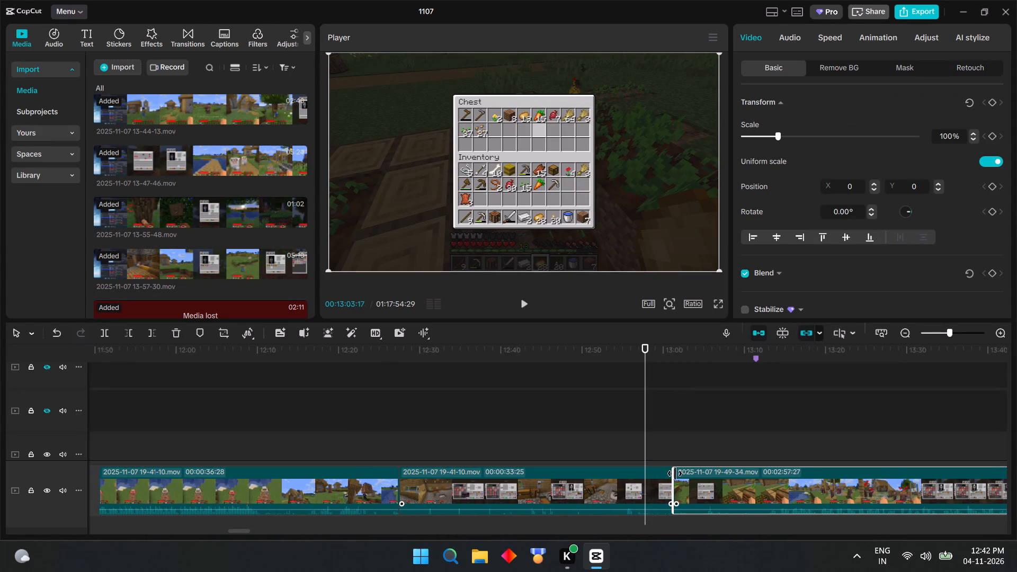
{"action": "left_click_drag", "start_coordinate": [675, 473], "coordinate": [717, 459]}
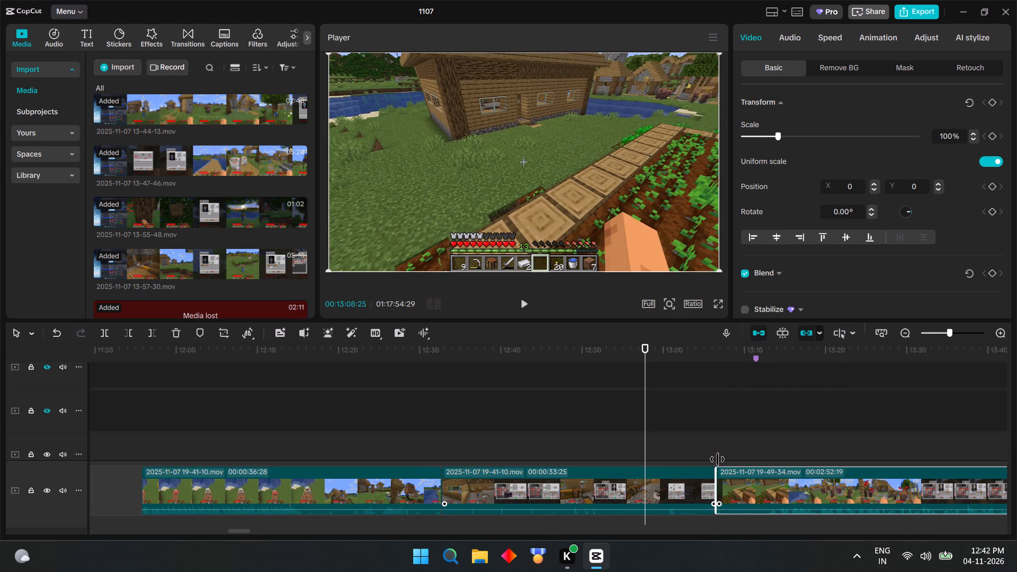
{"action": "left_click_drag", "start_coordinate": [717, 459], "coordinate": [739, 455]}
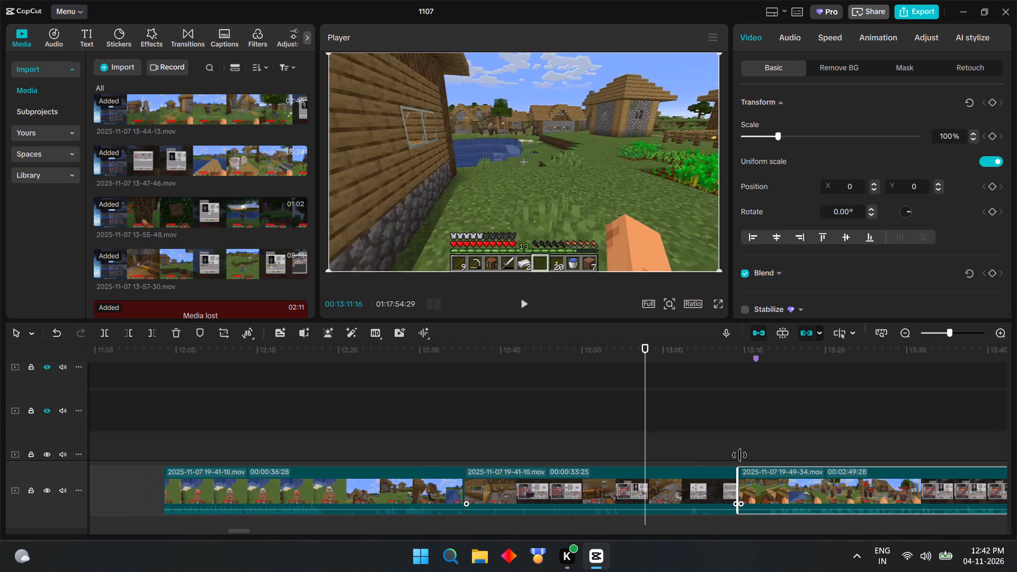
{"action": "left_click_drag", "start_coordinate": [739, 455], "coordinate": [777, 453]}
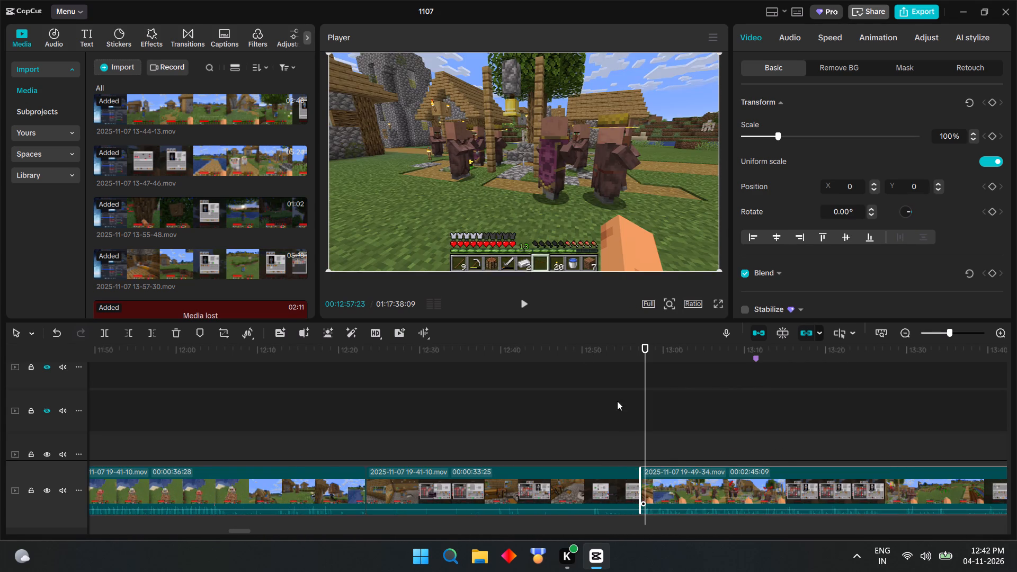
Play back the join between the 19-41-10 and 19-49-34 clips, from the gathered villagers onward.
{"action": "left_click", "coordinate": [529, 306]}
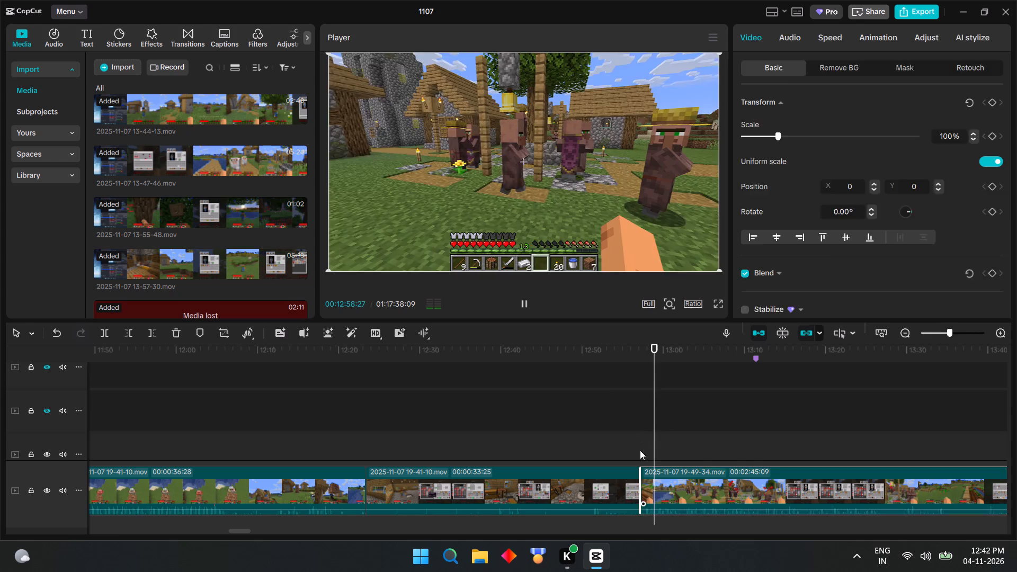
{"action": "left_click", "coordinate": [640, 450]}
{"action": "left_click", "coordinate": [527, 302]}
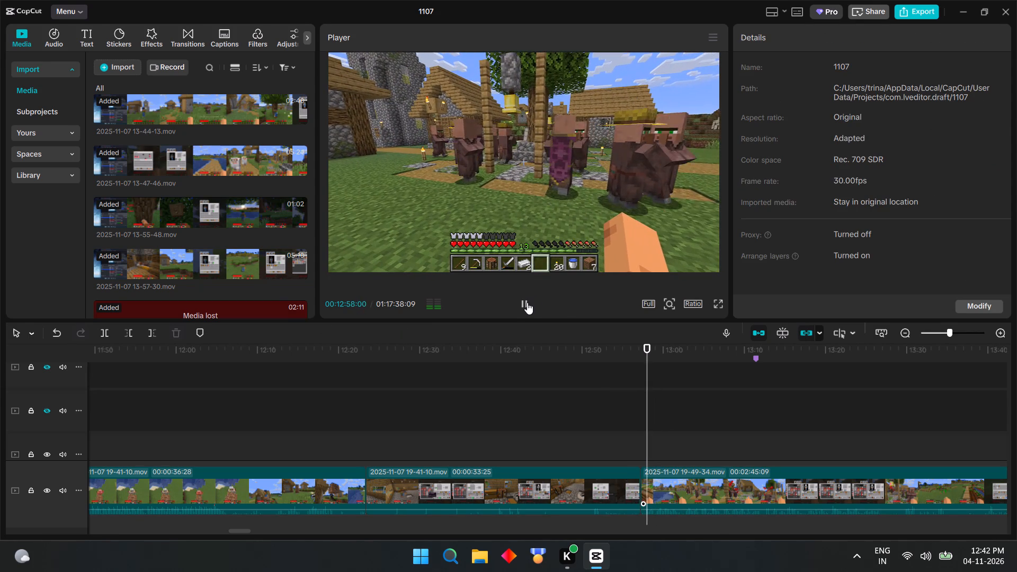
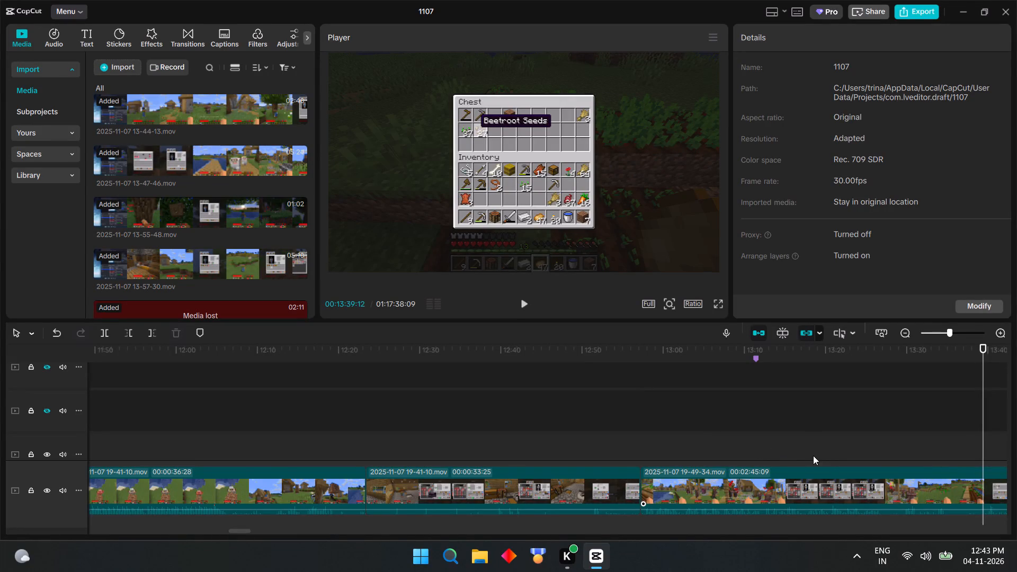
Split the 19-49-34 clip at 00:13:26:24 and trim the second part's start forward to the farm, leaving a duration of 00:02:09:17.
{"action": "left_click", "coordinate": [814, 454]}
{"action": "left_click", "coordinate": [521, 298]}
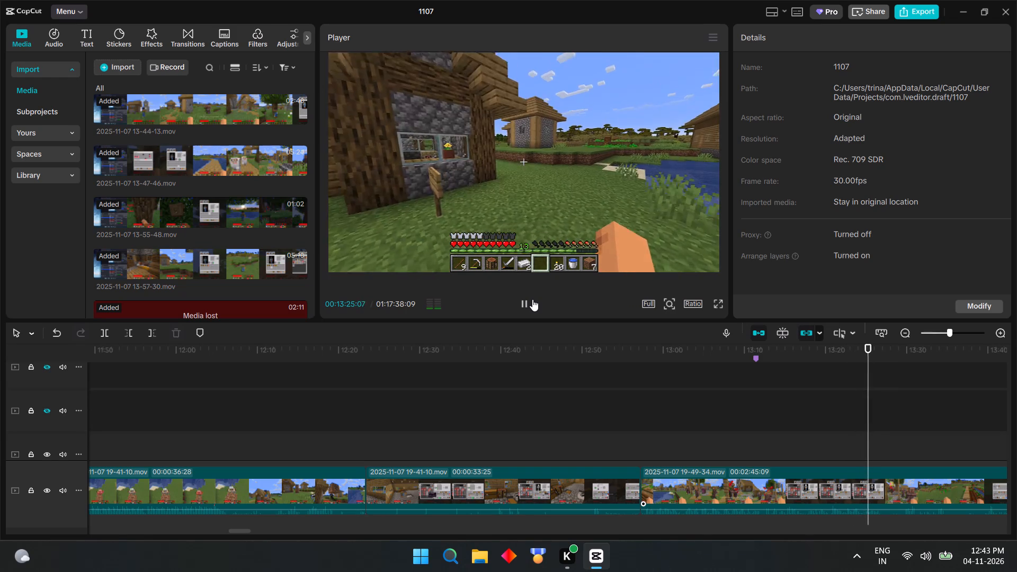
{"action": "left_click", "coordinate": [528, 302]}
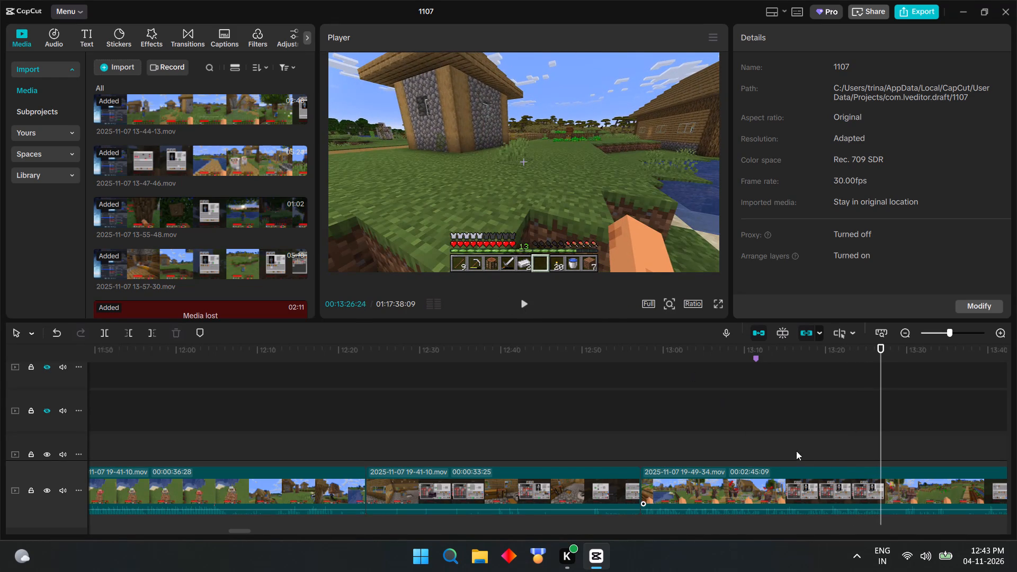
{"action": "left_click", "coordinate": [880, 489]}
{"action": "key", "text": "ctrl+b"}
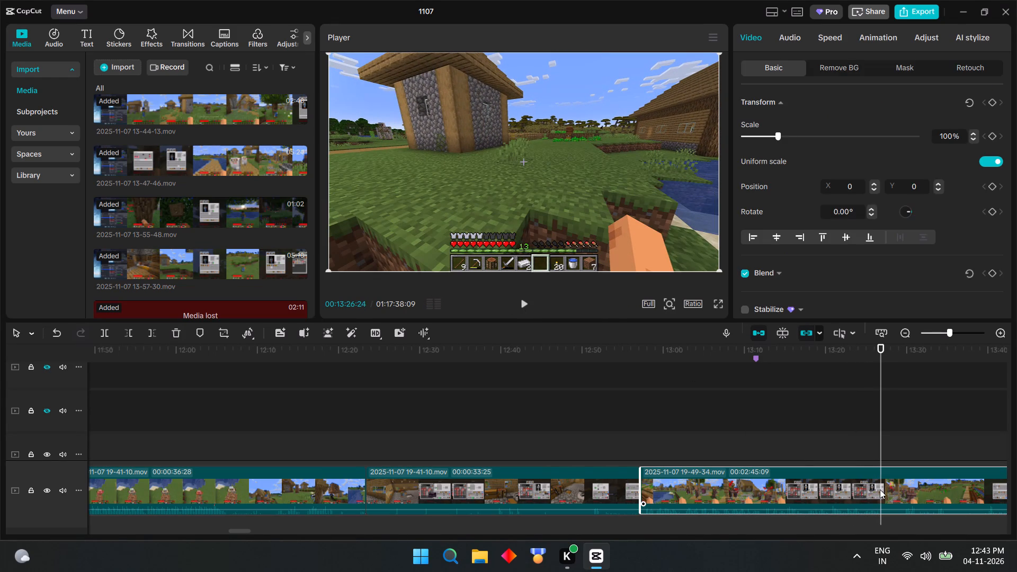
{"action": "left_click_drag", "start_coordinate": [880, 482], "coordinate": [930, 479]}
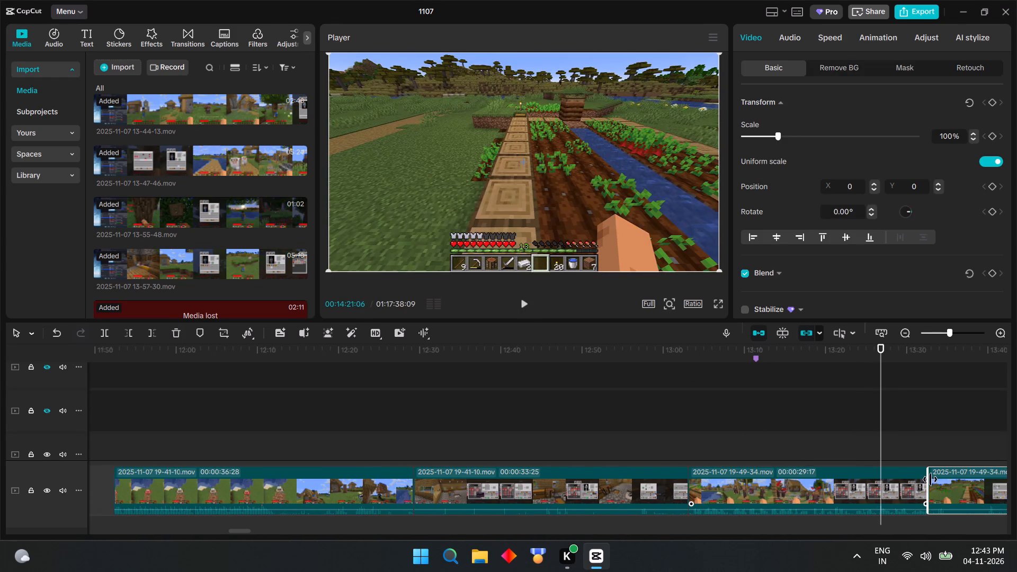
{"action": "left_click_drag", "start_coordinate": [930, 479], "coordinate": [932, 477]}
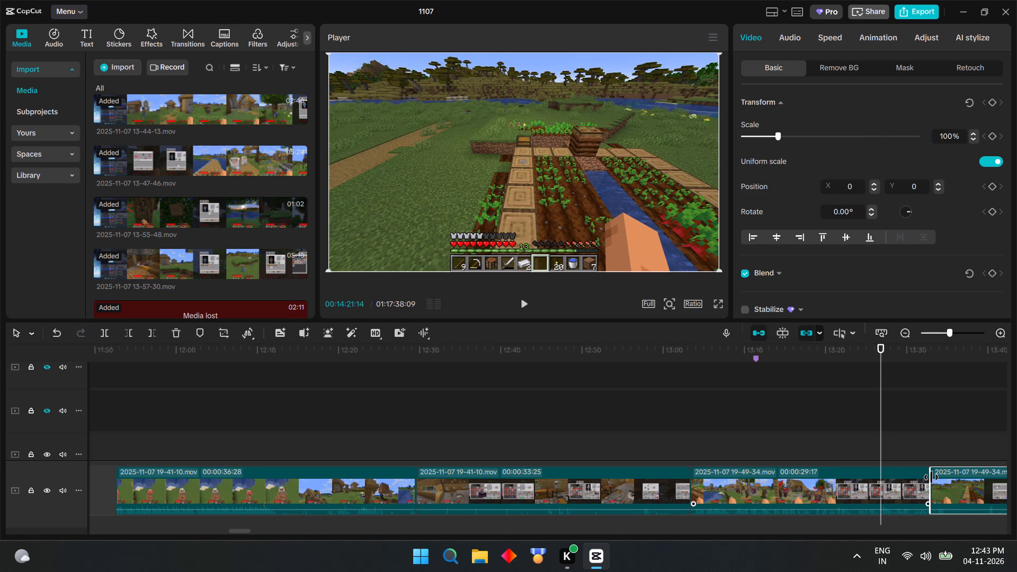
Play back the farm chest footage after the 00:13:26:24 cut, up to where the player leaves the chest.
{"action": "scroll", "coordinate": [894, 455], "scroll_direction": "down", "scroll_amount": 14, "text": "ctrl"}
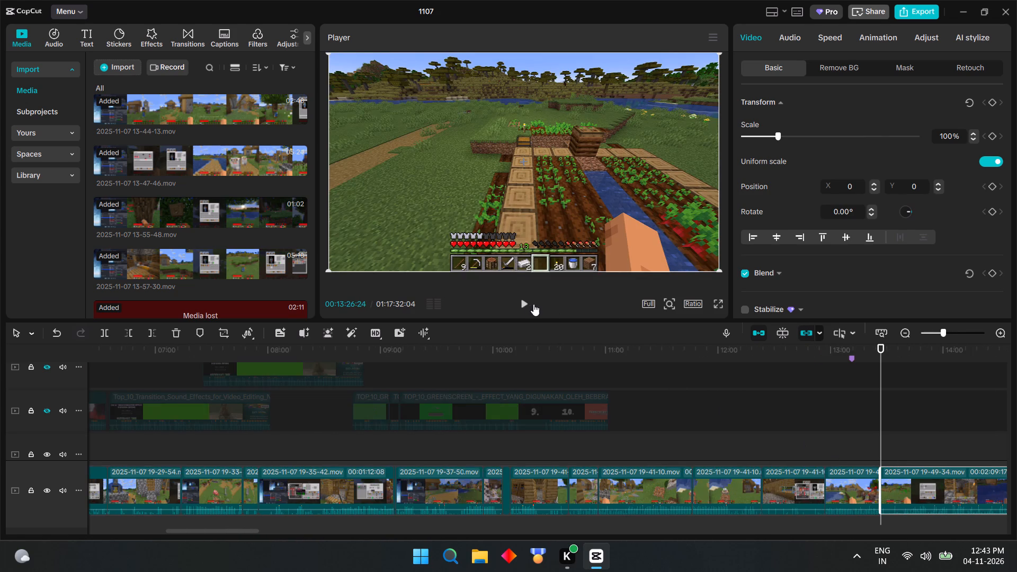
{"action": "left_click", "coordinate": [525, 300]}
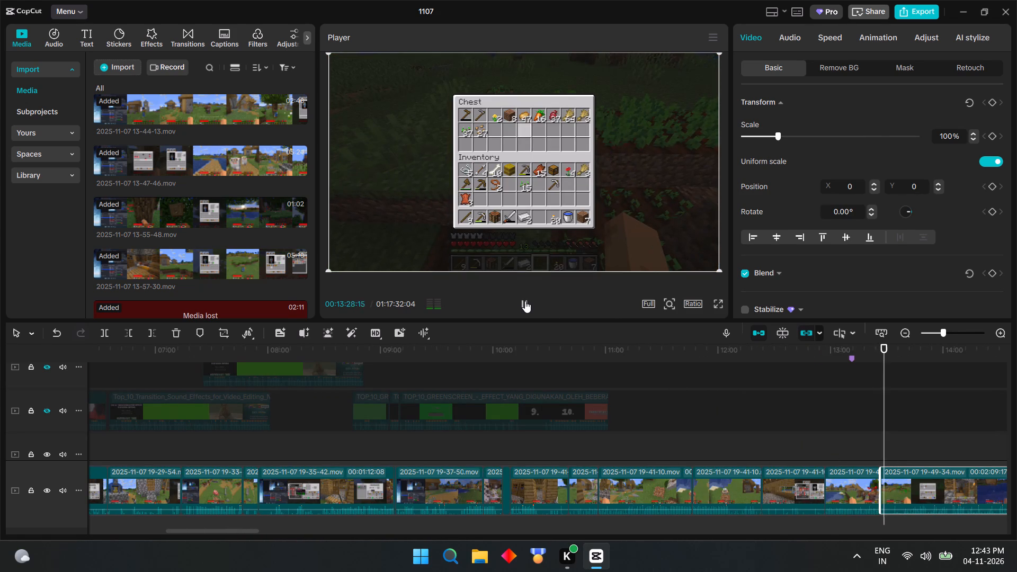
{"action": "left_click", "coordinate": [525, 300]}
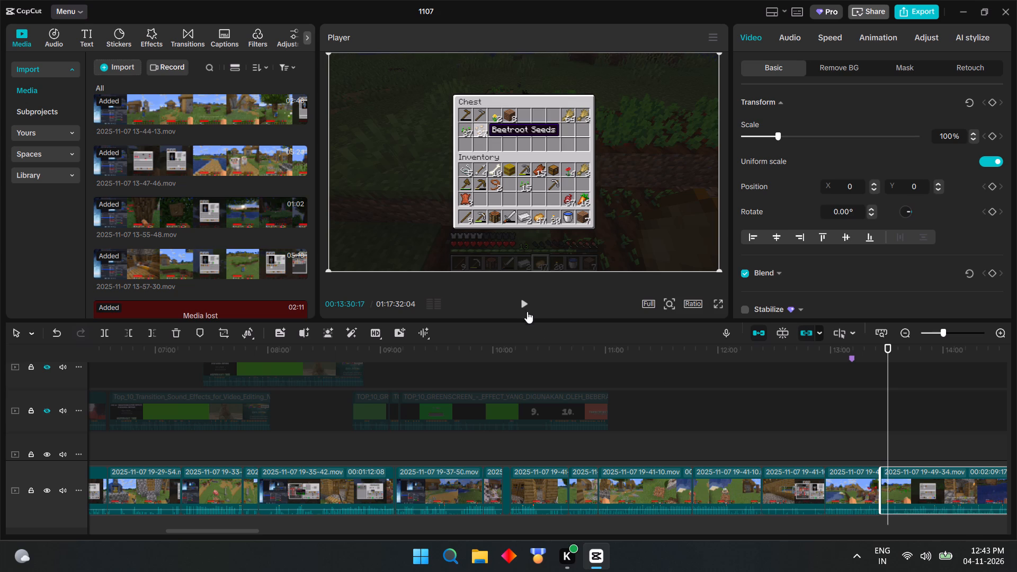
{"action": "left_click", "coordinate": [524, 308]}
{"action": "left_click", "coordinate": [523, 307]}
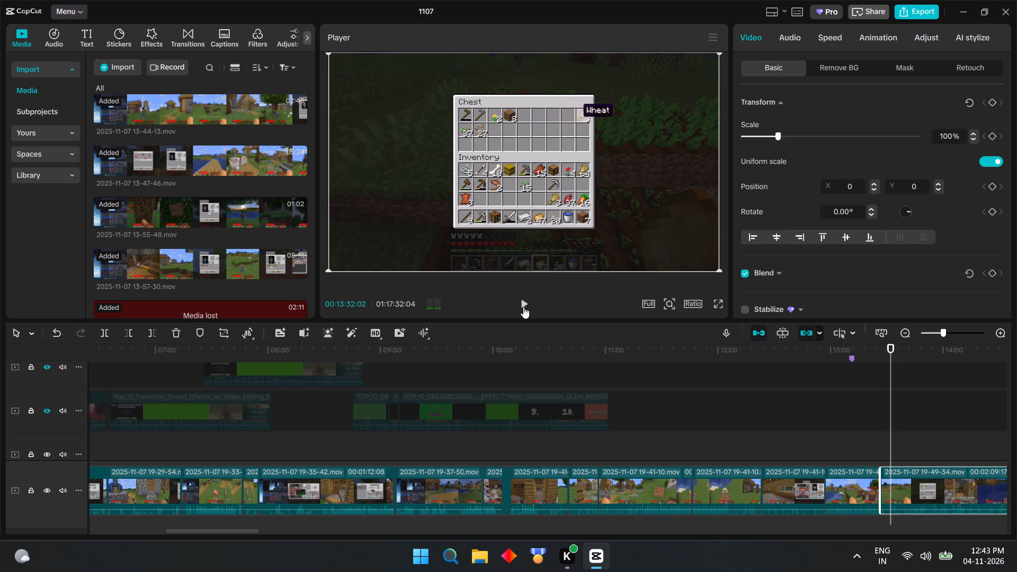
{"action": "left_click", "coordinate": [523, 307]}
{"action": "left_click", "coordinate": [523, 307]}
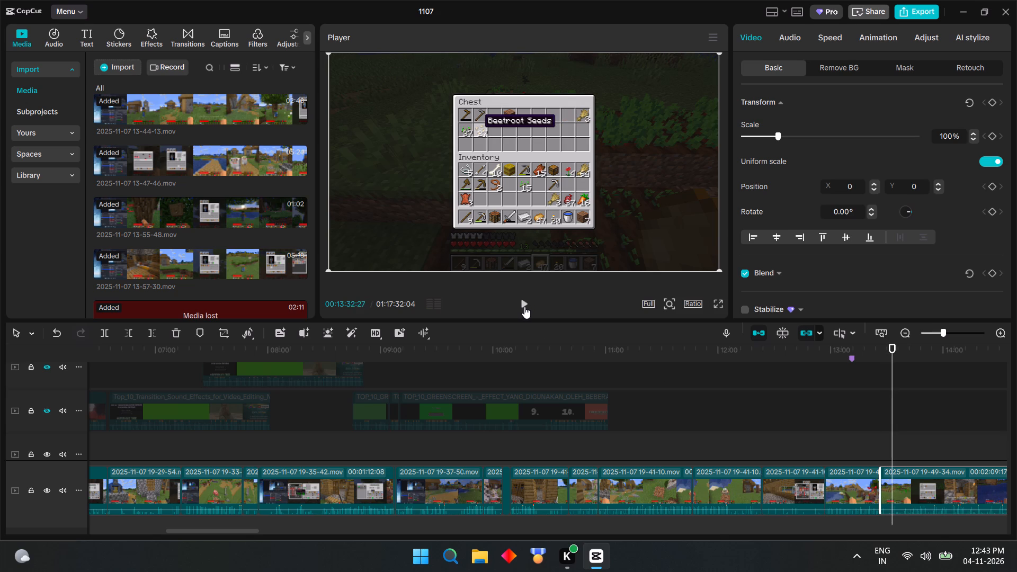
{"action": "left_click", "coordinate": [524, 307]}
{"action": "left_click", "coordinate": [524, 307]}
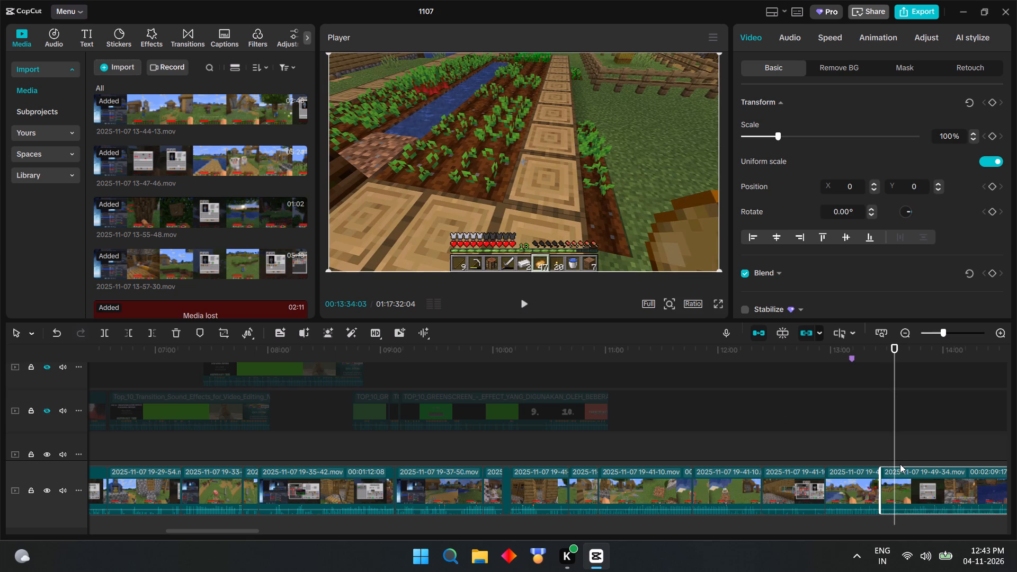
Find the end of the item transfer in the farm chest footage and split the 19-49-34 clip at 00:13:32:04.
{"action": "scroll", "coordinate": [988, 479], "scroll_direction": "up", "scroll_amount": 20, "text": "ctrl"}
{"action": "left_click", "coordinate": [862, 455], "text": "ctrl"}
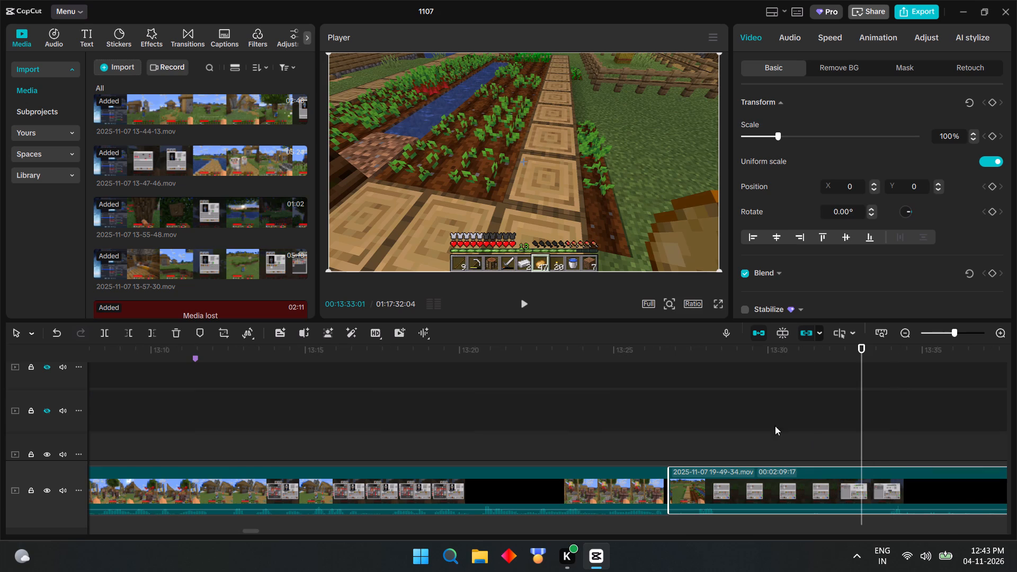
{"action": "left_click", "coordinate": [520, 305]}
{"action": "left_click", "coordinate": [521, 305]}
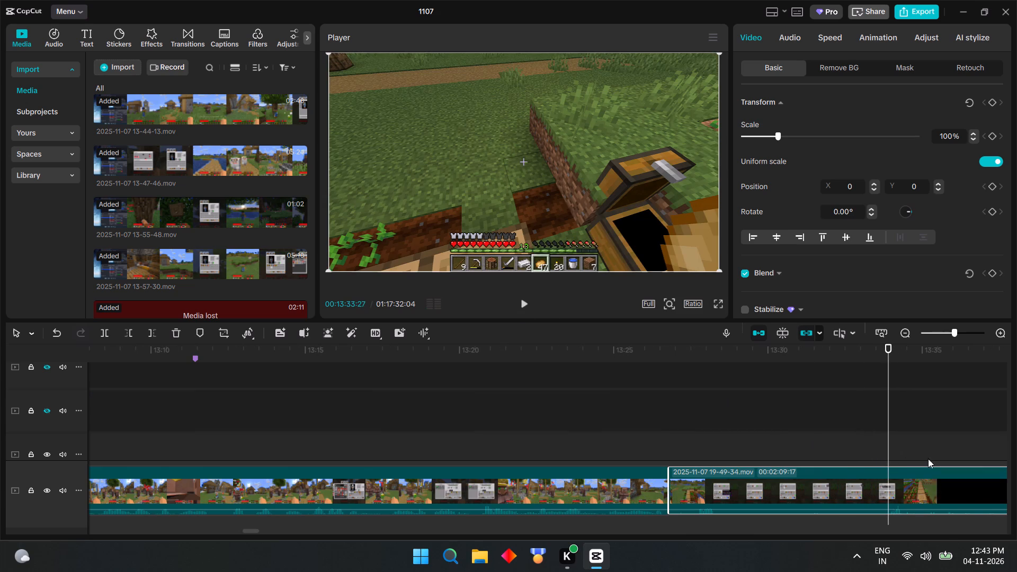
{"action": "left_click", "coordinate": [813, 440]}
{"action": "left_click", "coordinate": [521, 299]}
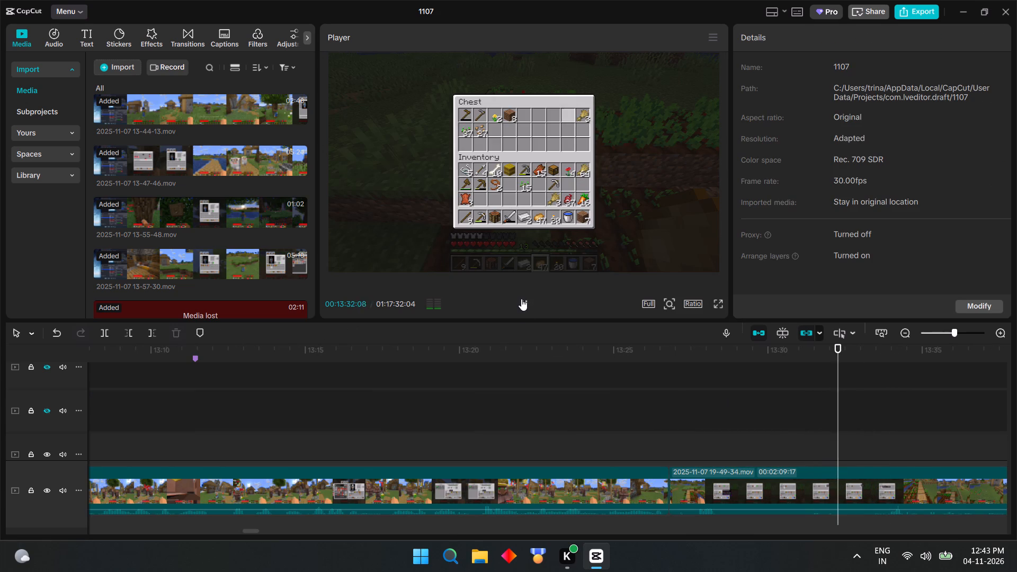
{"action": "left_click", "coordinate": [521, 299]}
{"action": "left_click", "coordinate": [780, 444]}
{"action": "left_click", "coordinate": [750, 435]}
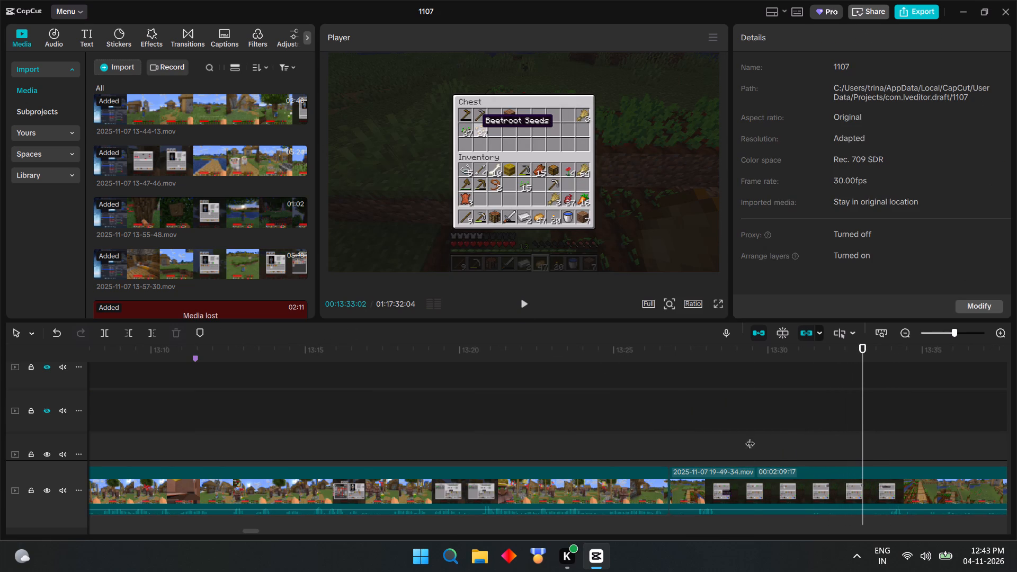
{"action": "left_click", "coordinate": [767, 435]}
{"action": "left_click", "coordinate": [527, 302]}
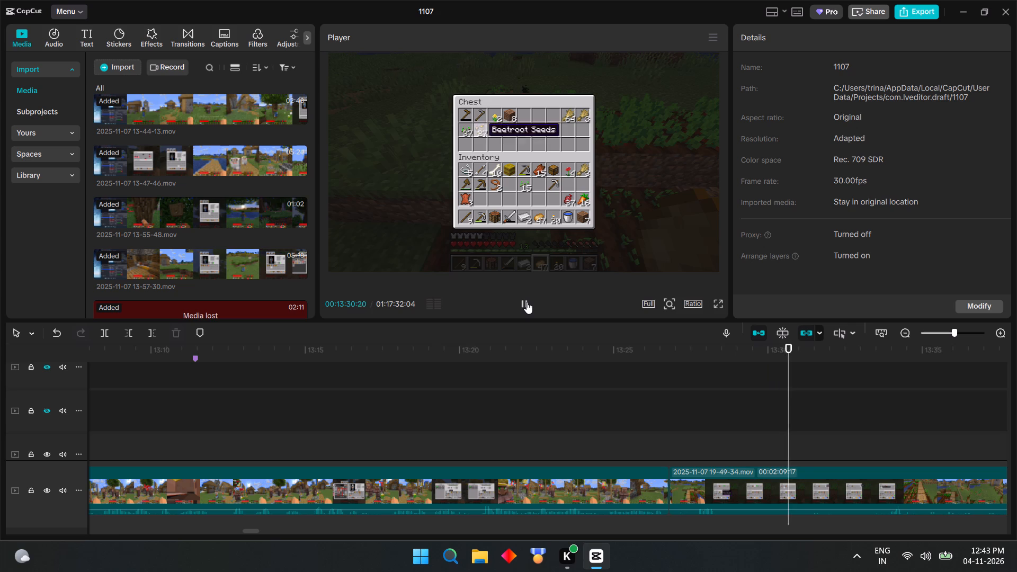
{"action": "left_click", "coordinate": [527, 302]}
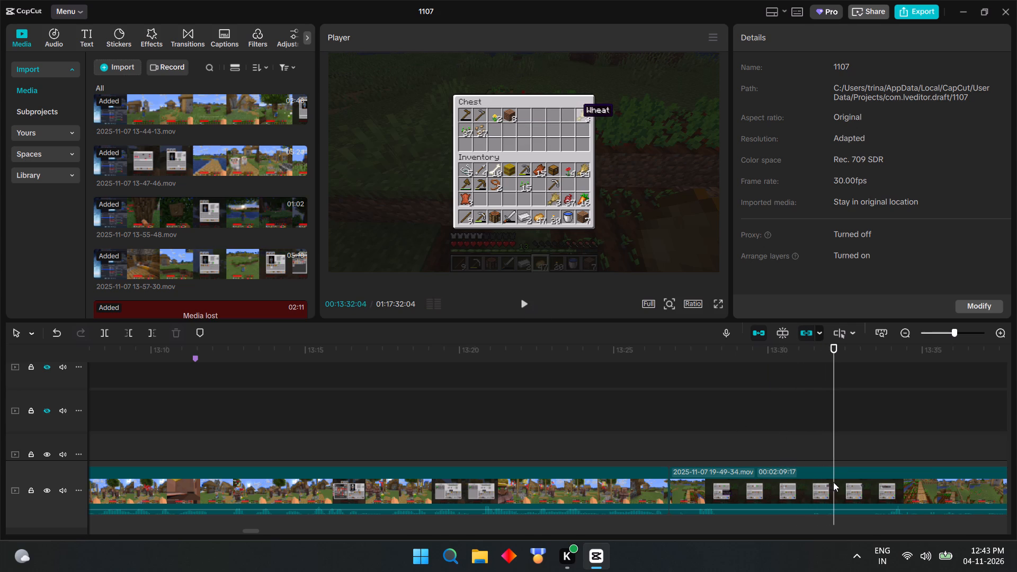
{"action": "left_click", "coordinate": [835, 480]}
{"action": "key", "text": "ctrl+b"}
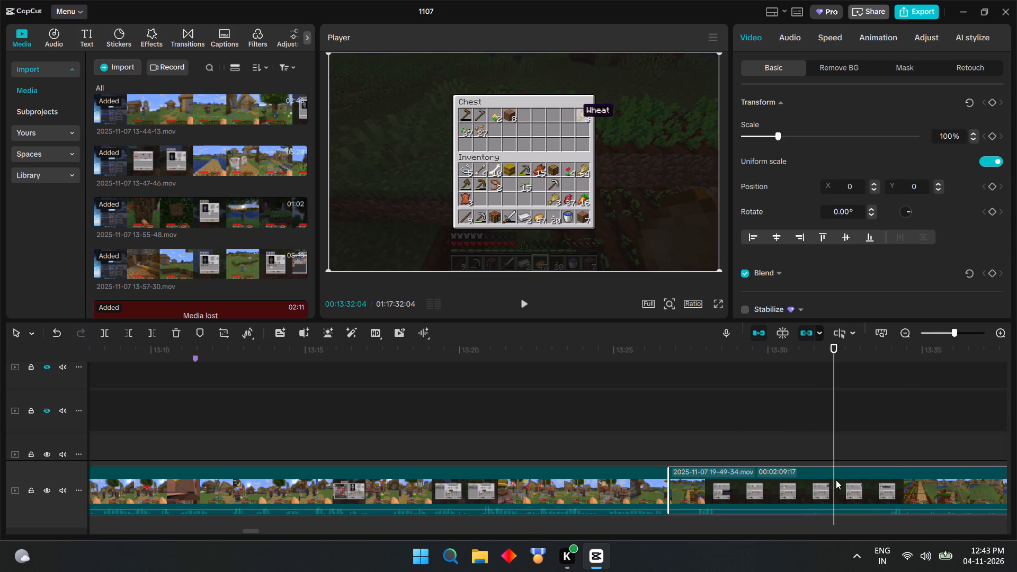
Trim the remaining chest and farm footage off the start of the last 19-49-34 section, leaving a duration of 00:01:57:06.
{"action": "scroll", "coordinate": [854, 484], "scroll_direction": "down", "scroll_amount": 20, "text": "ctrl"}
{"action": "scroll", "coordinate": [854, 484], "scroll_direction": "down", "scroll_amount": 3, "text": "ctrl"}
{"action": "left_click_drag", "start_coordinate": [835, 495], "coordinate": [840, 495]}
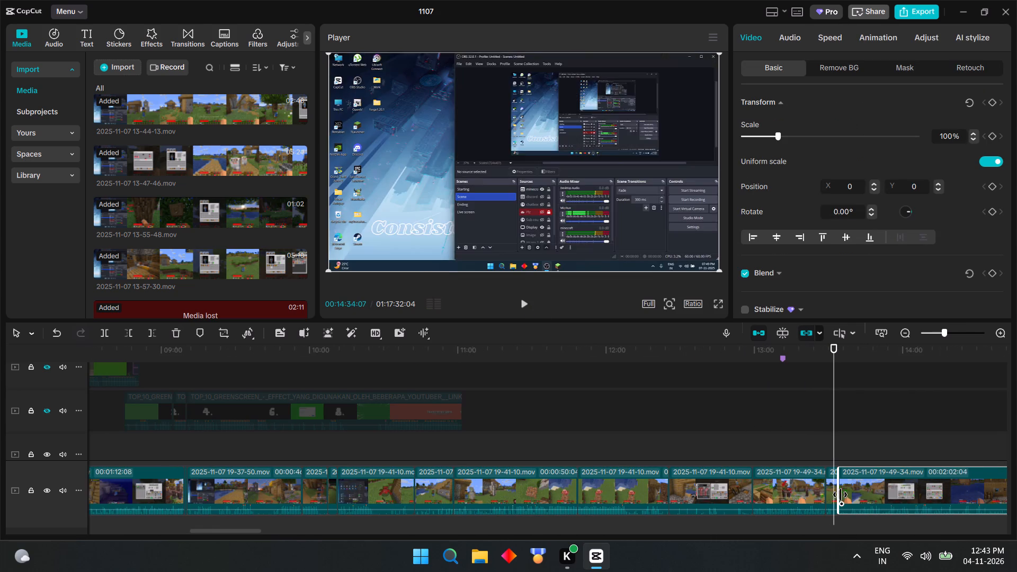
{"action": "left_click_drag", "start_coordinate": [840, 495], "coordinate": [849, 493]}
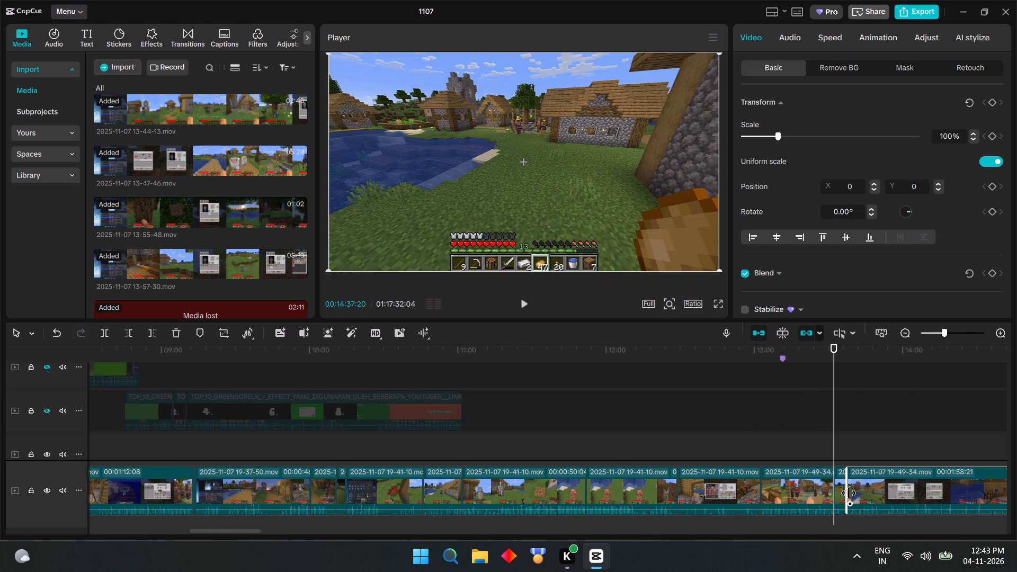
{"action": "left_click_drag", "start_coordinate": [849, 493], "coordinate": [852, 493]}
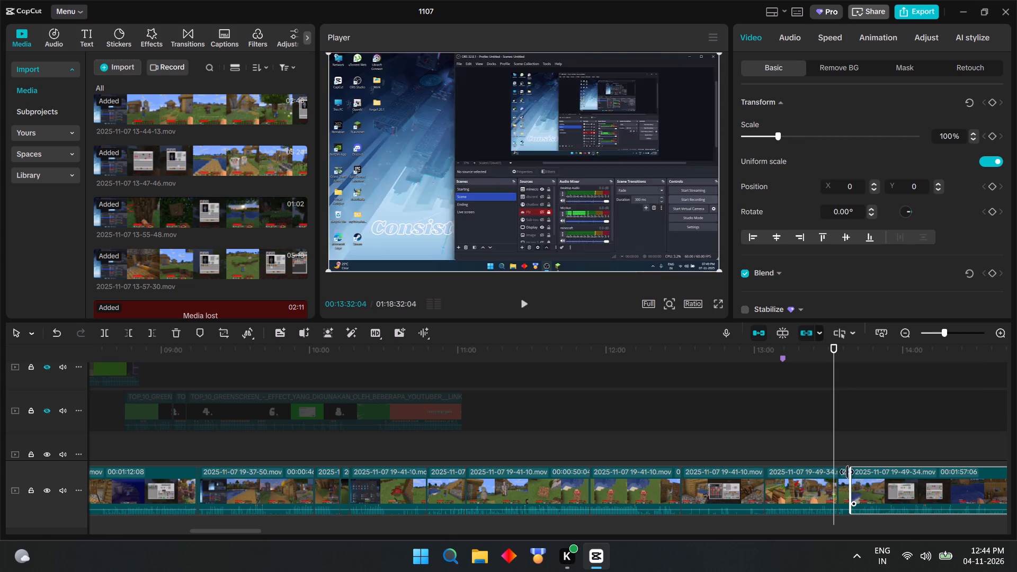
Play back the 19-49-34 footage from the join at 00:13:32:04.
{"action": "left_click", "coordinate": [524, 302]}
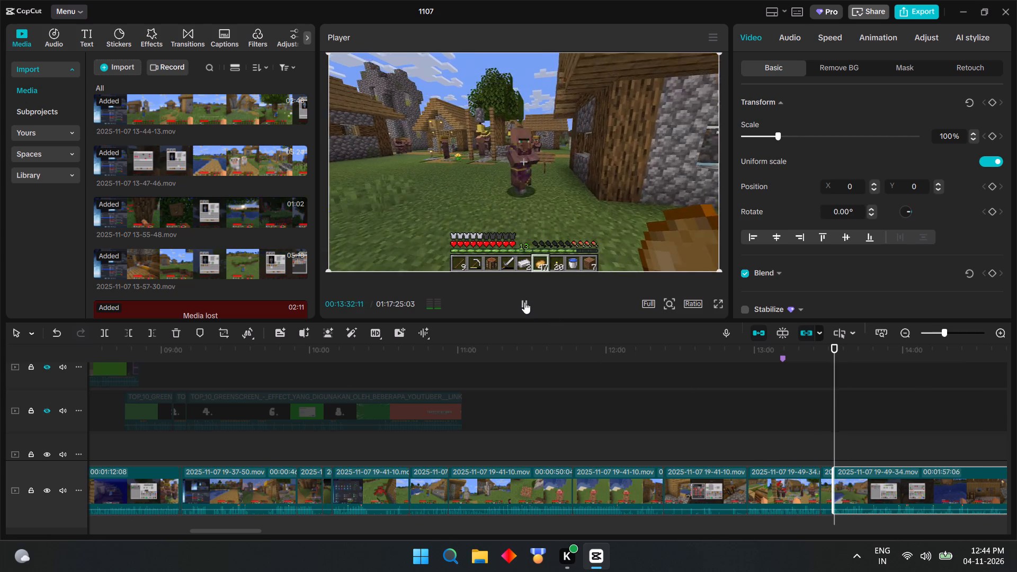
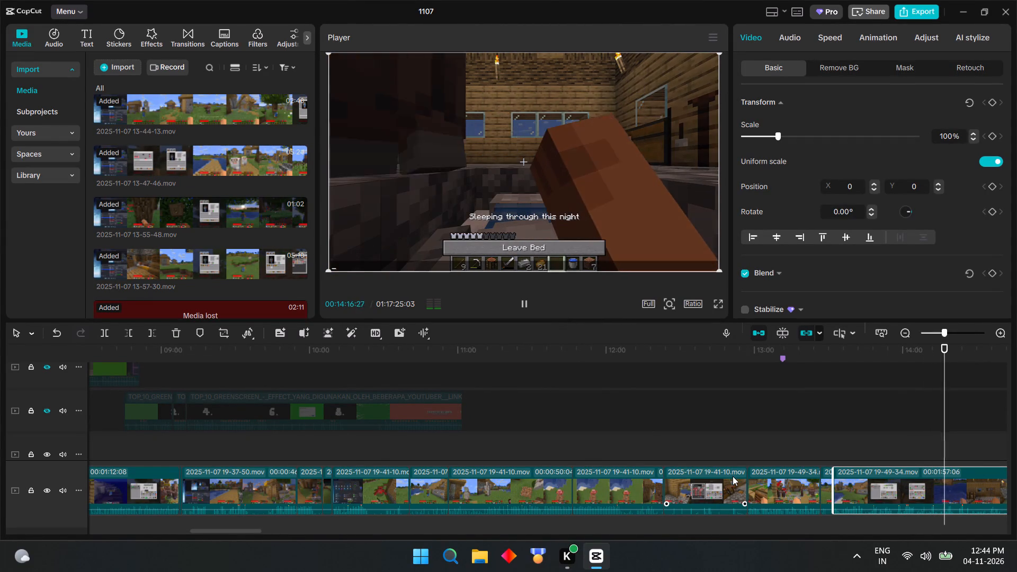
Split the 19-49-34 clip at 00:14:20:13, where the screen darkens as the player sleeps in bed.
{"action": "left_click", "coordinate": [528, 303]}
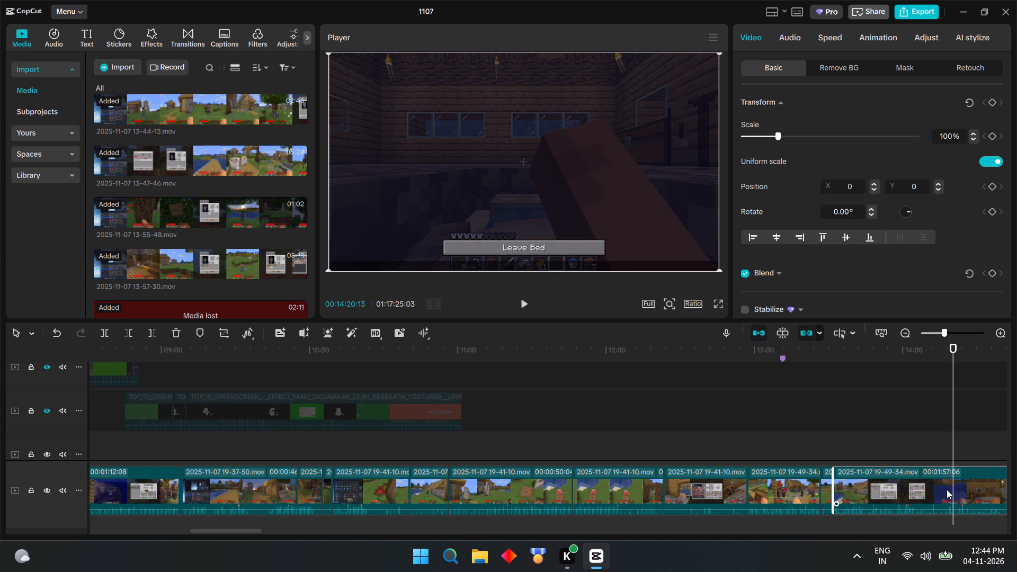
{"action": "left_click", "coordinate": [954, 486]}
{"action": "key", "text": "ctrl+b"}
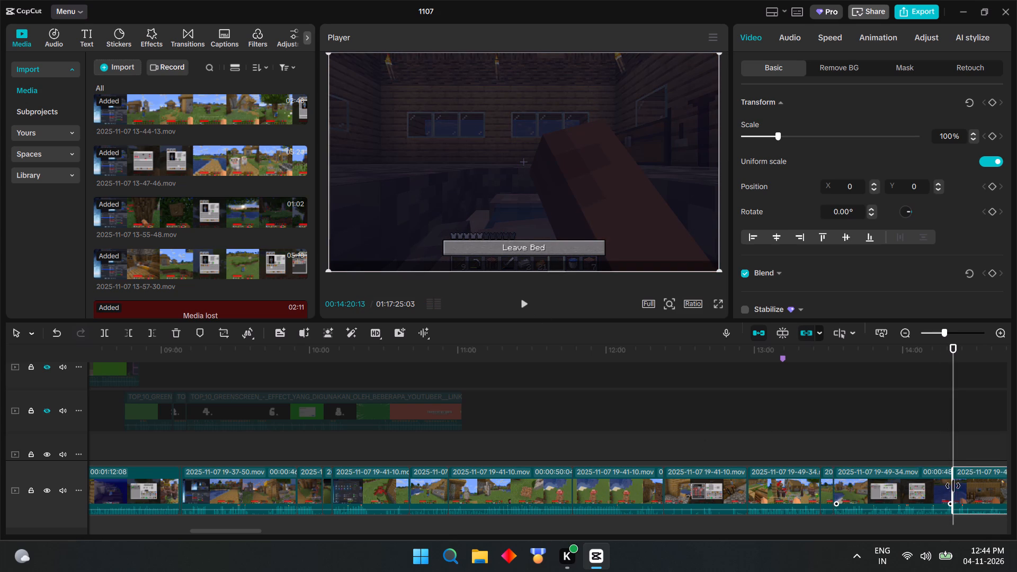
Play on through the village walk and split the 19-49-34 clip at 00:14:44:11, as the player approaches the villager outside the house.
{"action": "scroll", "coordinate": [951, 480], "scroll_direction": "down", "scroll_amount": 20, "text": "ctrl"}
{"action": "scroll", "coordinate": [951, 480], "scroll_direction": "down", "scroll_amount": 4, "text": "ctrl"}
{"action": "scroll", "coordinate": [690, 439], "scroll_direction": "up", "scroll_amount": 4, "text": "ctrl"}
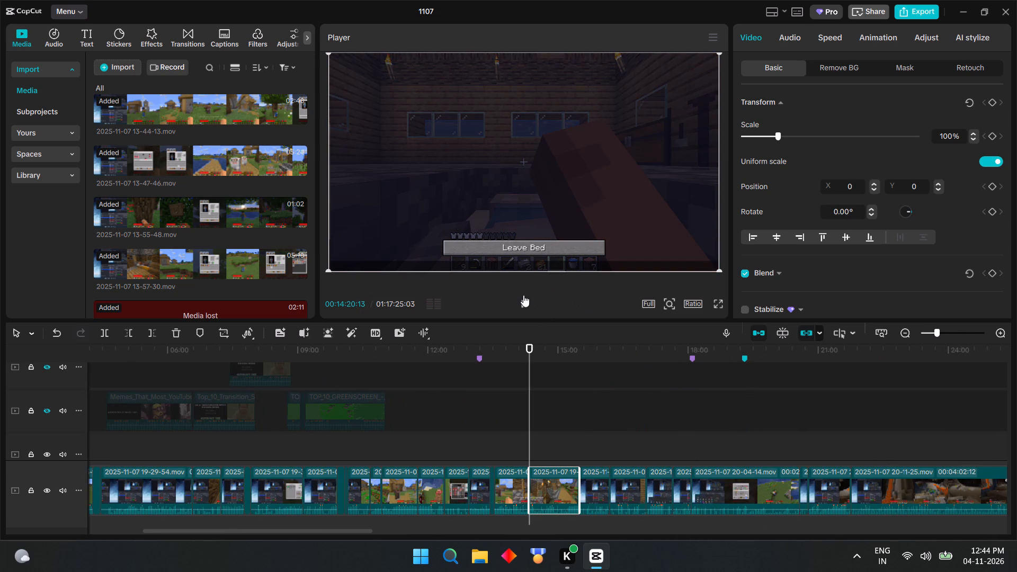
{"action": "left_click", "coordinate": [528, 305]}
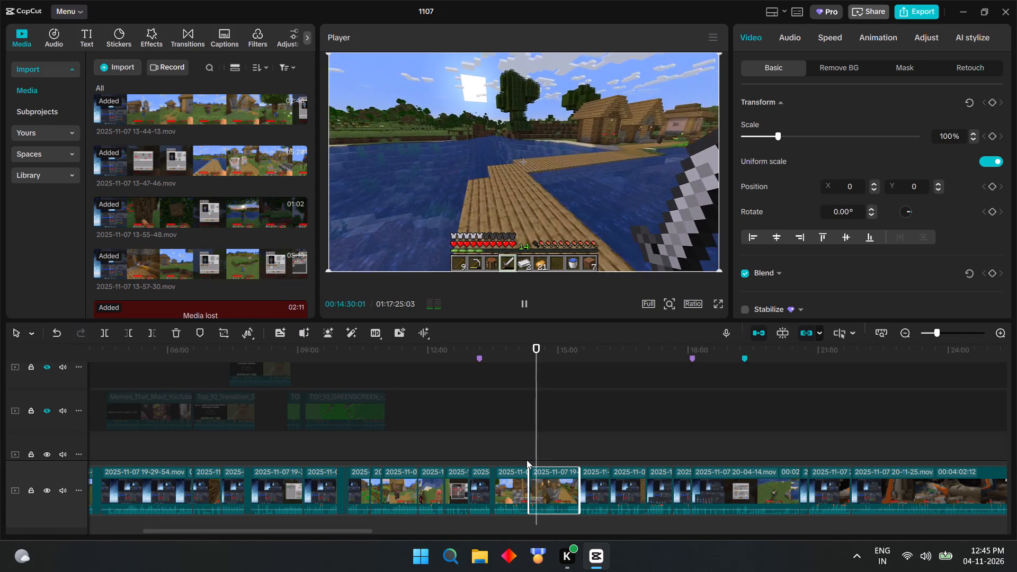
{"action": "scroll", "coordinate": [609, 472], "scroll_direction": "up", "scroll_amount": 13, "text": "ctrl"}
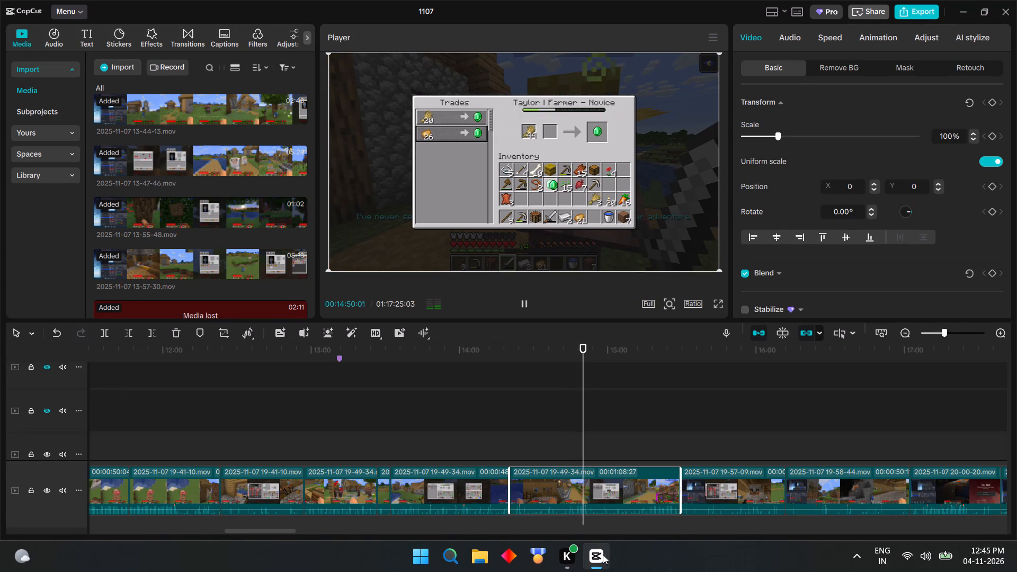
{"action": "left_click", "coordinate": [570, 452]}
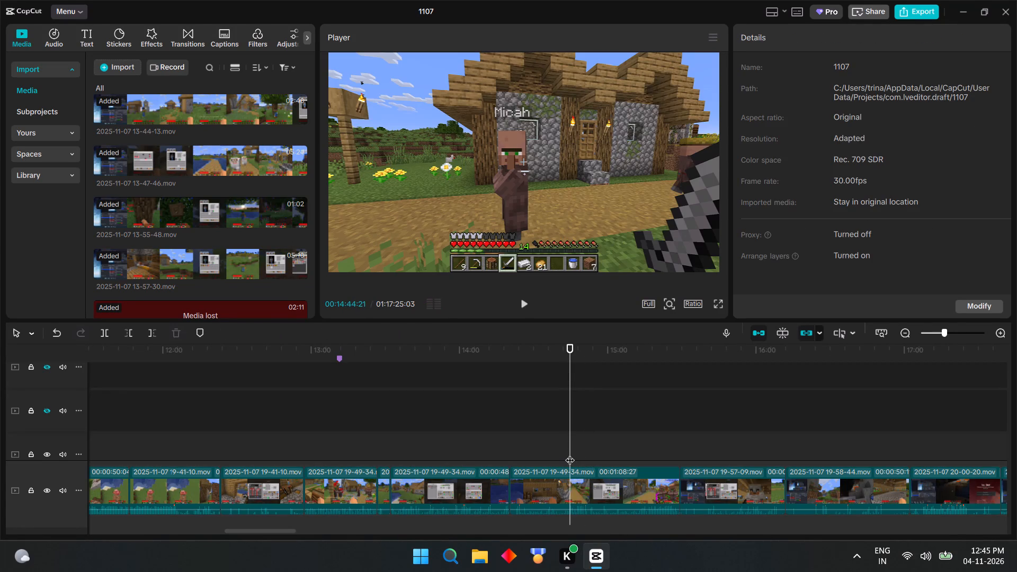
{"action": "left_click", "coordinate": [565, 452]}
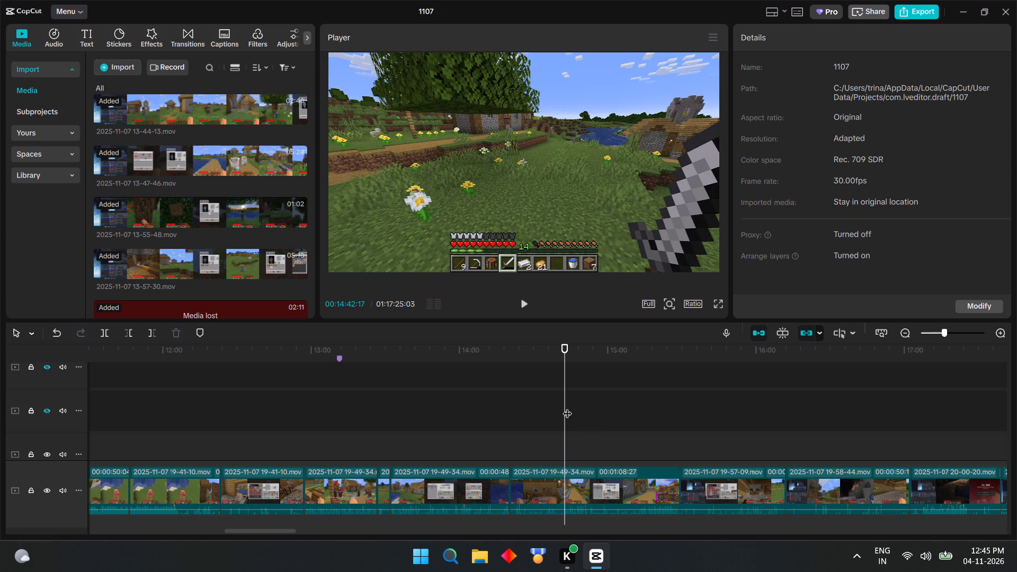
{"action": "left_click", "coordinate": [530, 300]}
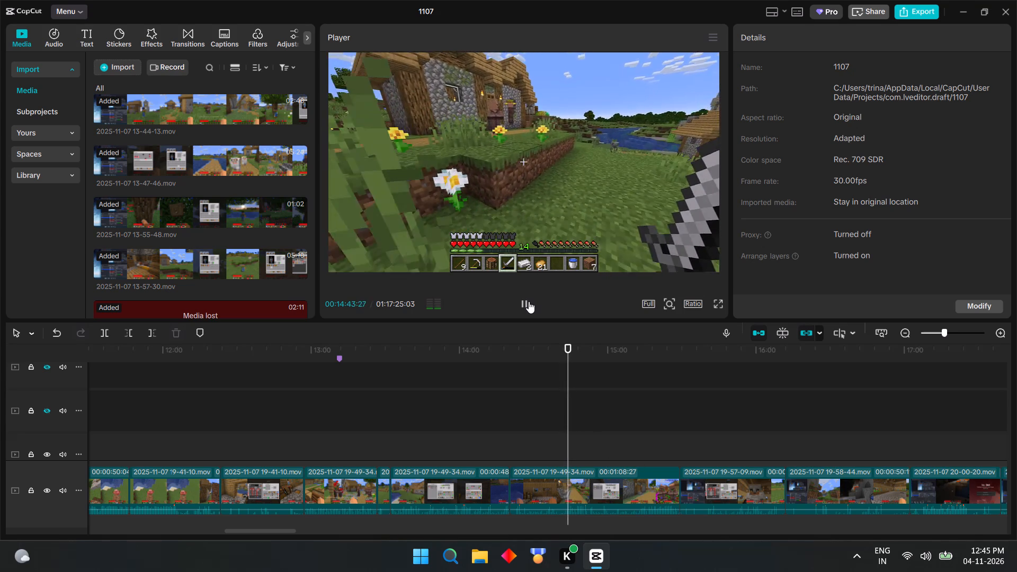
{"action": "left_click", "coordinate": [529, 301]}
{"action": "left_click", "coordinate": [570, 476]}
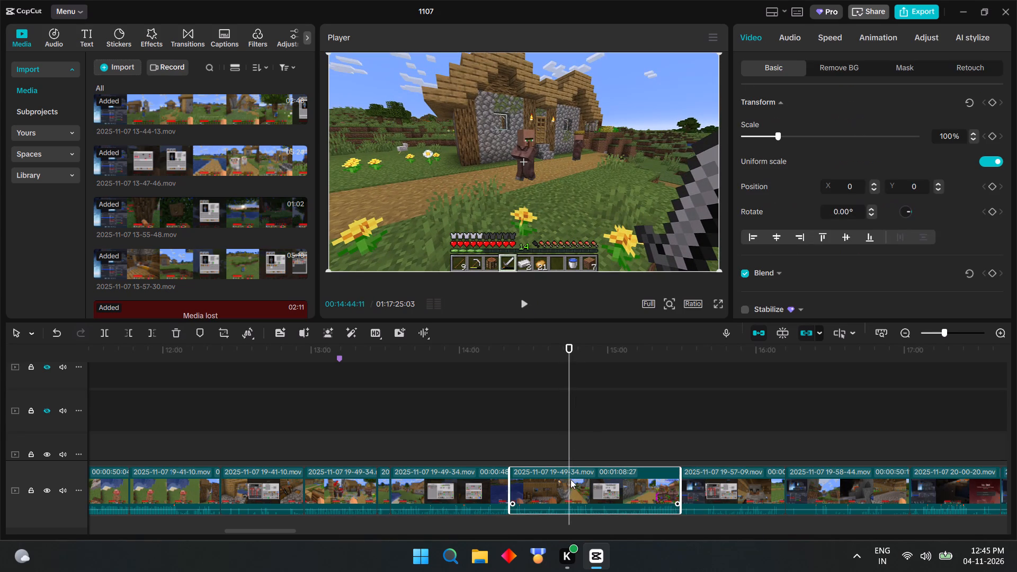
{"action": "key", "text": "ctrl+b"}
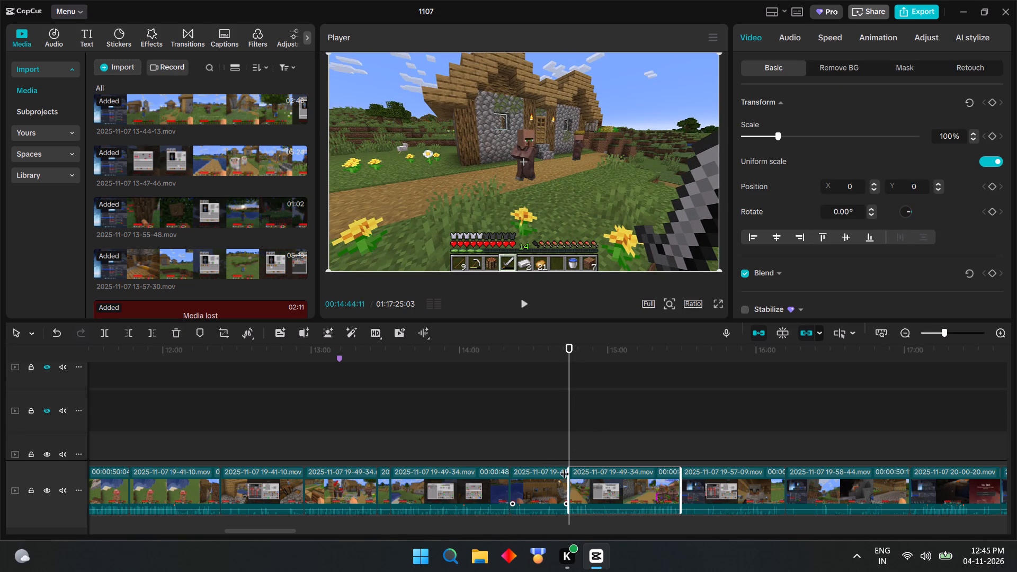
Split the 19-49-34 section at 00:14:29:19, at the wooden walkway over the water, and delete the footage up to the 00:14:44:11 cut.
{"action": "left_click", "coordinate": [525, 301]}
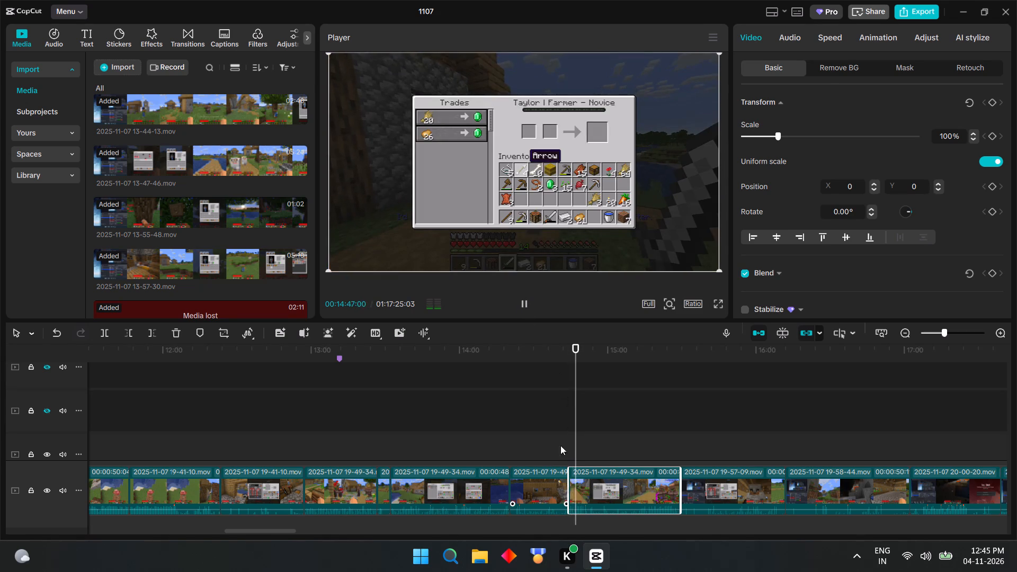
{"action": "left_click", "coordinate": [541, 458]}
{"action": "left_click", "coordinate": [526, 301]}
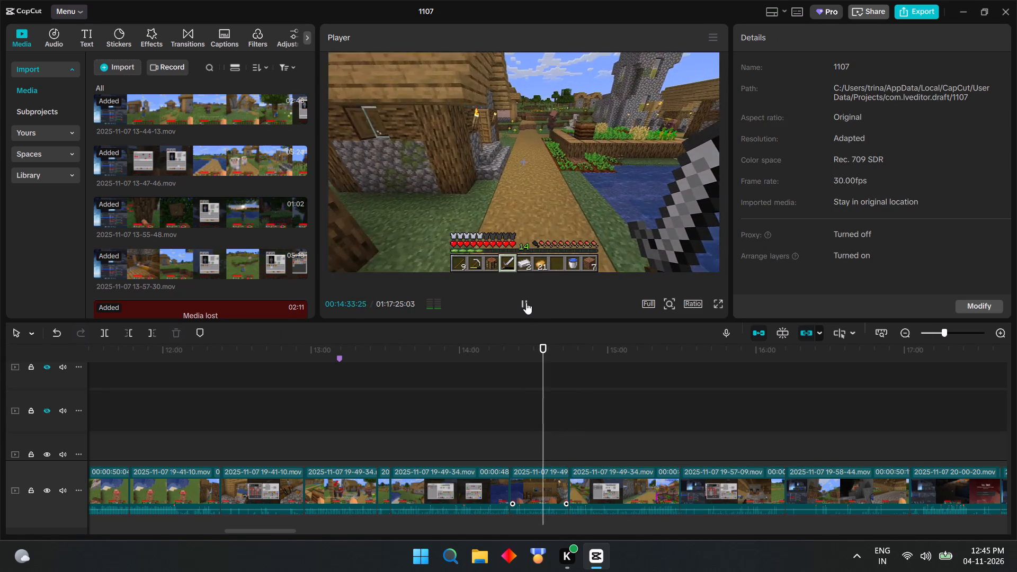
{"action": "left_click", "coordinate": [526, 302]}
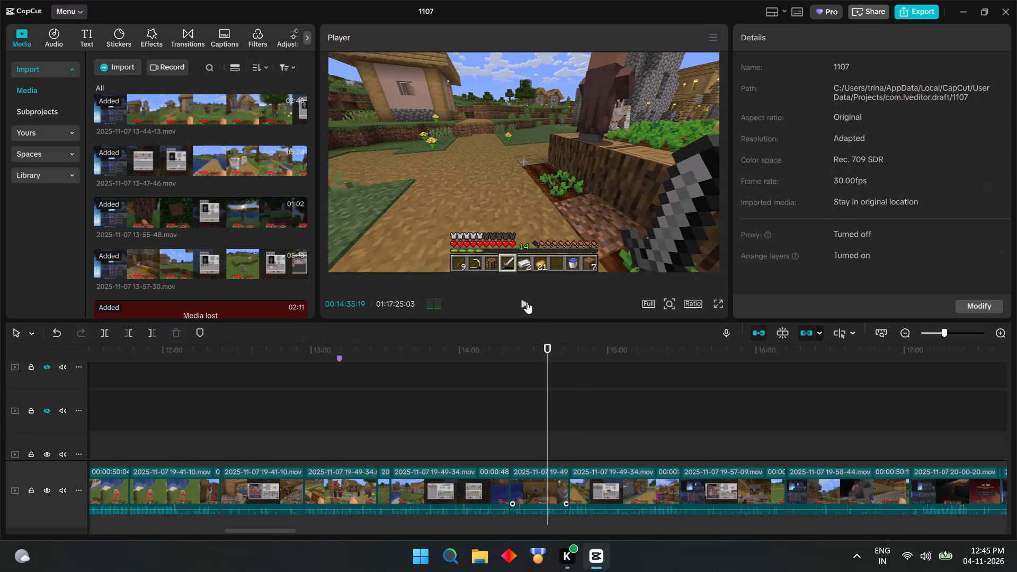
{"action": "left_click", "coordinate": [516, 453]}
{"action": "left_click", "coordinate": [524, 303]}
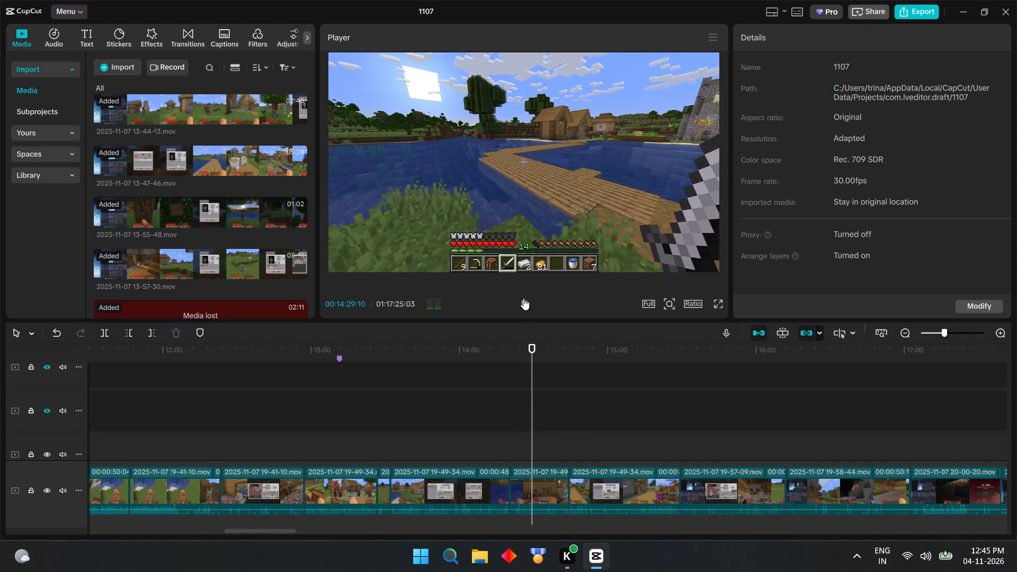
{"action": "left_click", "coordinate": [523, 297]}
{"action": "left_click", "coordinate": [537, 479]}
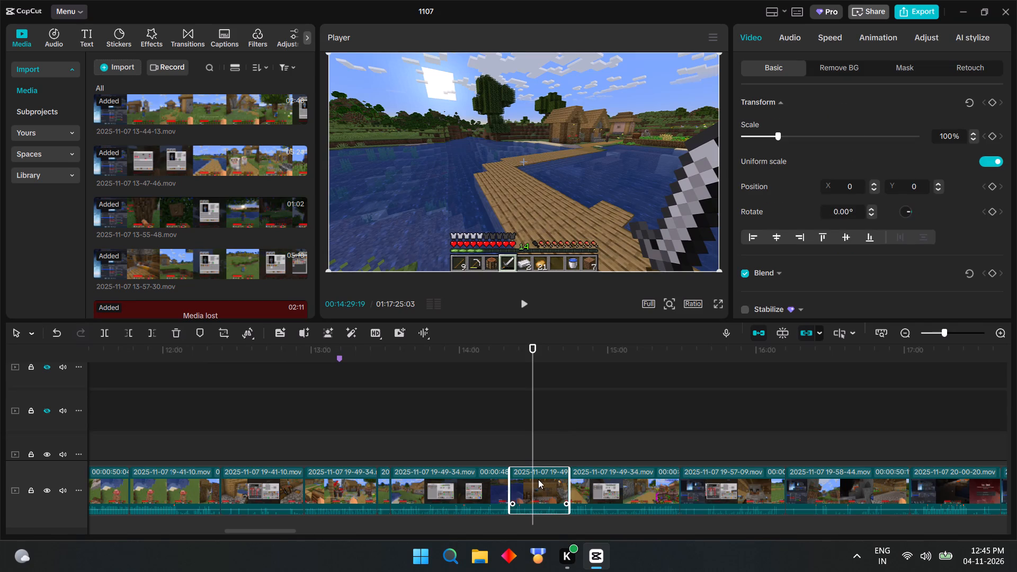
{"action": "key", "text": "ctrl+b"}
{"action": "left_click", "coordinate": [553, 478]}
{"action": "key", "text": "BackSpace"}
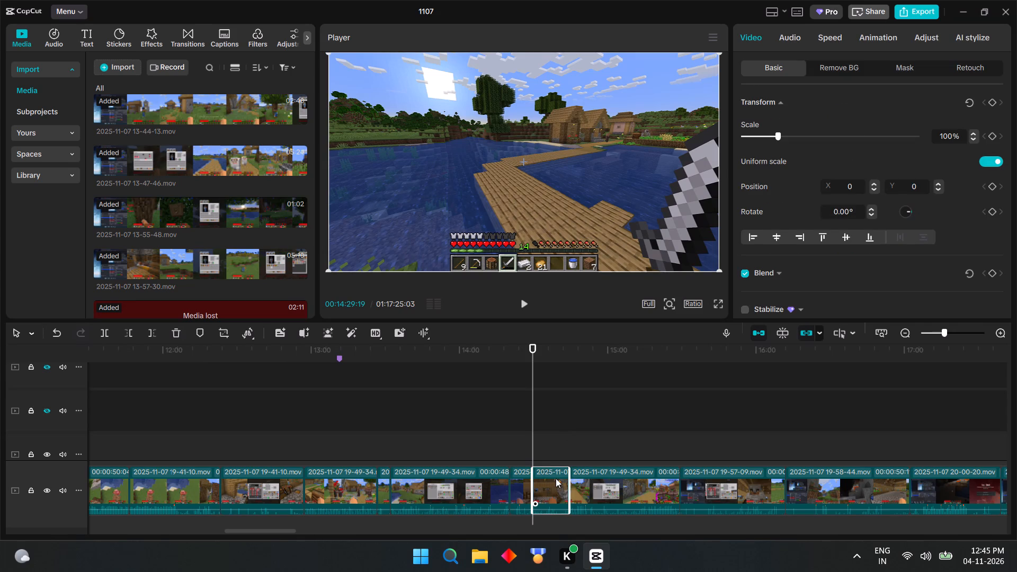
Review the farmer villager trading footage after the join and split the 19-49-34 clip at 00:14:35:24, during the emerald trade.
{"action": "left_click_drag", "start_coordinate": [527, 299], "coordinate": [532, 302]}
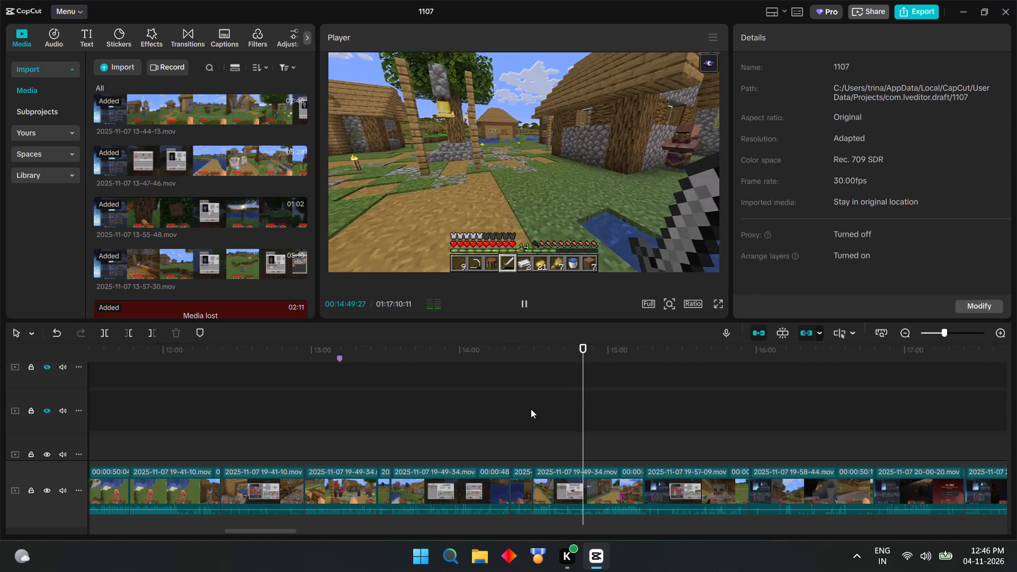
{"action": "left_click", "coordinate": [556, 457]}
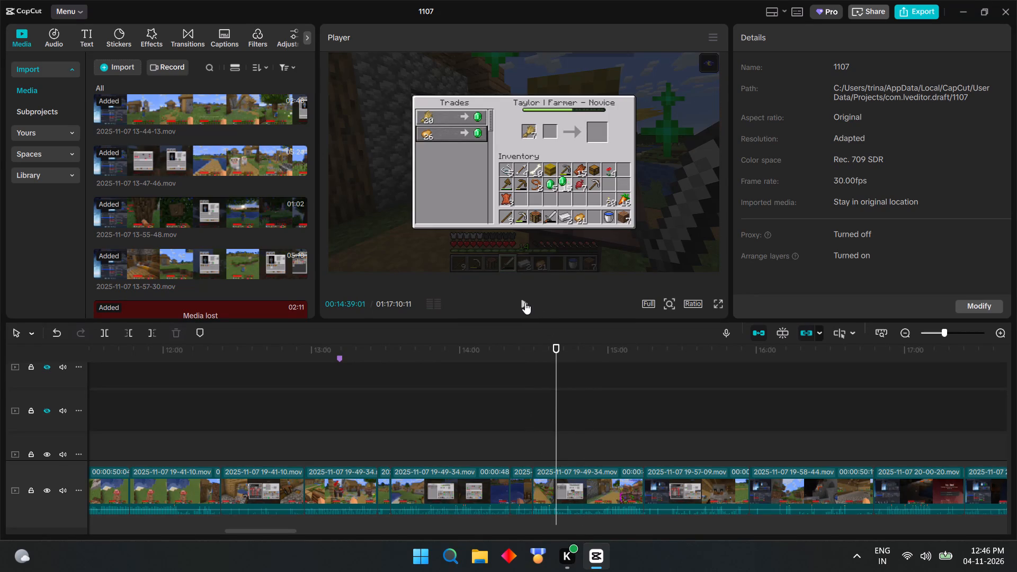
{"action": "left_click", "coordinate": [525, 301]}
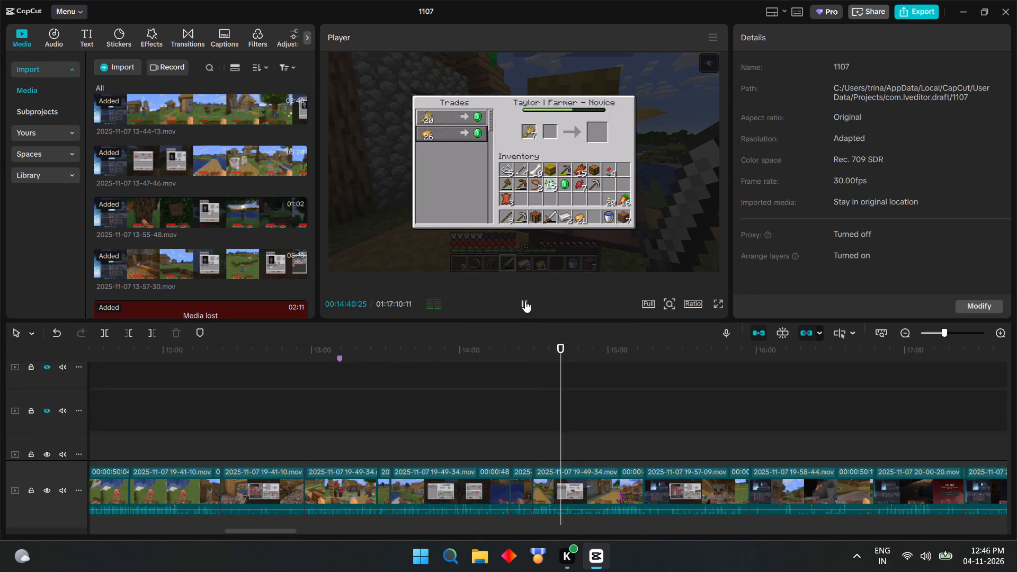
{"action": "left_click", "coordinate": [546, 444]}
{"action": "left_click", "coordinate": [524, 303]}
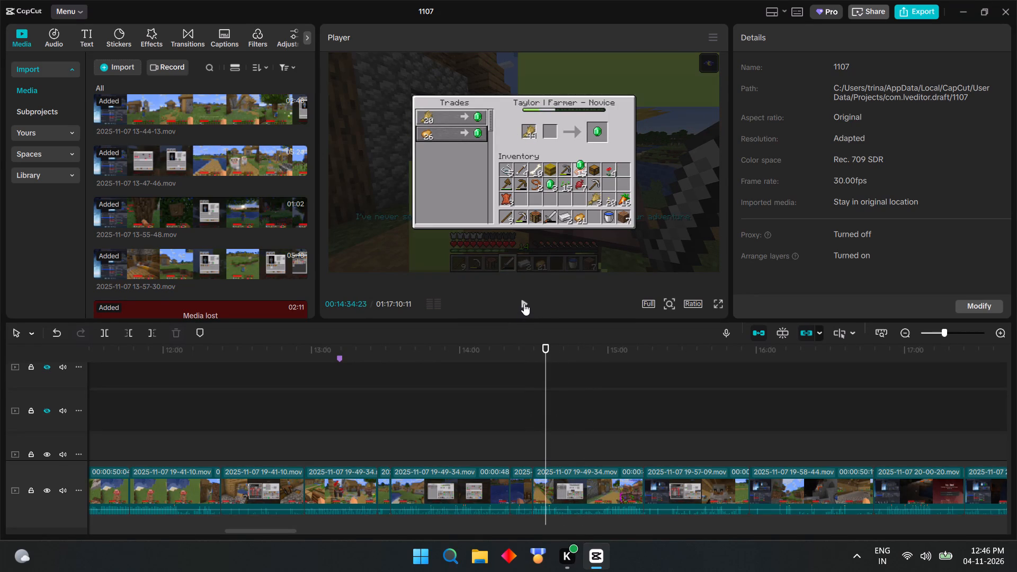
{"action": "left_click", "coordinate": [540, 454]}
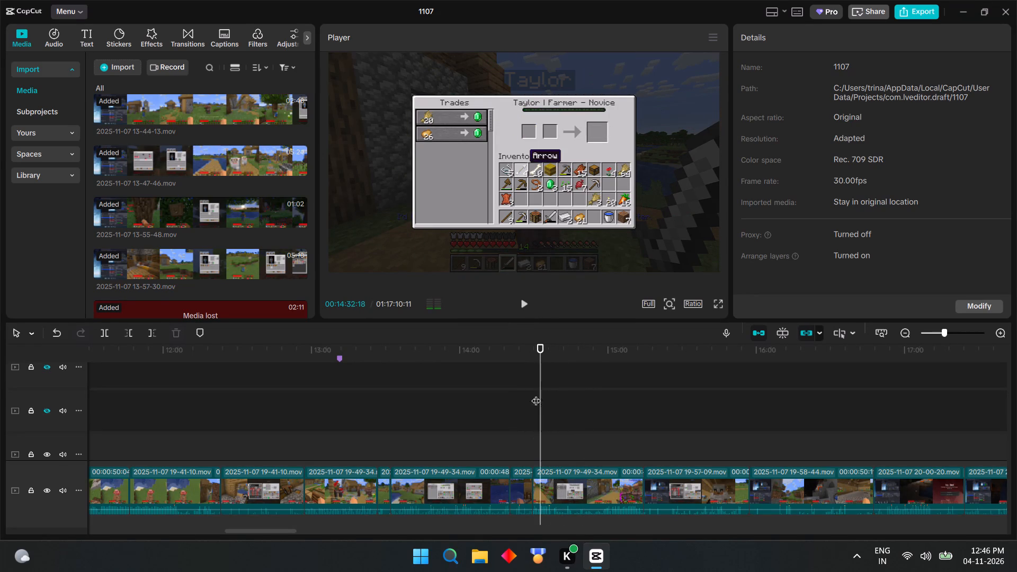
{"action": "left_click", "coordinate": [525, 305]}
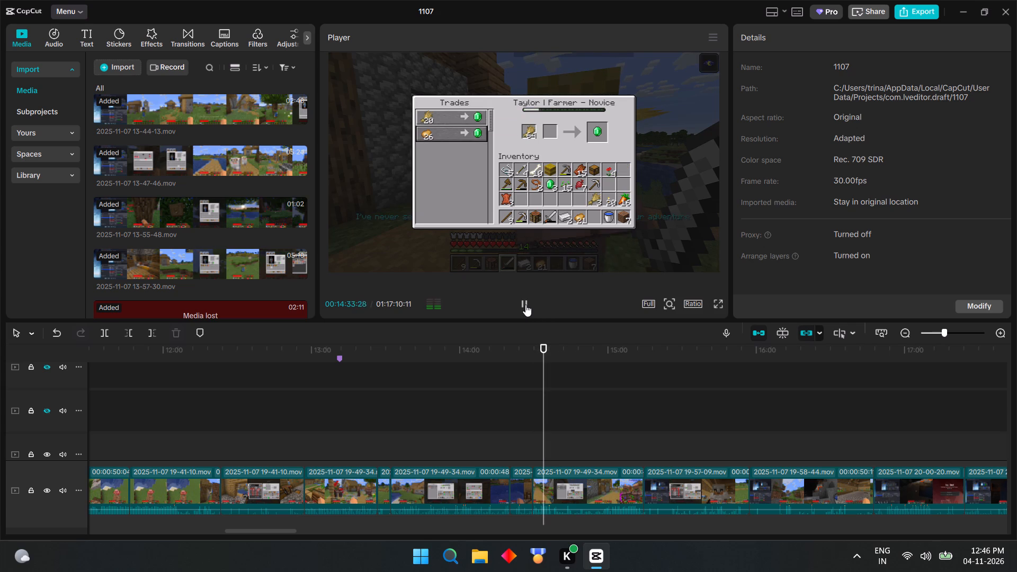
{"action": "left_click", "coordinate": [525, 305]}
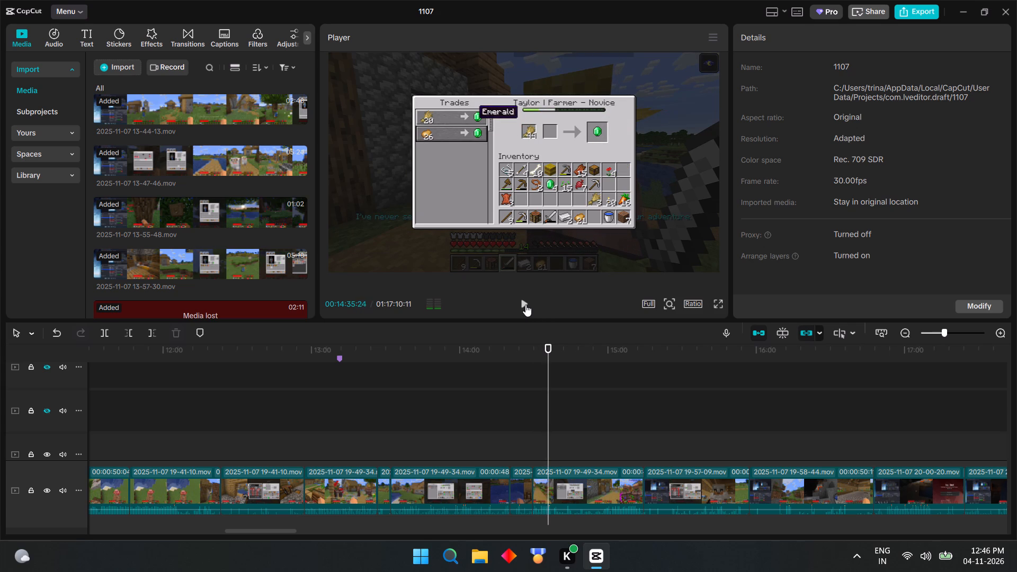
{"action": "left_click", "coordinate": [549, 494]}
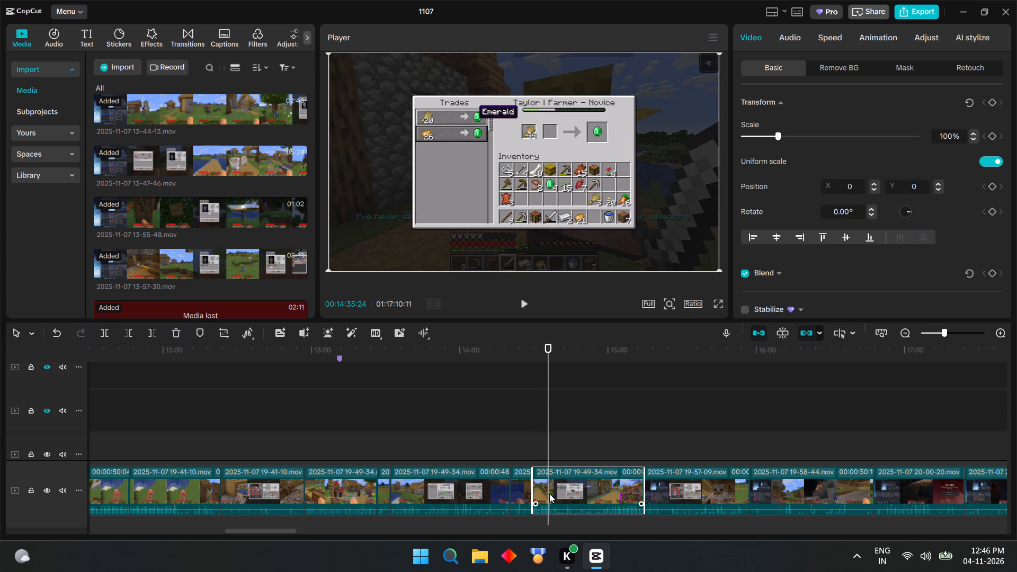
{"action": "key", "text": "ctrl+b"}
Trim about 21 seconds of trading and village walking off the start of the last 19-49-34 section, up to the two villagers in the crops.
{"action": "left_click", "coordinate": [549, 466]}
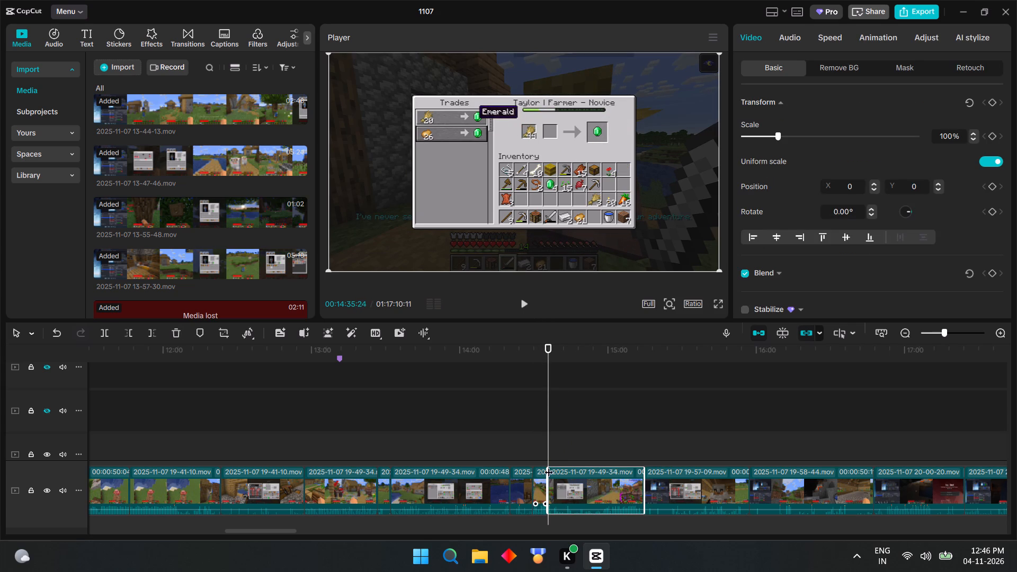
{"action": "left_click_drag", "start_coordinate": [548, 469], "coordinate": [556, 468]}
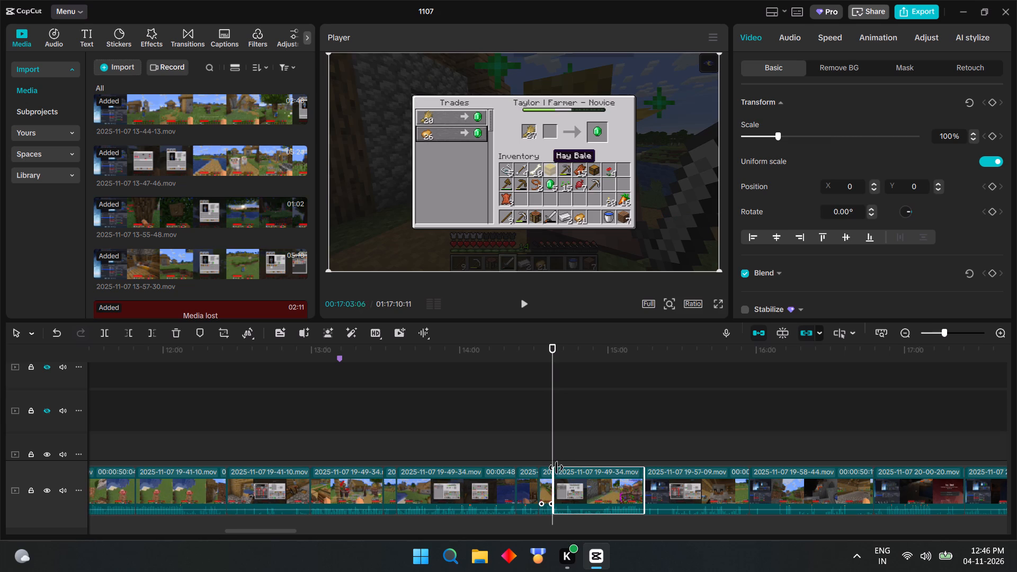
{"action": "left_click_drag", "start_coordinate": [556, 468], "coordinate": [573, 460]}
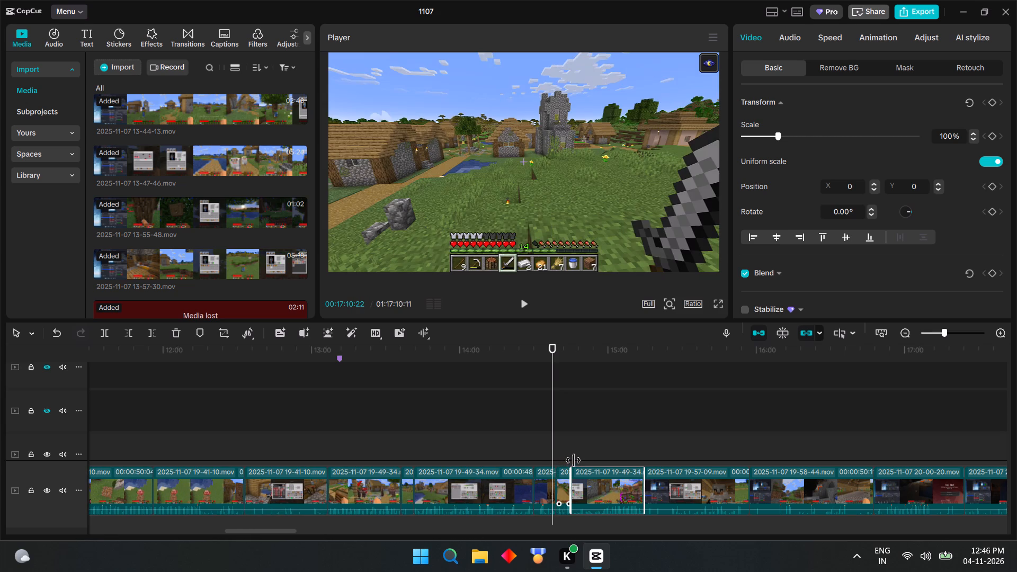
{"action": "left_click_drag", "start_coordinate": [573, 460], "coordinate": [586, 455]}
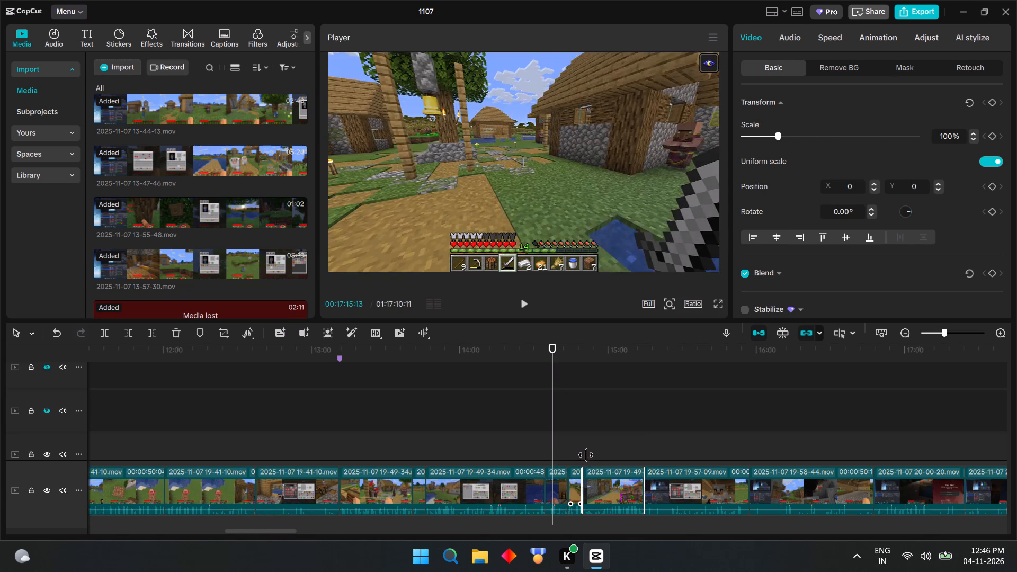
{"action": "left_click_drag", "start_coordinate": [586, 455], "coordinate": [604, 447]}
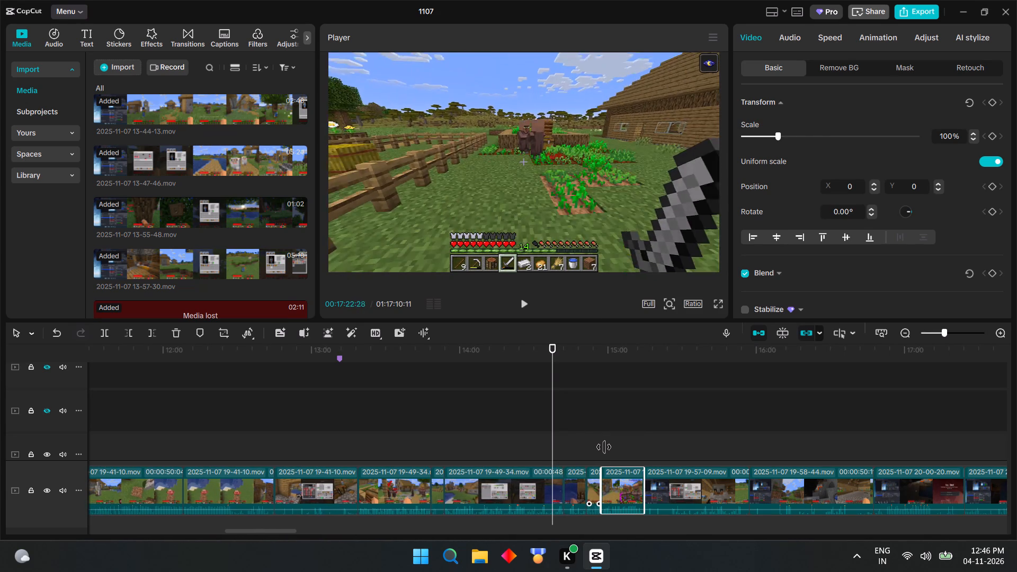
{"action": "left_click_drag", "start_coordinate": [604, 447], "coordinate": [603, 445]}
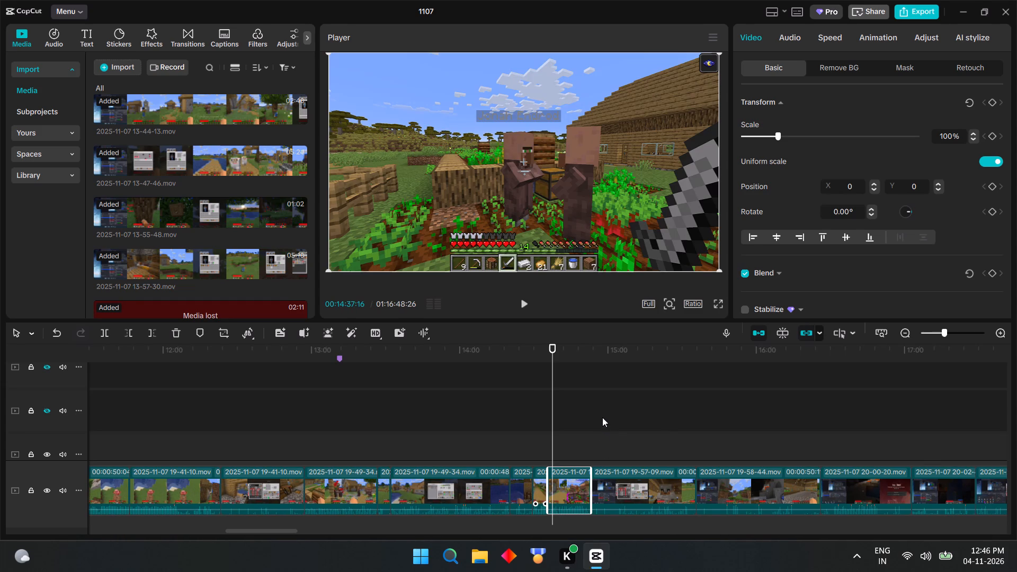
Play the footage of the two villagers in the crops and split the 19-49-34 clip at 00:14:43:05.
{"action": "left_click", "coordinate": [527, 302]}
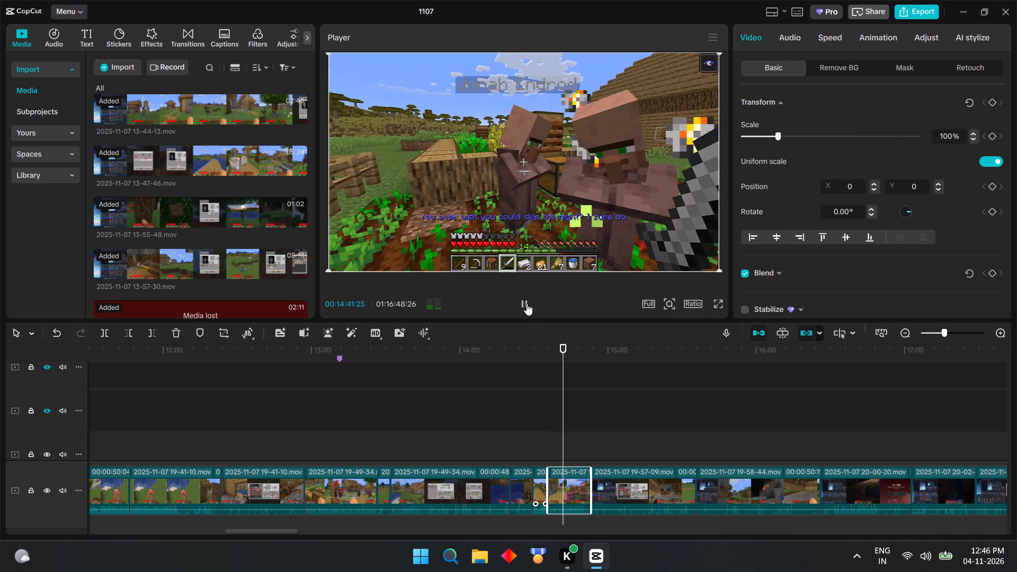
{"action": "left_click", "coordinate": [527, 303]}
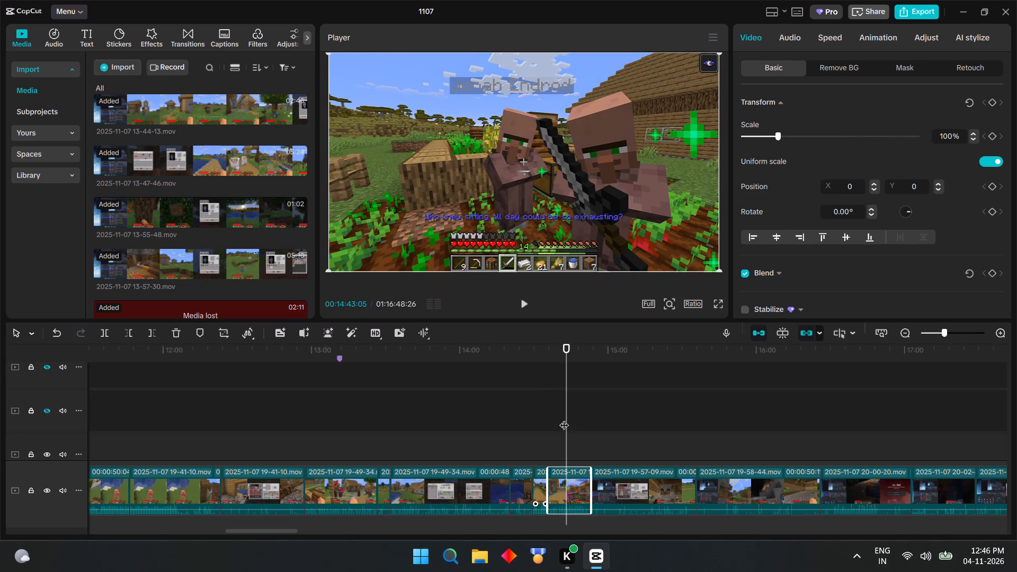
{"action": "key", "text": "ctrl+b"}
Trim about 5 seconds off the start of the last 19-49-34 section, after the 00:14:43:05 cut.
{"action": "left_click_drag", "start_coordinate": [567, 477], "coordinate": [582, 473]}
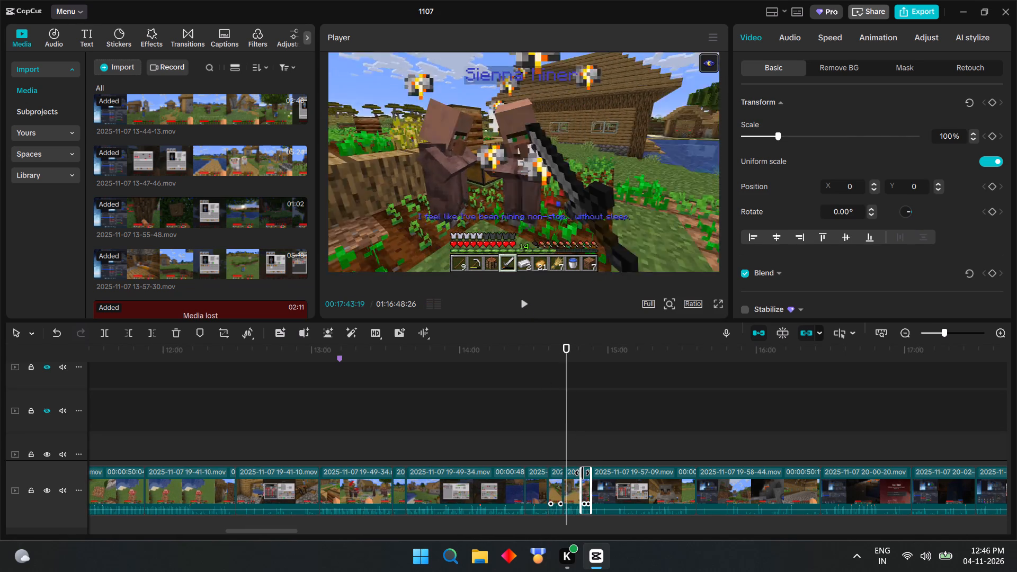
{"action": "left_click_drag", "start_coordinate": [582, 473], "coordinate": [579, 472]}
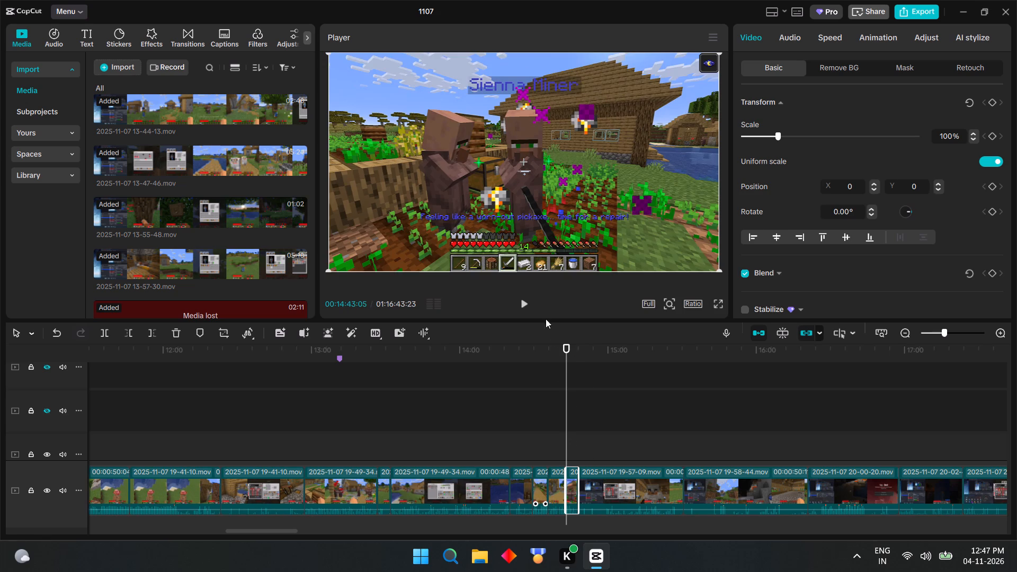
Play the villager footage after the 00:14:43:05 cut and on into the crafting at the start of the 19-57-09 clip.
{"action": "left_click", "coordinate": [524, 299]}
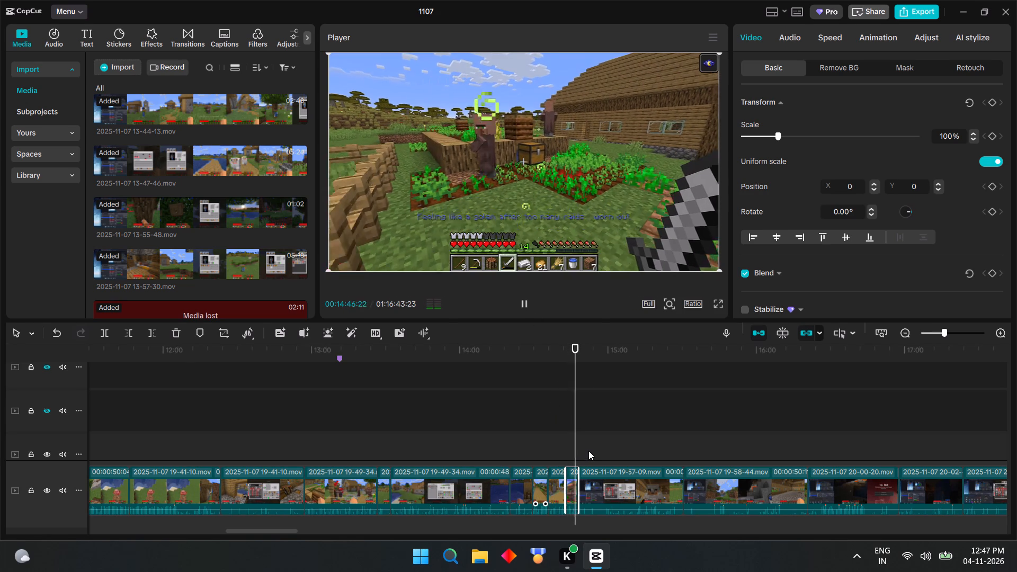
{"action": "scroll", "coordinate": [618, 431], "scroll_direction": "up", "scroll_amount": 2, "text": "ctrl"}
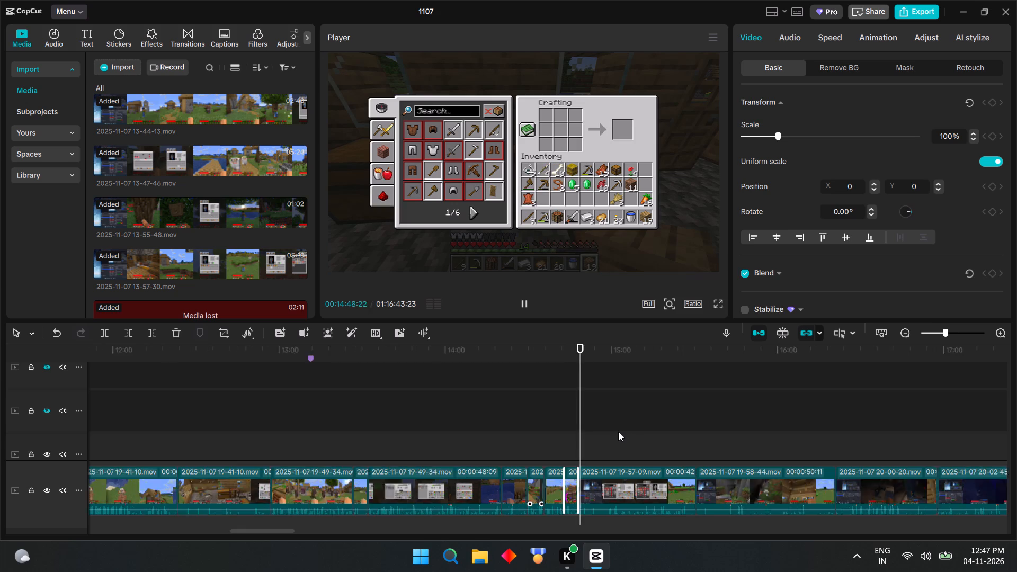
{"action": "scroll", "coordinate": [618, 432], "scroll_direction": "up", "scroll_amount": 10, "text": "ctrl"}
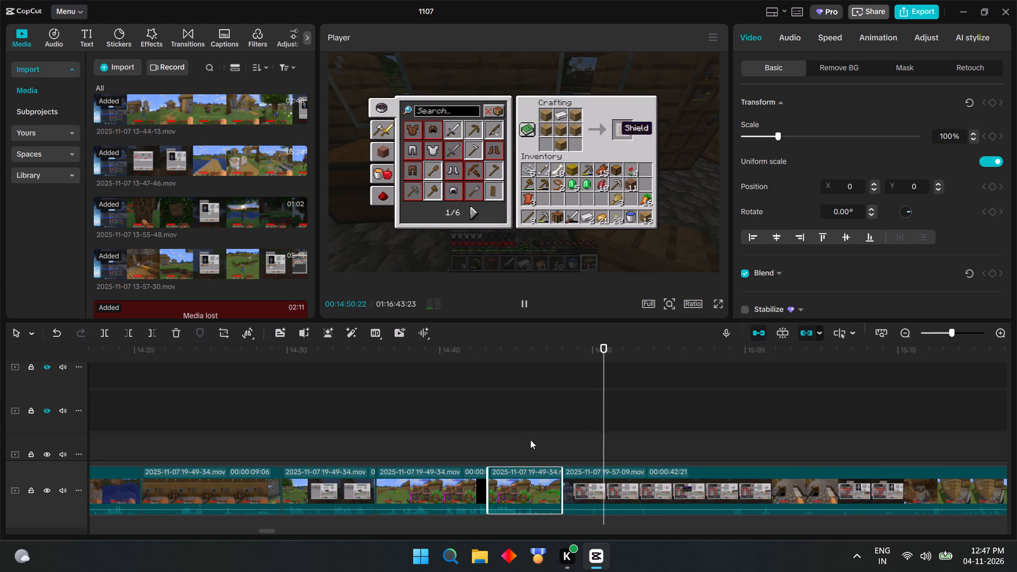
{"action": "left_click", "coordinate": [530, 440]}
{"action": "left_click", "coordinate": [523, 487]}
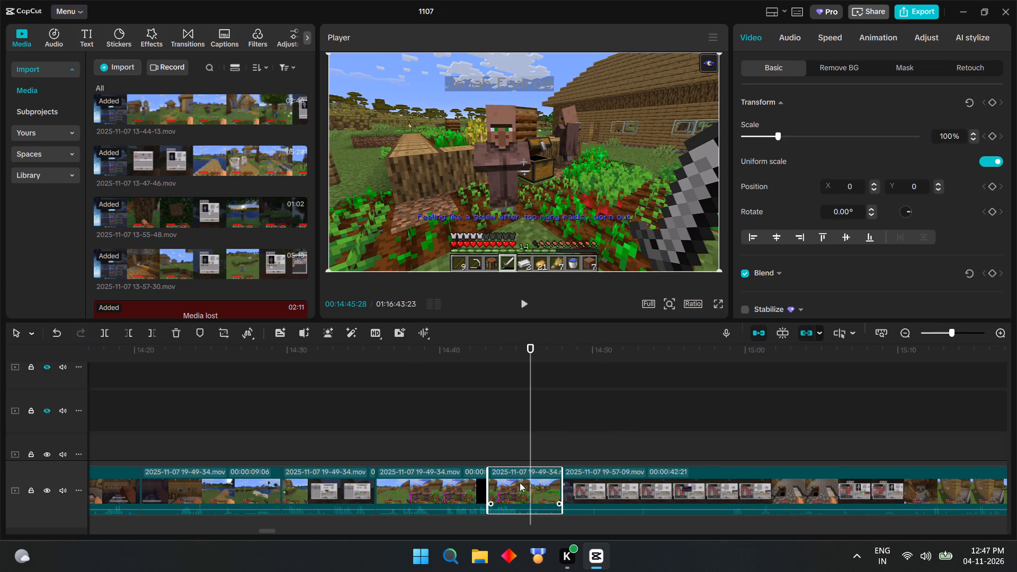
{"action": "left_click", "coordinate": [569, 457]}
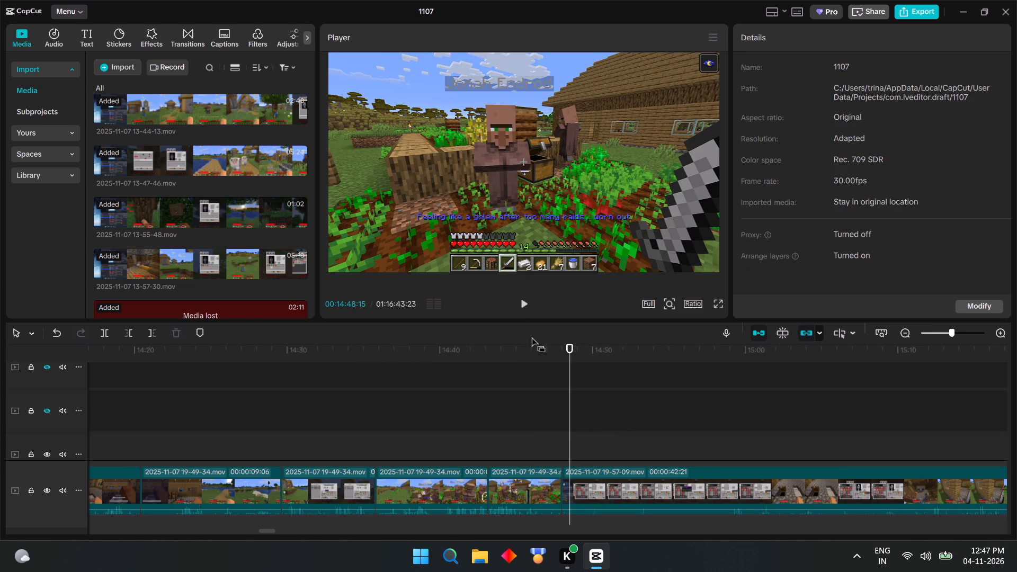
{"action": "left_click", "coordinate": [525, 297]}
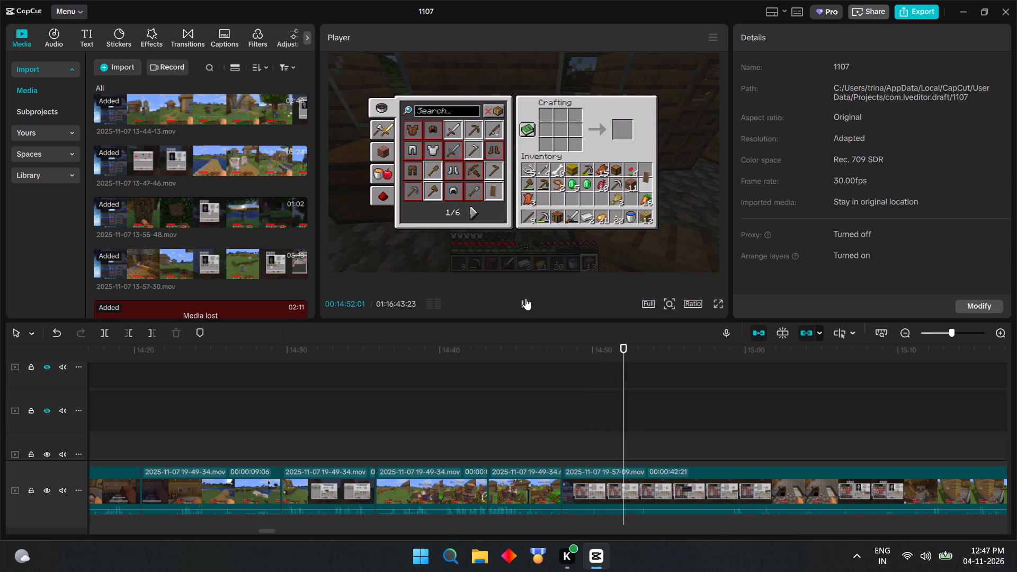
Split the 19-57-09 clip at 00:15:07:28, after the crafting and inventory footage, and delete the section before the cut.
{"action": "scroll", "coordinate": [697, 432], "scroll_direction": "down", "scroll_amount": 15, "text": "ctrl"}
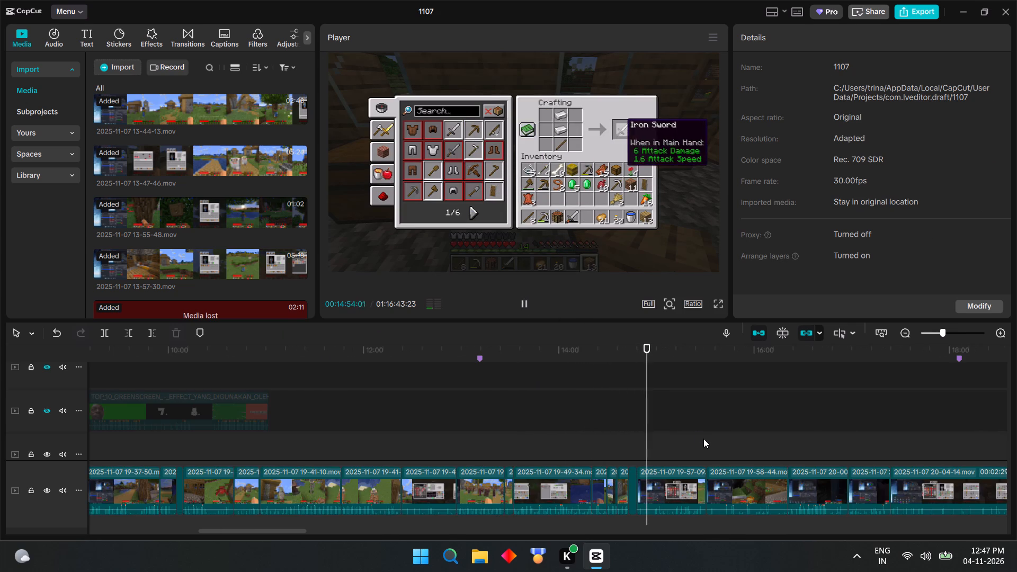
{"action": "scroll", "coordinate": [701, 442], "scroll_direction": "up", "scroll_amount": 3, "text": "ctrl"}
{"action": "left_click", "coordinate": [660, 455]}
{"action": "left_click_drag", "start_coordinate": [663, 454], "coordinate": [675, 453]}
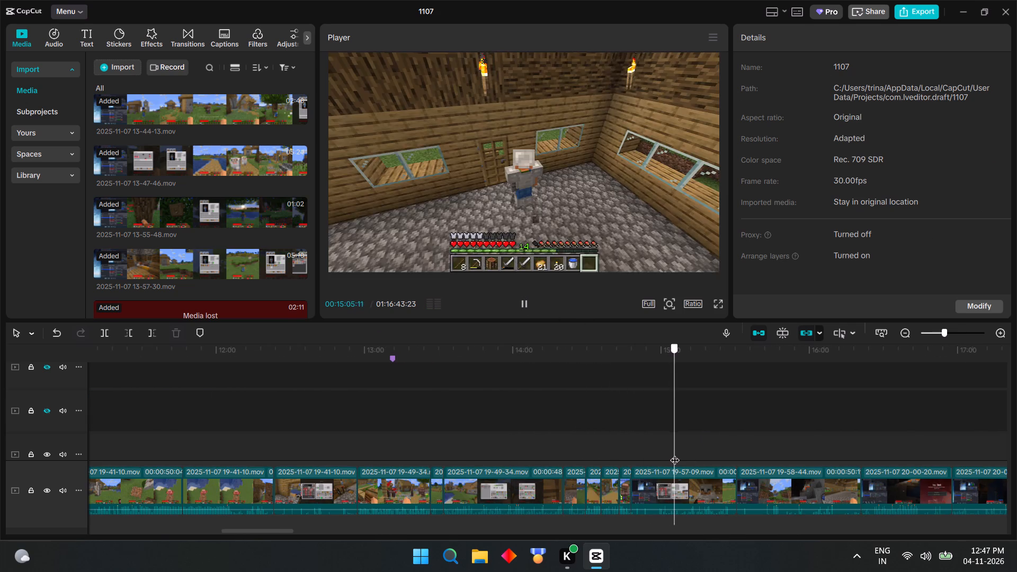
{"action": "left_click_drag", "start_coordinate": [675, 453], "coordinate": [693, 451]}
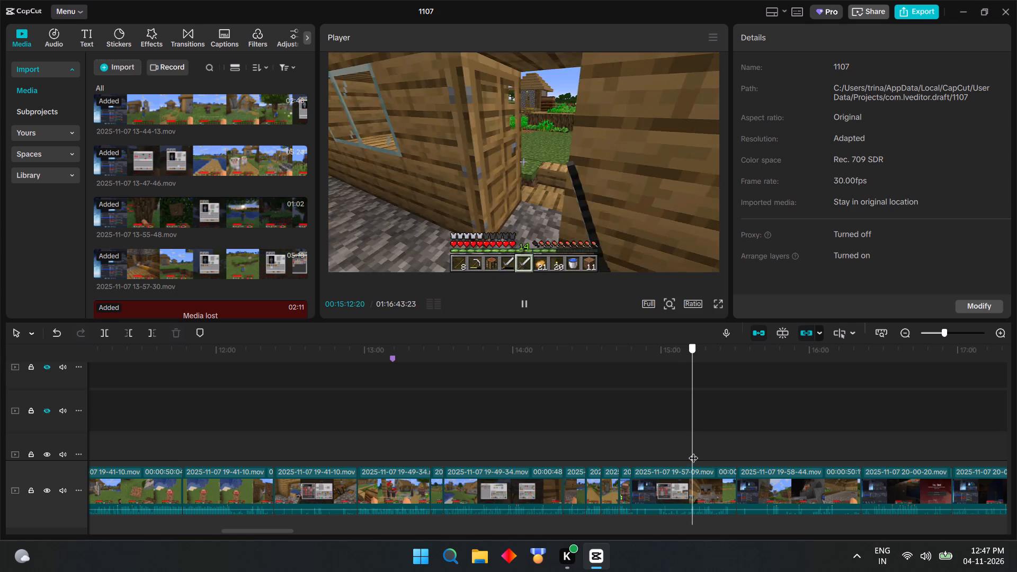
{"action": "left_click_drag", "start_coordinate": [693, 451], "coordinate": [680, 453]}
{"action": "left_click", "coordinate": [524, 310]}
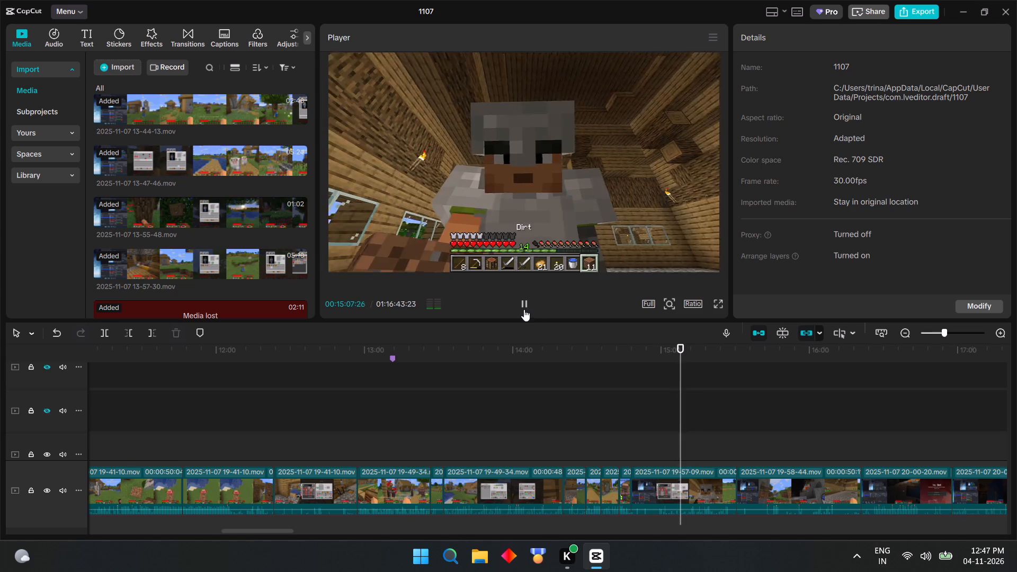
{"action": "left_click", "coordinate": [676, 457]}
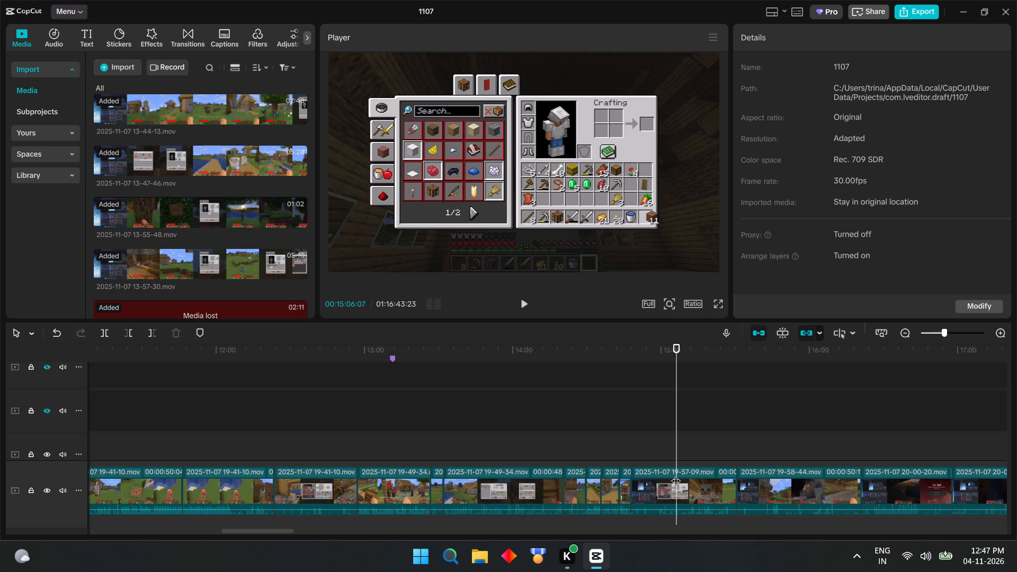
{"action": "left_click_drag", "start_coordinate": [675, 455], "coordinate": [681, 452]}
{"action": "left_click", "coordinate": [682, 476]}
{"action": "key", "text": "ctrl+b"}
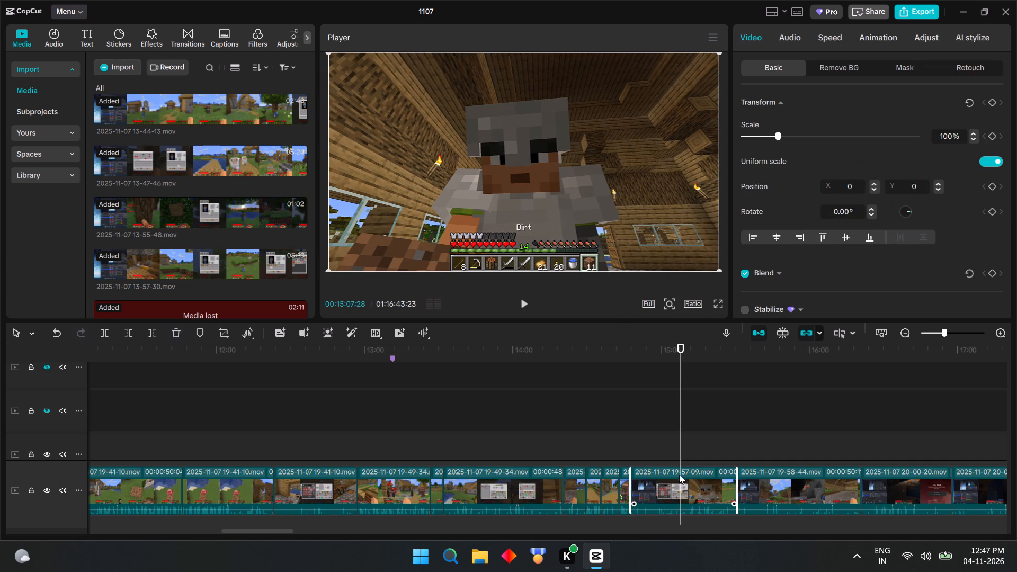
{"action": "left_click", "coordinate": [666, 478]}
{"action": "key", "text": "BackSpace"}
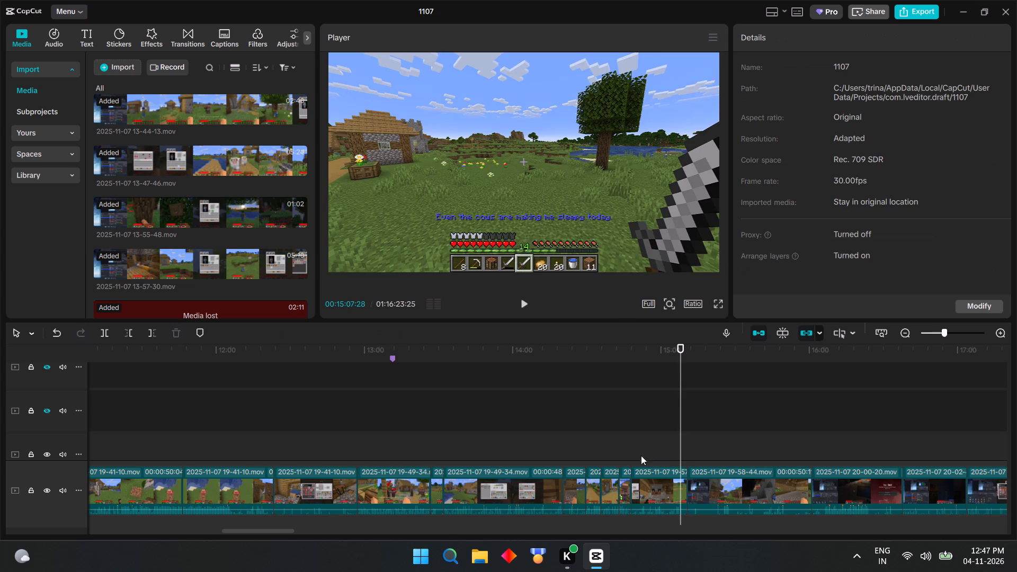
Review the remaining 19-57-09 footage from the house interior out to the village fields.
{"action": "left_click", "coordinate": [627, 457]}
{"action": "left_click_drag", "start_coordinate": [523, 305], "coordinate": [518, 306]}
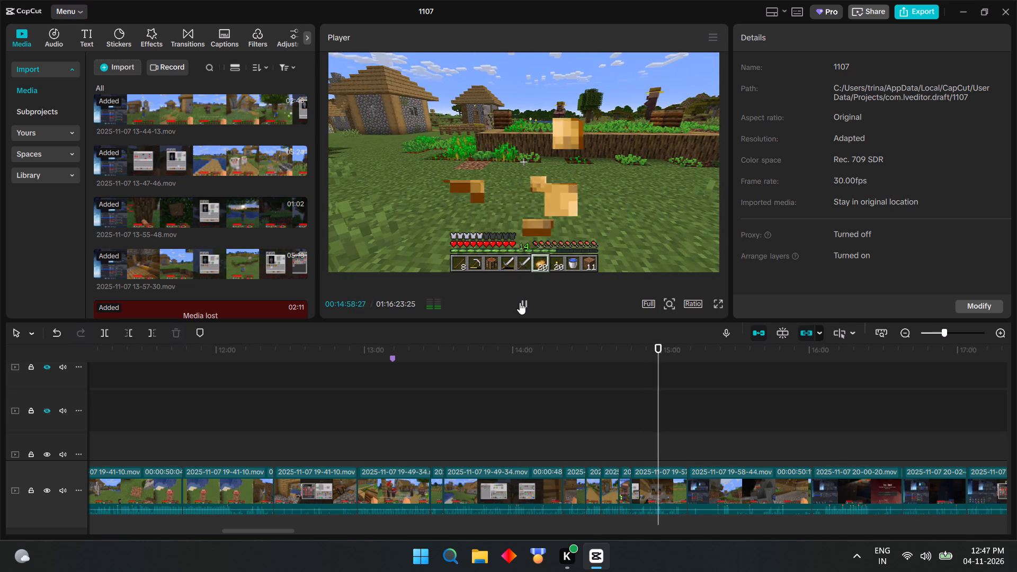
{"action": "left_click", "coordinate": [520, 302]}
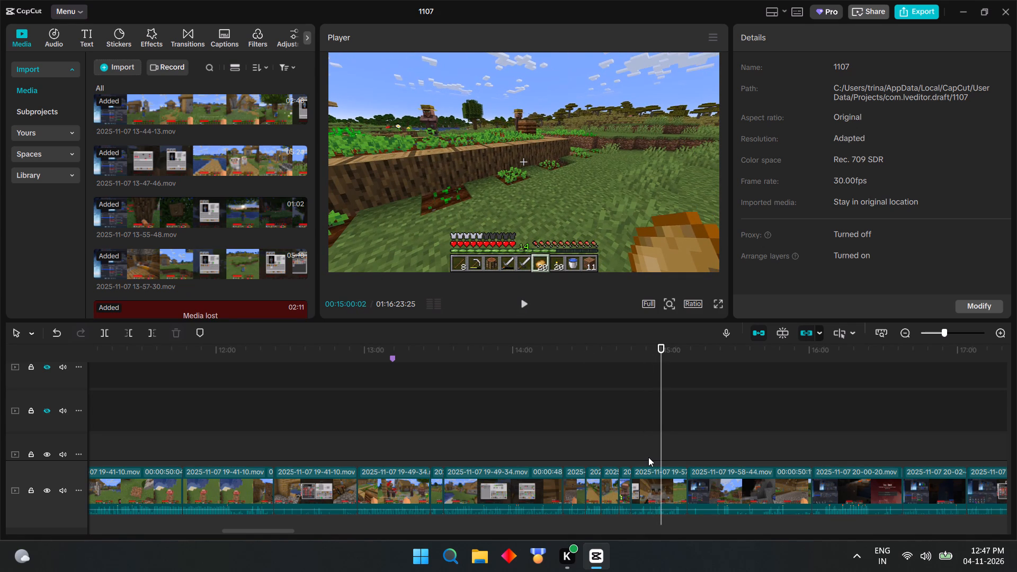
{"action": "left_click", "coordinate": [528, 301]}
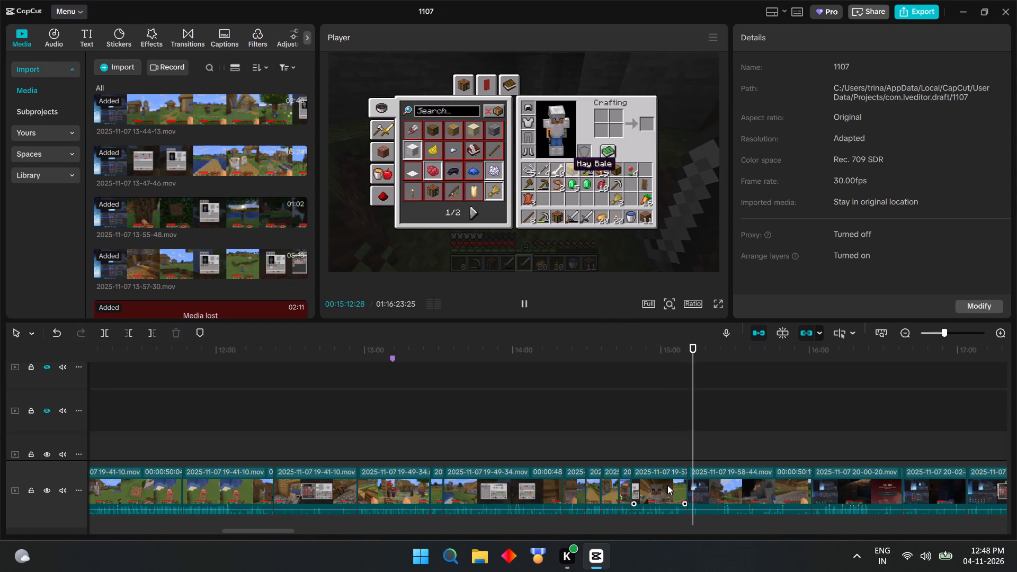
{"action": "left_click", "coordinate": [645, 448]}
{"action": "left_click", "coordinate": [522, 300]}
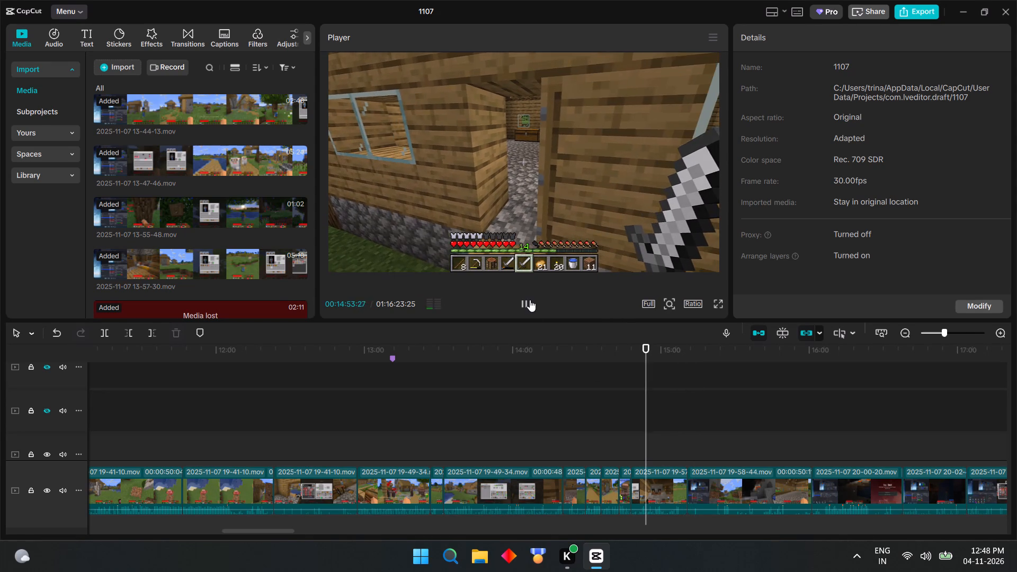
Find the moment just after the player leaves the house and split the 19-57-09 clip at 00:14:53:14.
{"action": "left_click", "coordinate": [640, 459]}
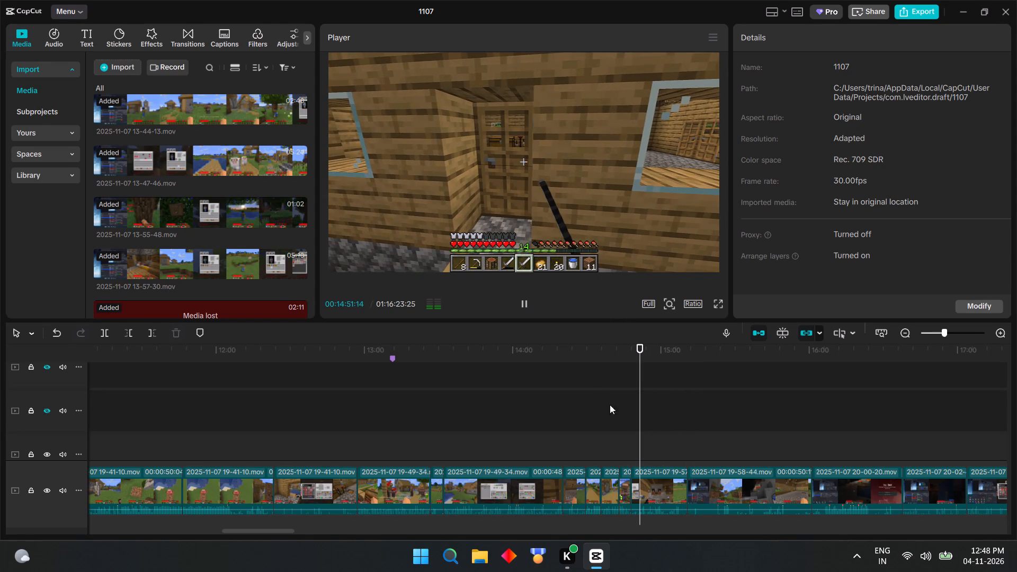
{"action": "left_click", "coordinate": [521, 301]}
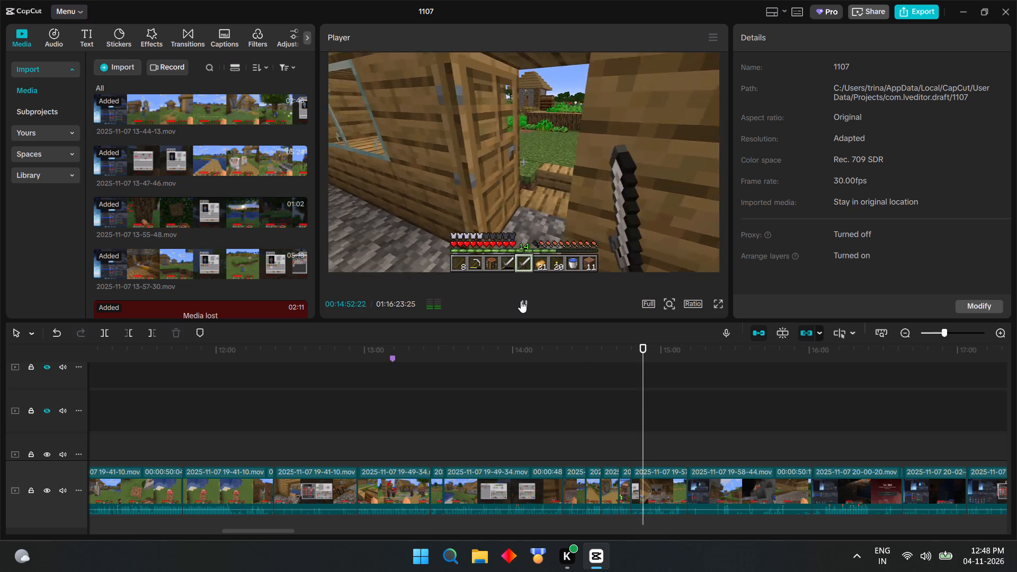
{"action": "left_click", "coordinate": [521, 301]}
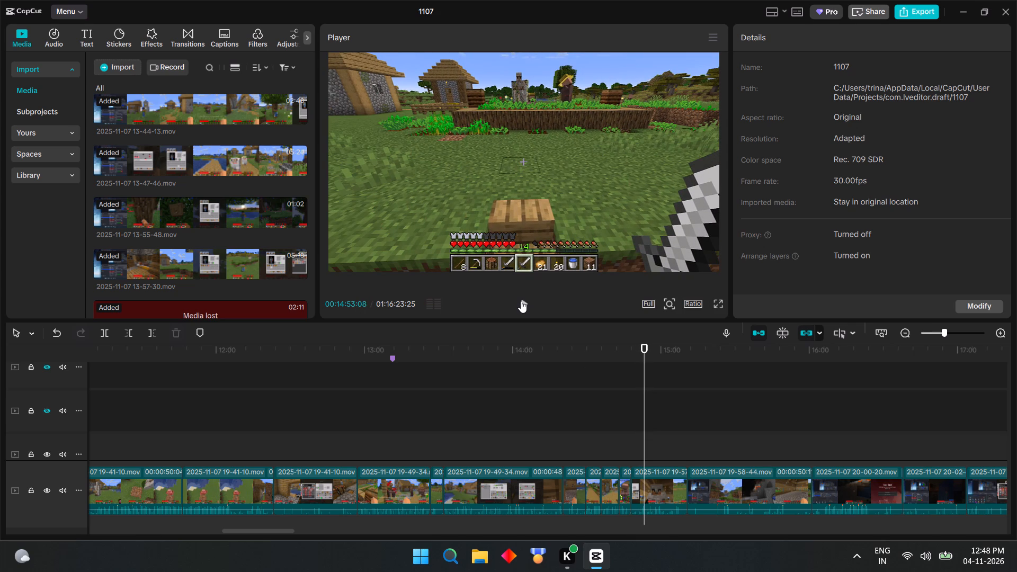
{"action": "left_click", "coordinate": [521, 301]}
{"action": "left_click", "coordinate": [521, 301]}
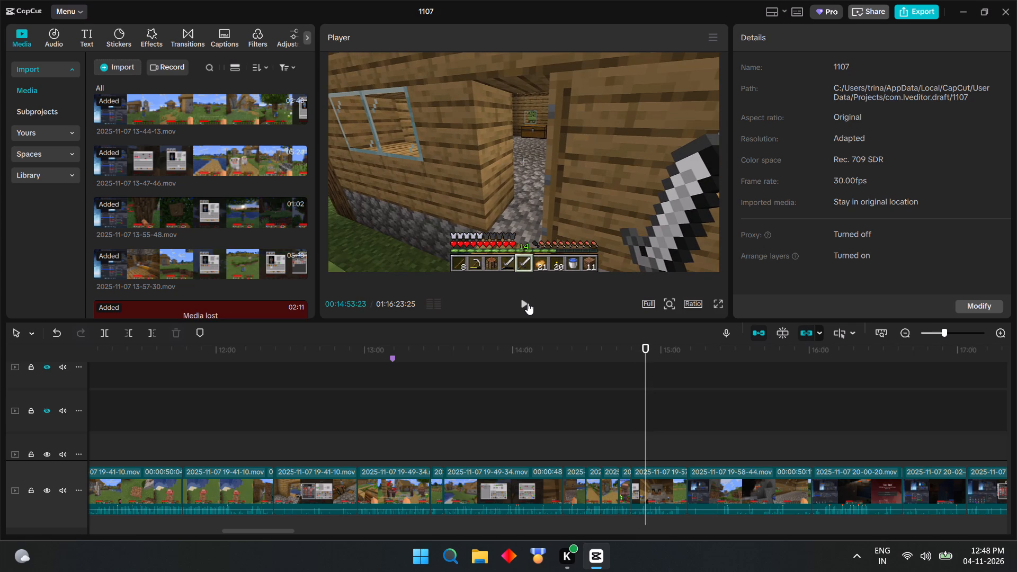
{"action": "scroll", "coordinate": [676, 460], "scroll_direction": "up", "scroll_amount": 14, "text": "ctrl"}
{"action": "left_click", "coordinate": [590, 455]}
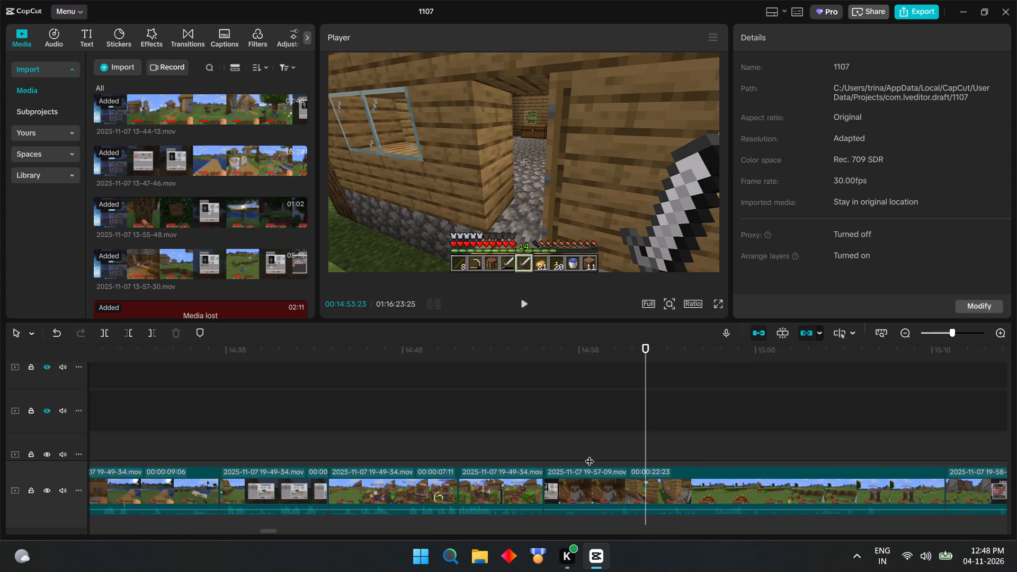
{"action": "left_click", "coordinate": [522, 305]}
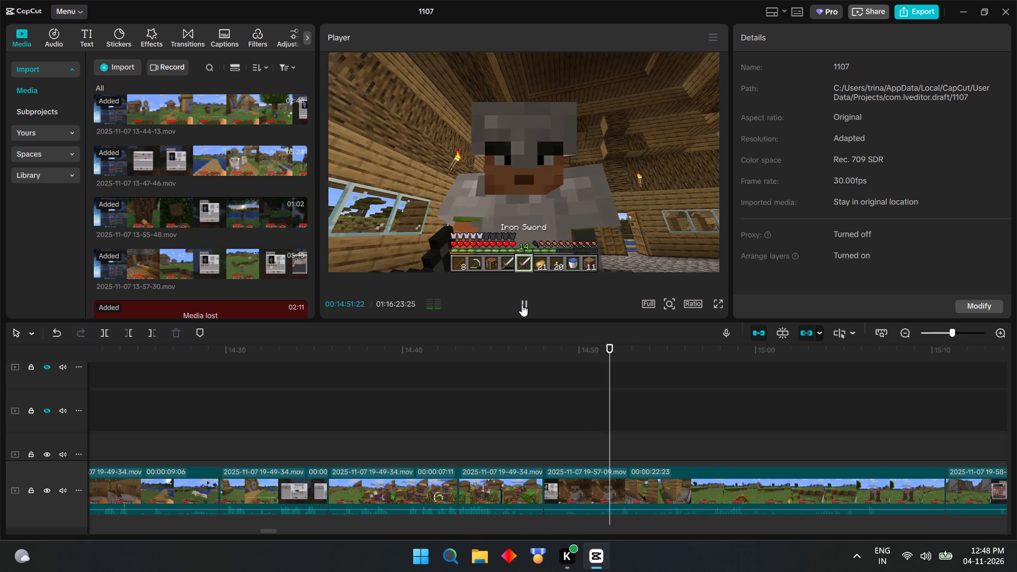
{"action": "left_click", "coordinate": [522, 303]}
{"action": "double_click", "coordinate": [522, 303]}
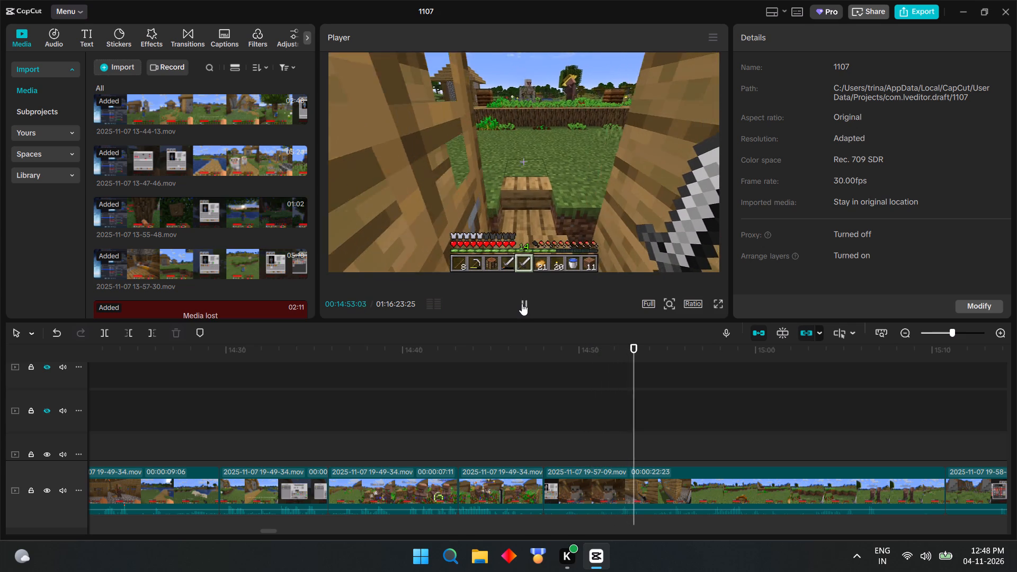
{"action": "double_click", "coordinate": [522, 304]}
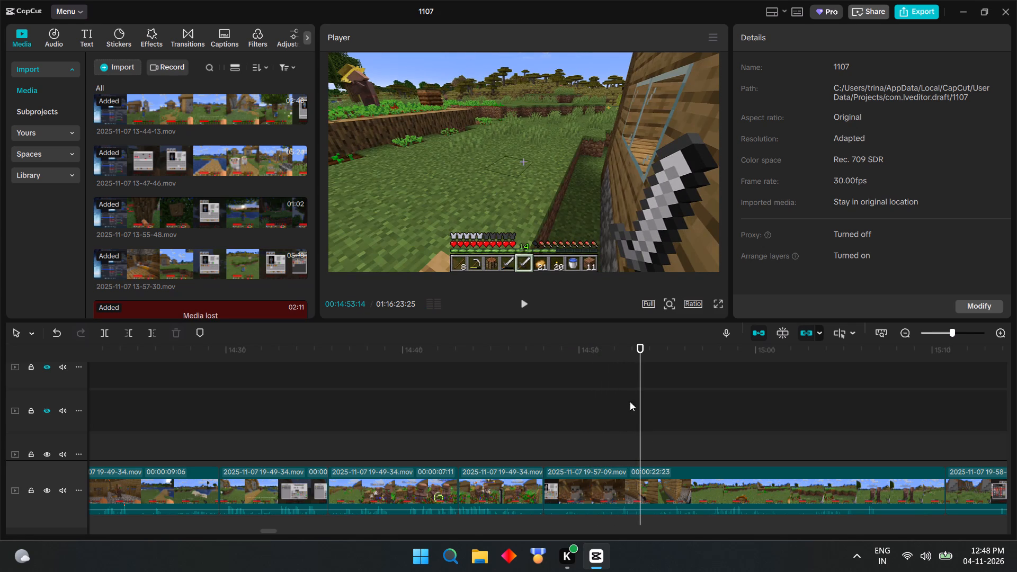
{"action": "left_click", "coordinate": [643, 484]}
{"action": "key", "text": "ctrl+b"}
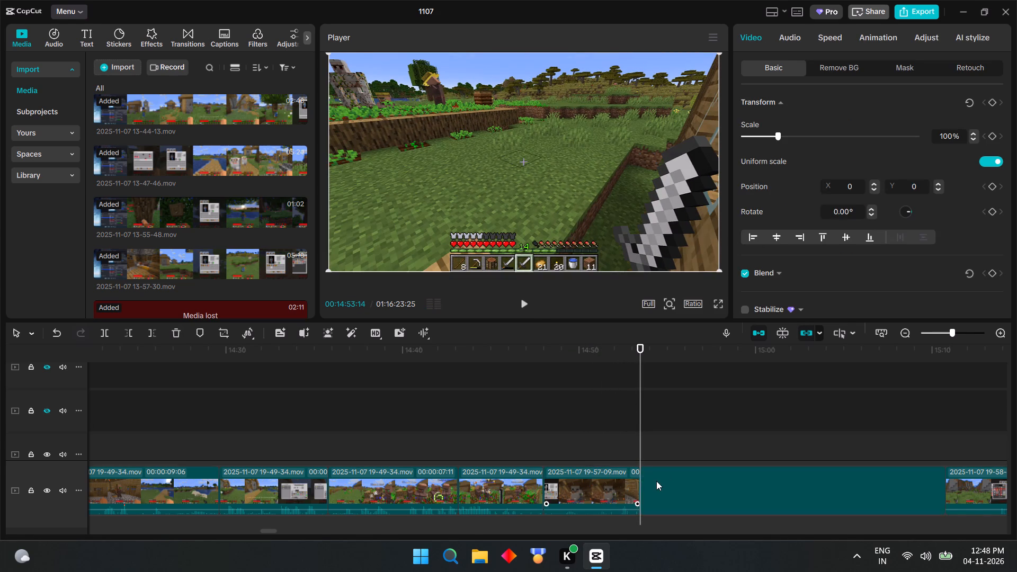
Check the field-walking footage after the 00:14:53:14 cut and delete that last section of the 19-57-09 clip.
{"action": "scroll", "coordinate": [652, 481], "scroll_direction": "down", "scroll_amount": 5, "text": "ctrl"}
{"action": "left_click", "coordinate": [518, 301]}
{"action": "left_click", "coordinate": [737, 449]}
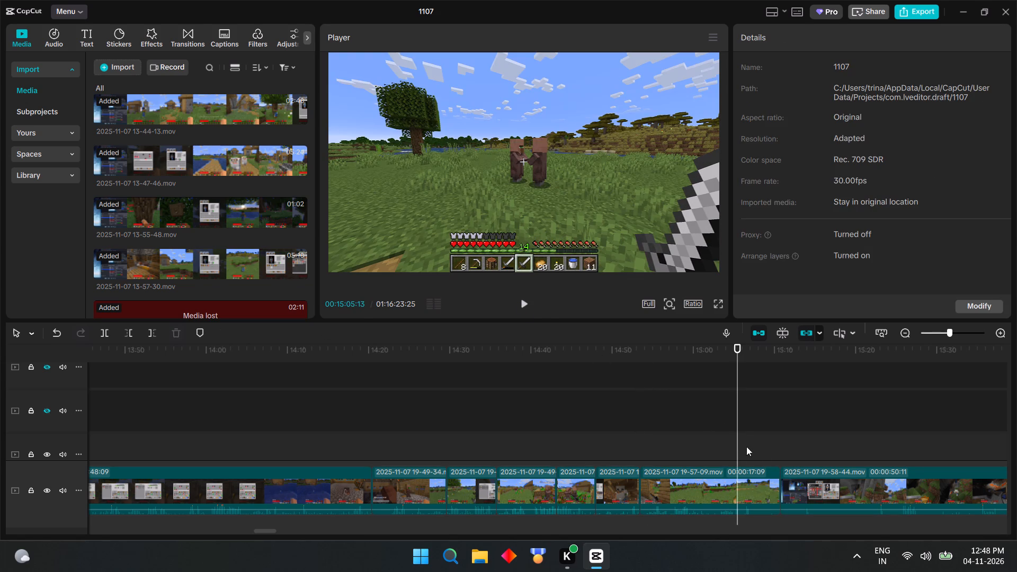
{"action": "left_click", "coordinate": [765, 451]}
{"action": "left_click", "coordinate": [769, 453]}
{"action": "left_click_drag", "start_coordinate": [770, 453], "coordinate": [775, 453]}
{"action": "left_click", "coordinate": [754, 484]}
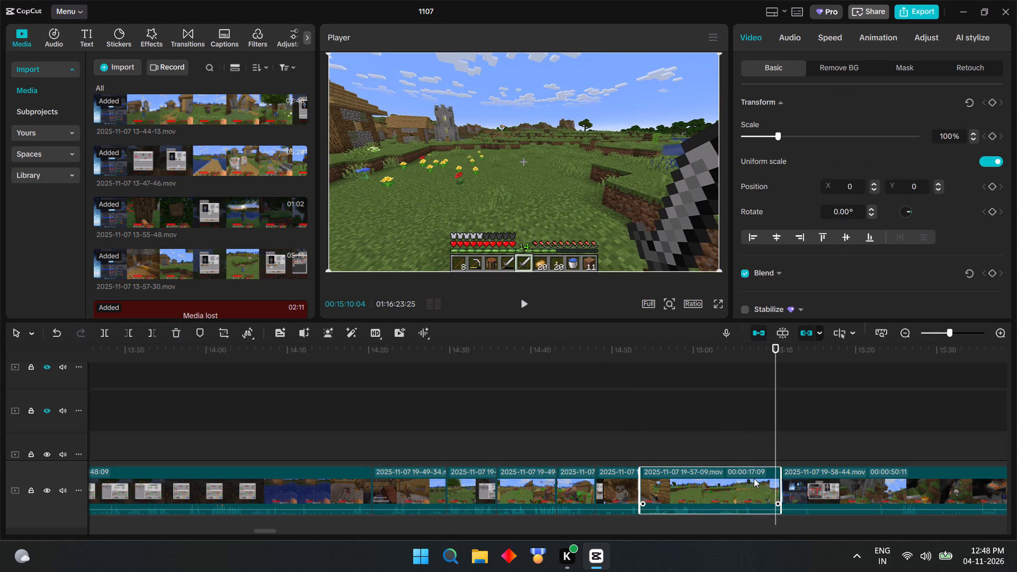
{"action": "key", "text": "BackSpace"}
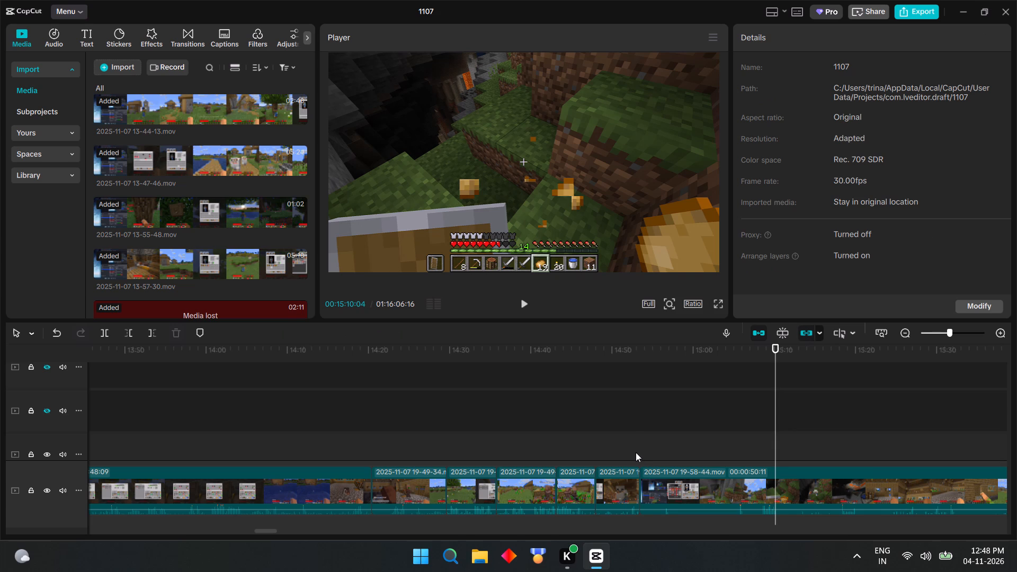
Play the footage across the join into the 19-58-44 clip and split that clip at 00:15:33:13, outside the house.
{"action": "left_click", "coordinate": [635, 453]}
{"action": "left_click", "coordinate": [528, 307]}
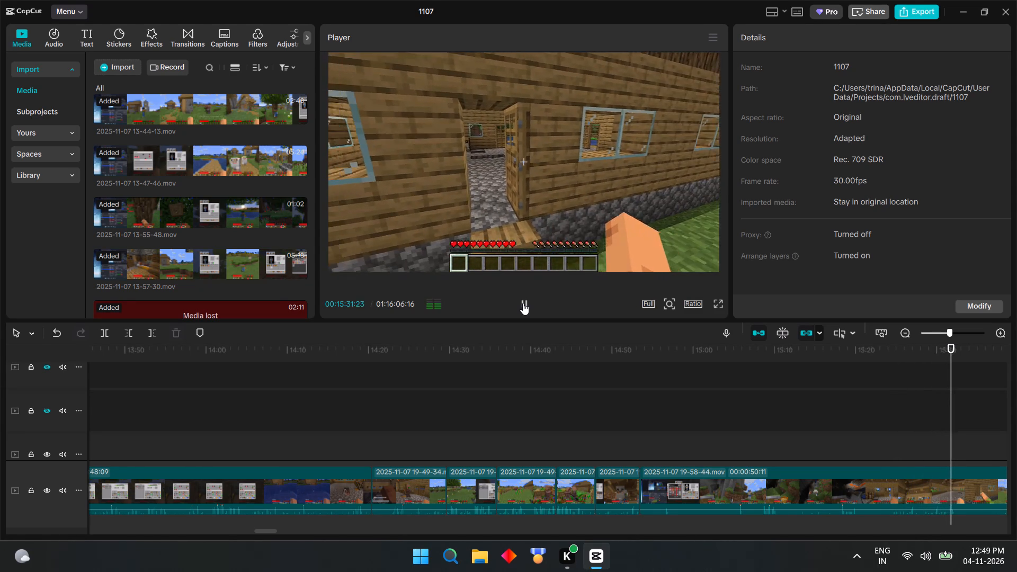
{"action": "left_click", "coordinate": [523, 303]}
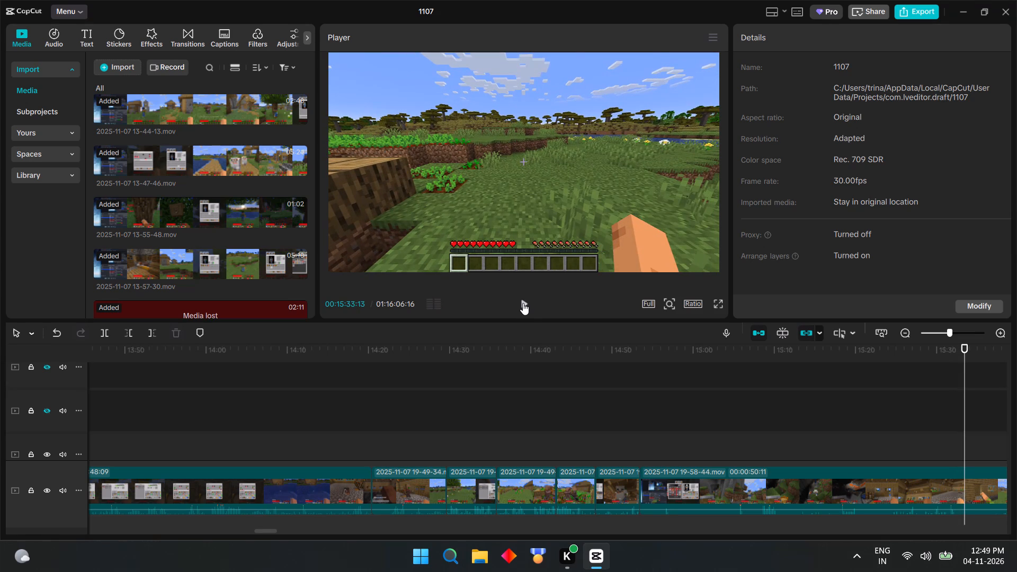
{"action": "left_click", "coordinate": [967, 504]}
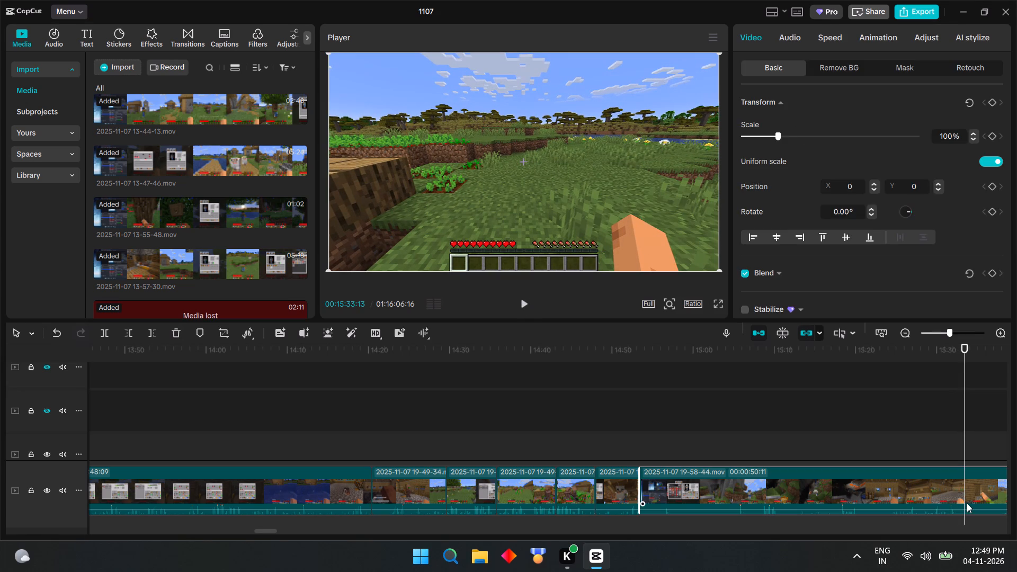
{"action": "key", "text": "ctrl+b"}
Check the field footage after the 00:15:33:13 cut and delete that last section of the 19-58-44 clip.
{"action": "scroll", "coordinate": [918, 471], "scroll_direction": "down", "scroll_amount": 8, "text": "ctrl"}
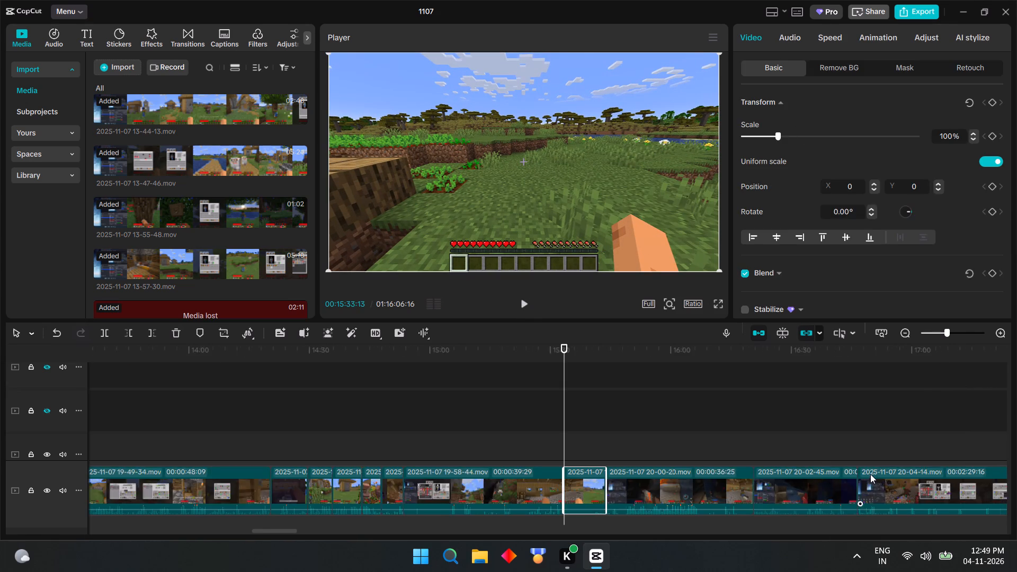
{"action": "scroll", "coordinate": [870, 474], "scroll_direction": "down", "scroll_amount": 2, "text": "ctrl"}
{"action": "left_click", "coordinate": [581, 451]}
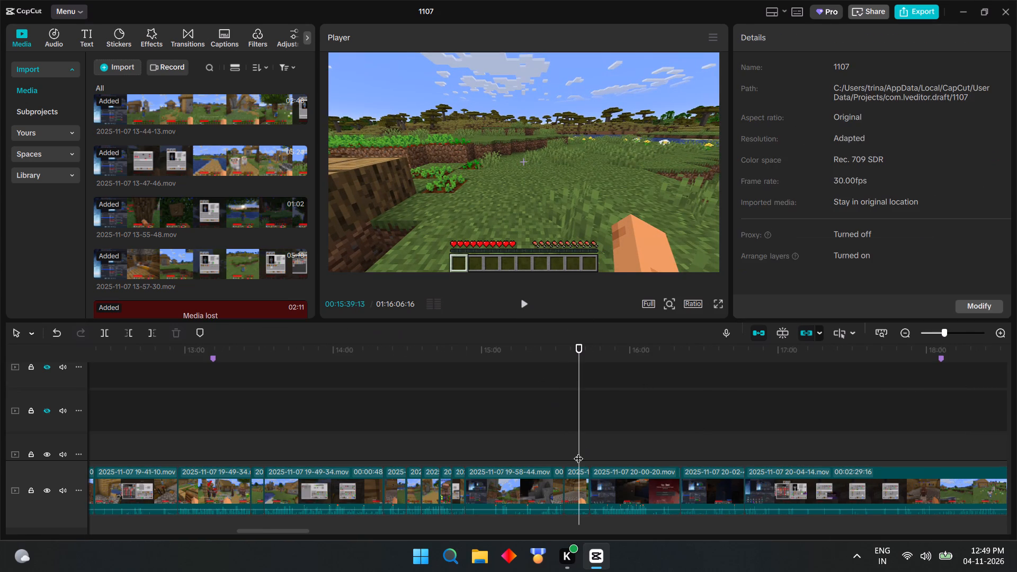
{"action": "left_click", "coordinate": [526, 305]}
{"action": "scroll", "coordinate": [676, 427], "scroll_direction": "up", "scroll_amount": 7, "text": "ctrl"}
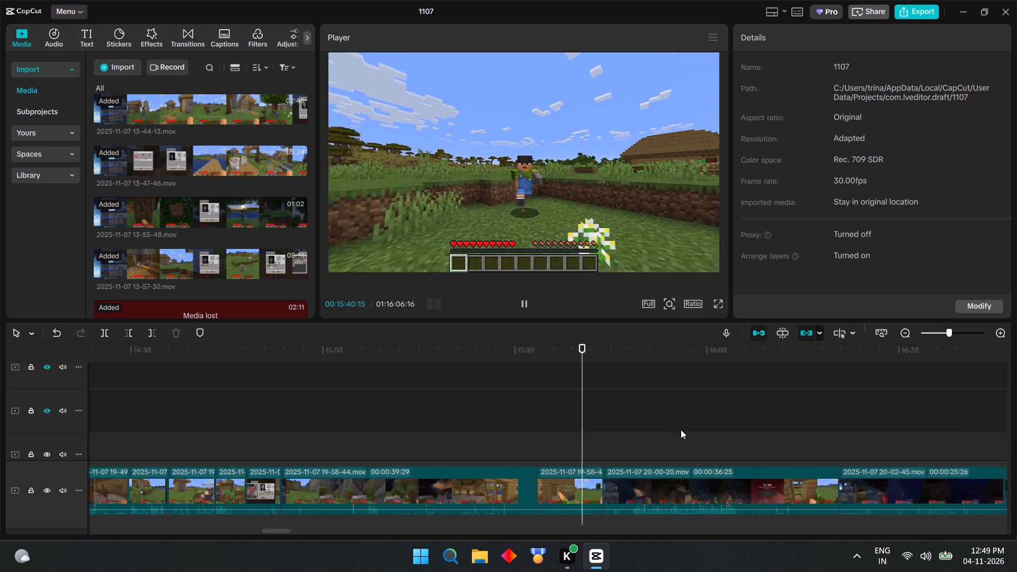
{"action": "scroll", "coordinate": [681, 430], "scroll_direction": "up", "scroll_amount": 7, "text": "ctrl"}
{"action": "left_click", "coordinate": [600, 477]}
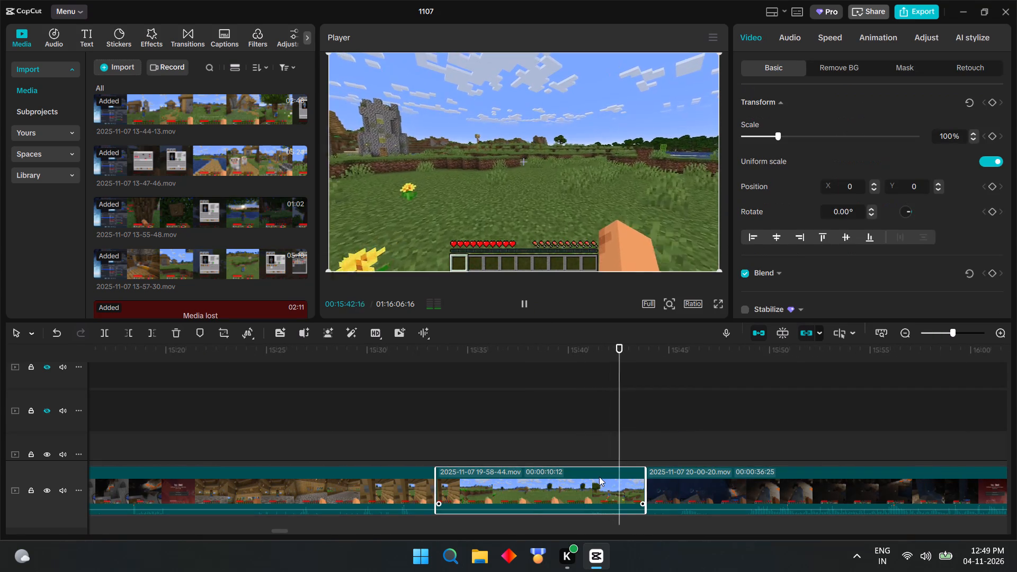
{"action": "key", "text": "BackSpace"}
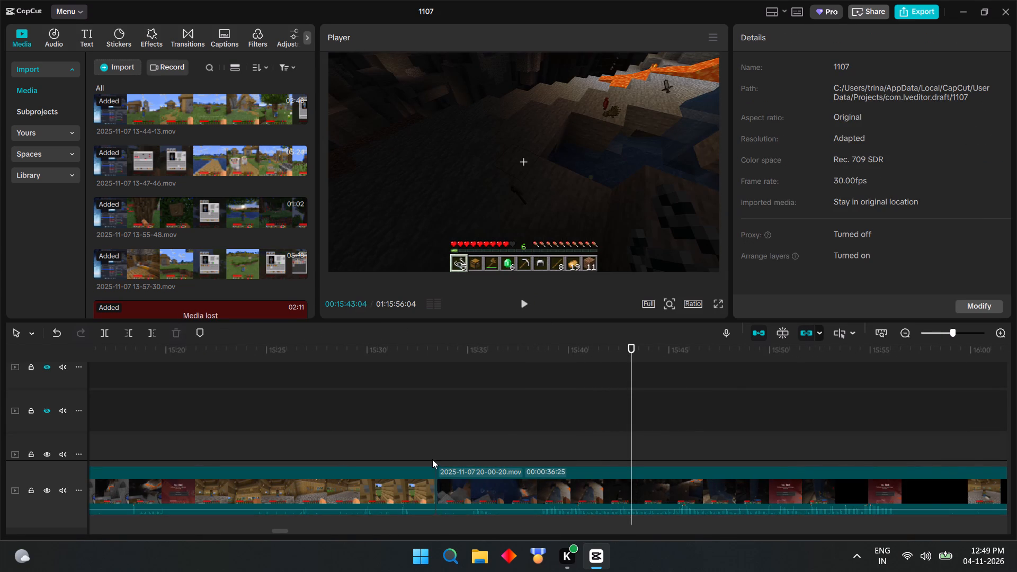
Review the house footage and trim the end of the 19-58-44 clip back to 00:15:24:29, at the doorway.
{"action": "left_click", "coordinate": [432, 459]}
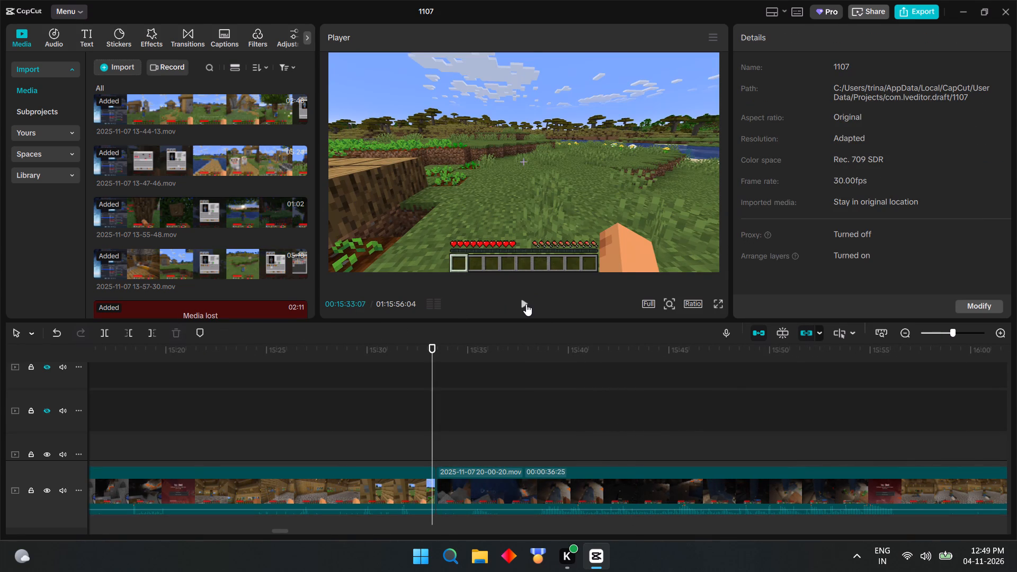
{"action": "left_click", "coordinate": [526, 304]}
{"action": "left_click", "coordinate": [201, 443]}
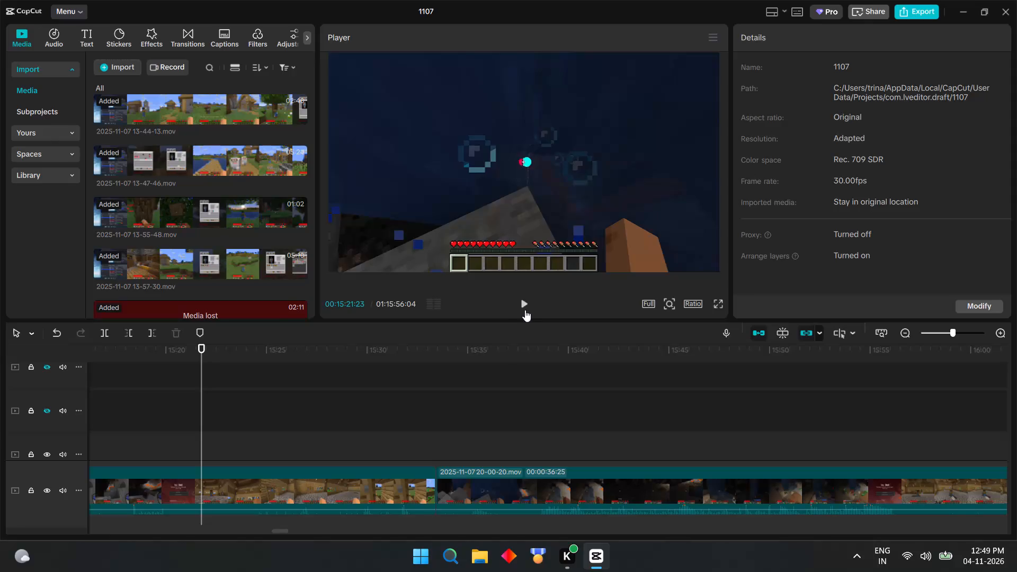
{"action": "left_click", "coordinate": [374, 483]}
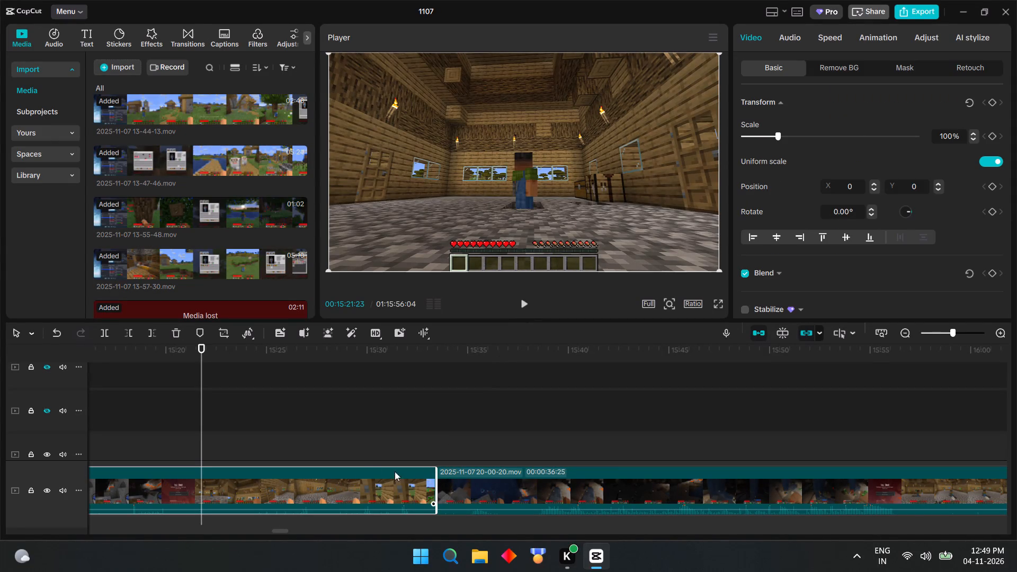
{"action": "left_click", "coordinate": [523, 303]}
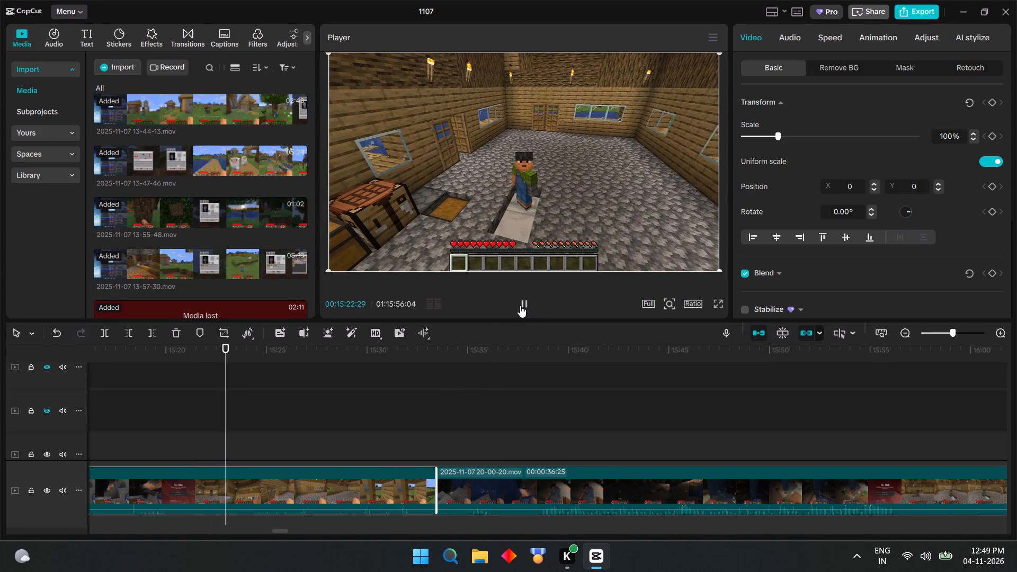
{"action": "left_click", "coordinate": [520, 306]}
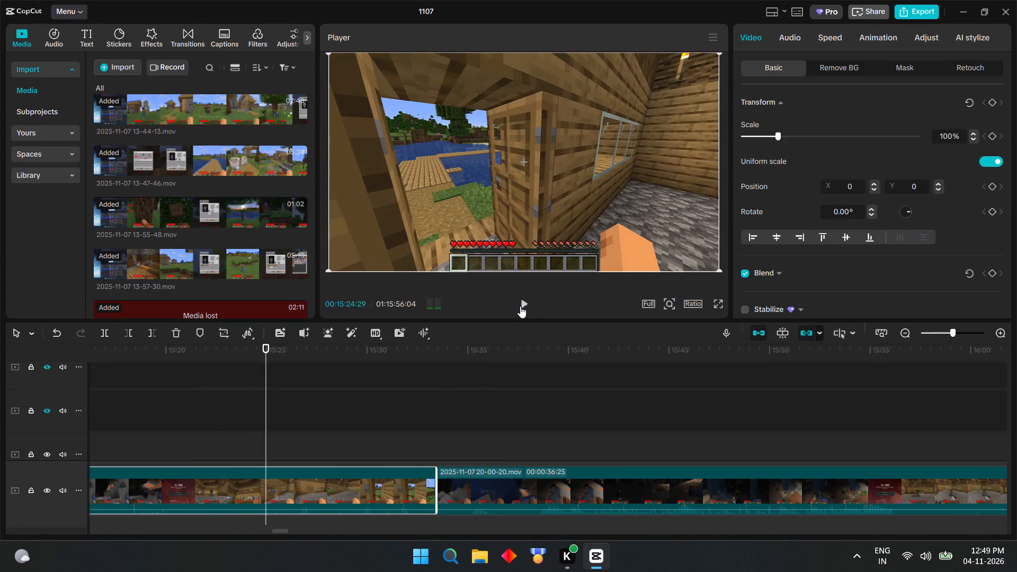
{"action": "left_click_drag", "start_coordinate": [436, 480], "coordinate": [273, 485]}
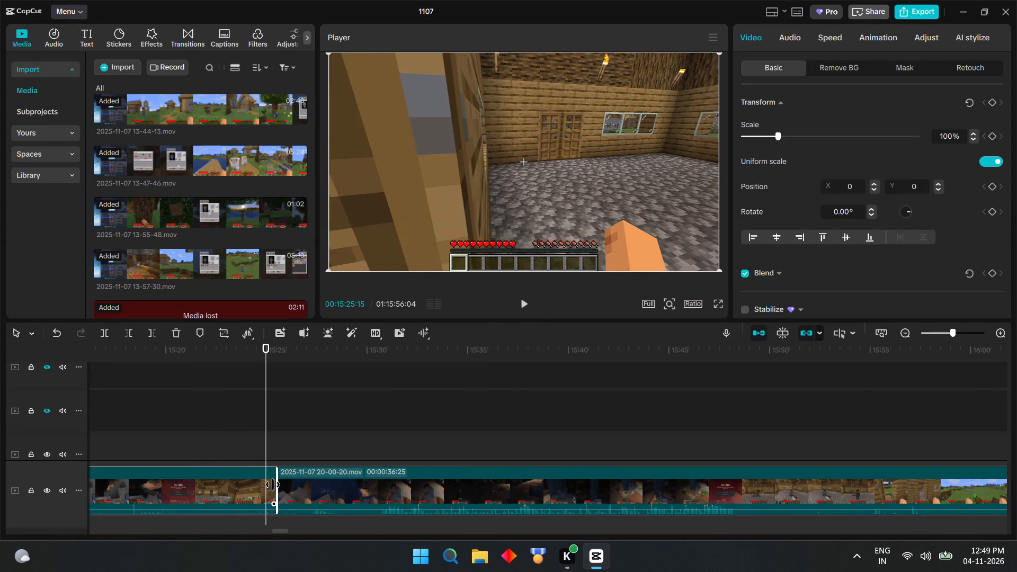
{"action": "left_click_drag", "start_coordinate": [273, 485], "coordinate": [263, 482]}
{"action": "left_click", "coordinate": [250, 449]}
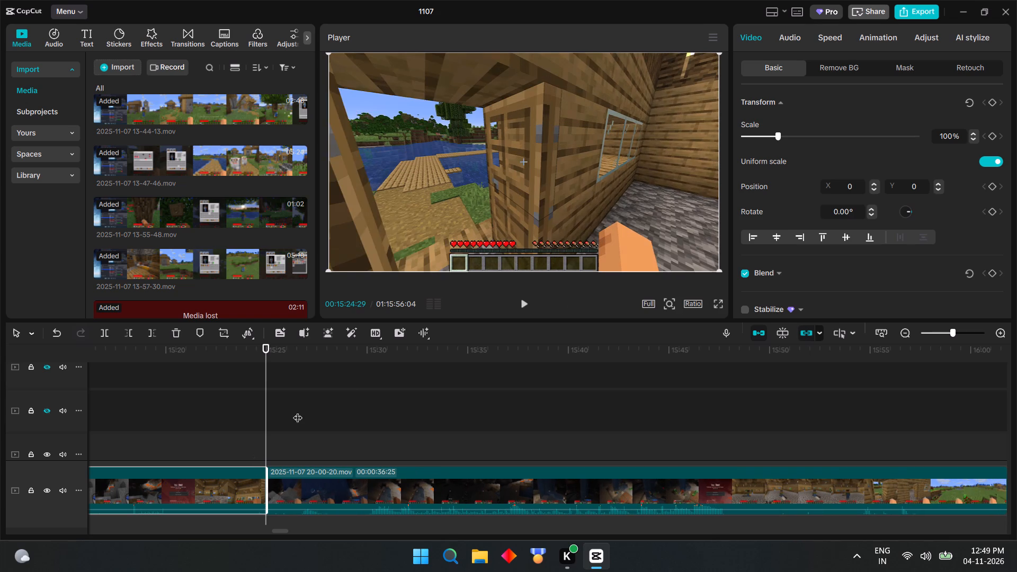
Play across the join into the 20-00-20 clip and extend the 19-58-44 clip's end to about 00:15:33, outside the house.
{"action": "left_click", "coordinate": [521, 307]}
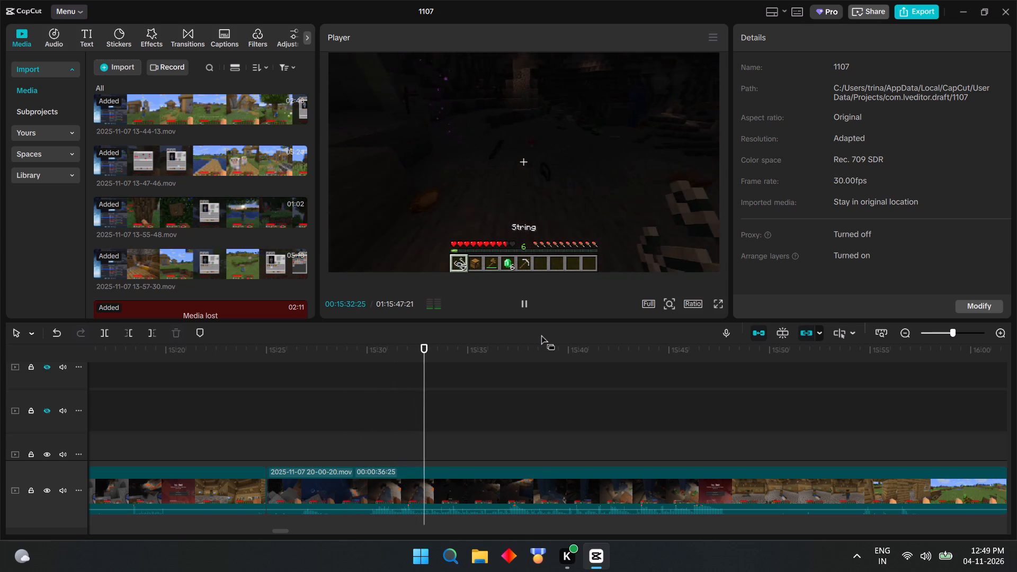
{"action": "left_click", "coordinate": [252, 479]}
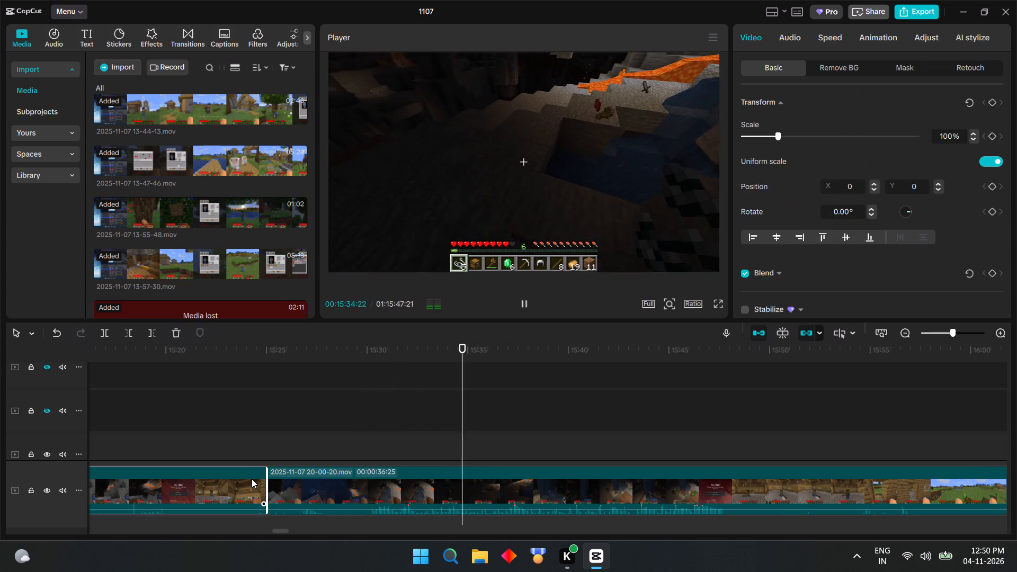
{"action": "left_click_drag", "start_coordinate": [268, 476], "coordinate": [274, 472]}
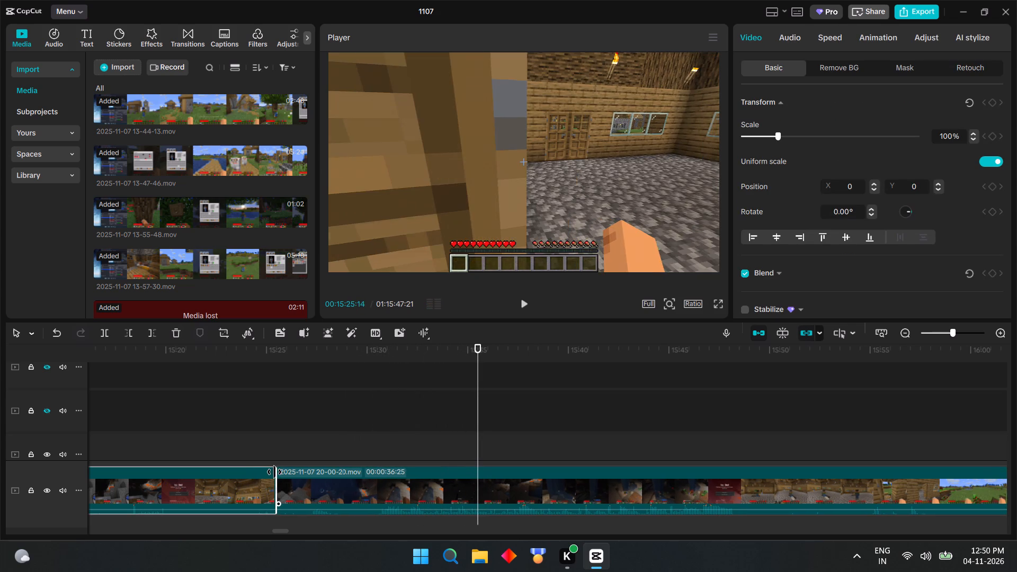
{"action": "left_click_drag", "start_coordinate": [274, 472], "coordinate": [306, 468]}
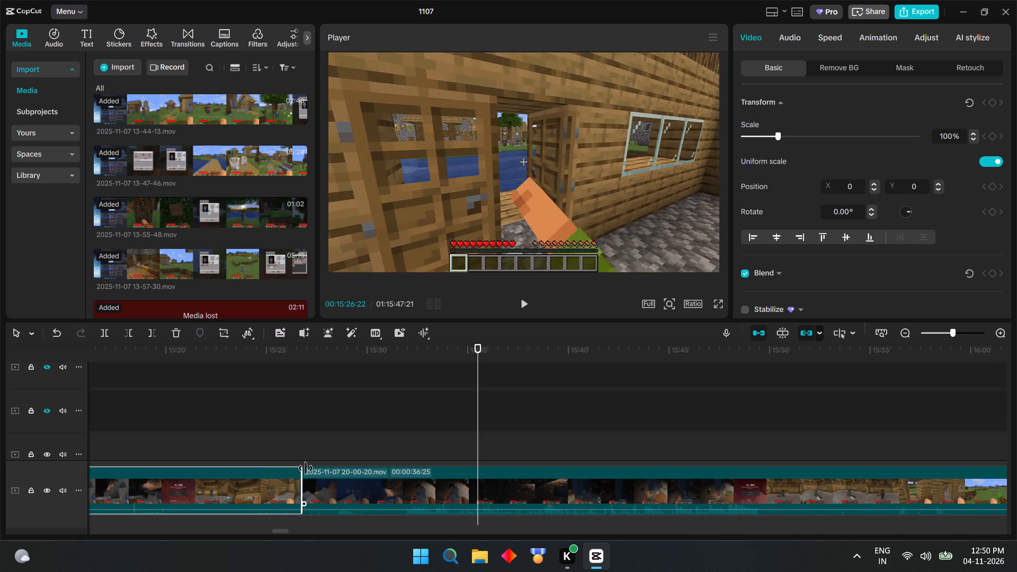
{"action": "left_click_drag", "start_coordinate": [306, 468], "coordinate": [364, 463]}
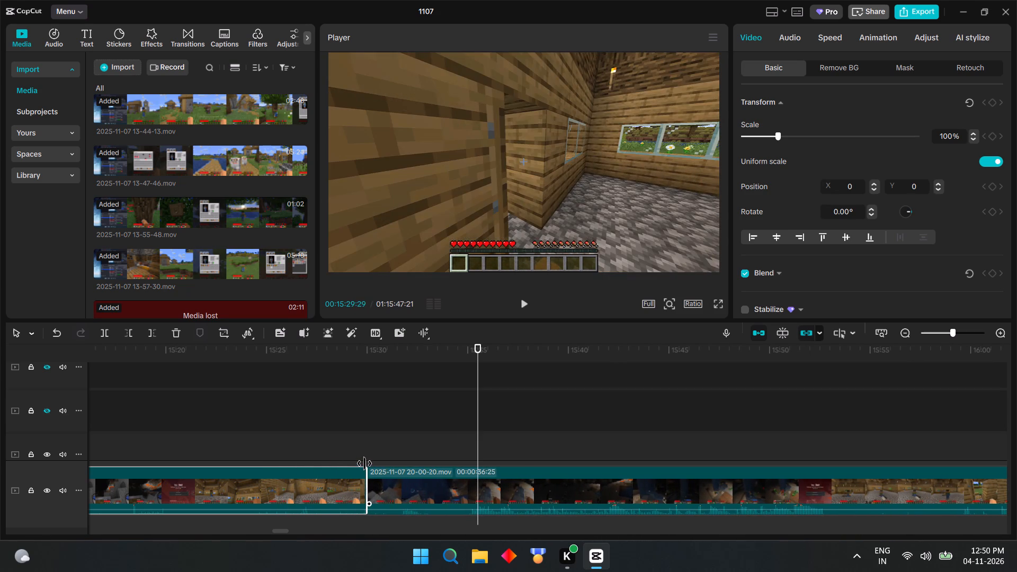
{"action": "left_click_drag", "start_coordinate": [364, 463], "coordinate": [382, 459]}
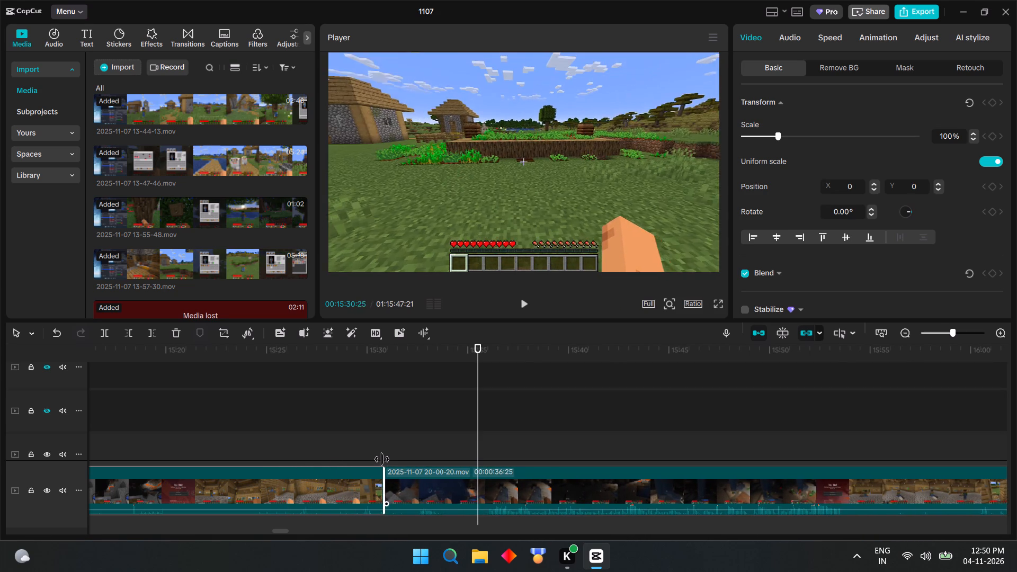
{"action": "left_click_drag", "start_coordinate": [382, 459], "coordinate": [397, 456]}
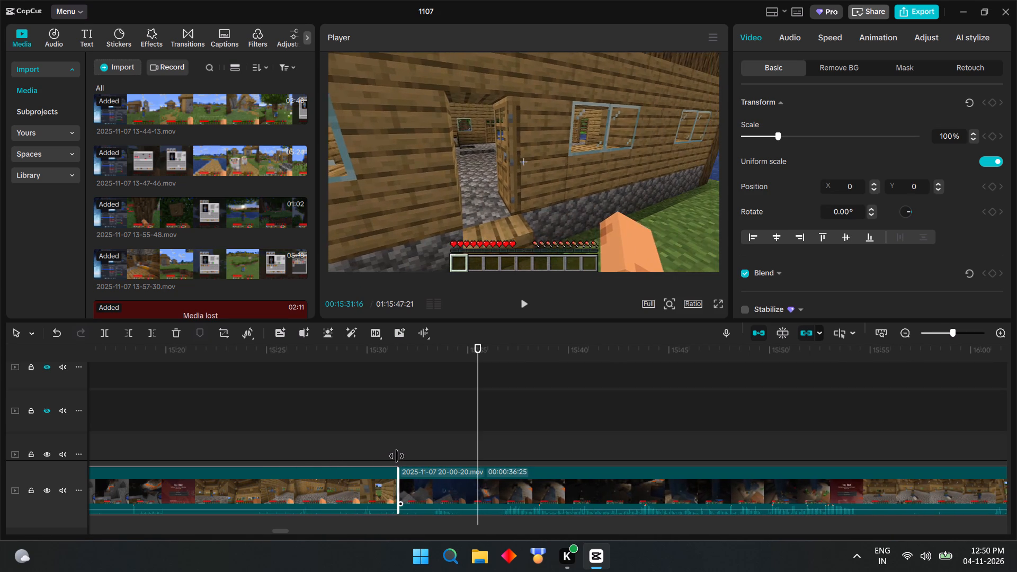
{"action": "left_click_drag", "start_coordinate": [397, 456], "coordinate": [413, 450]}
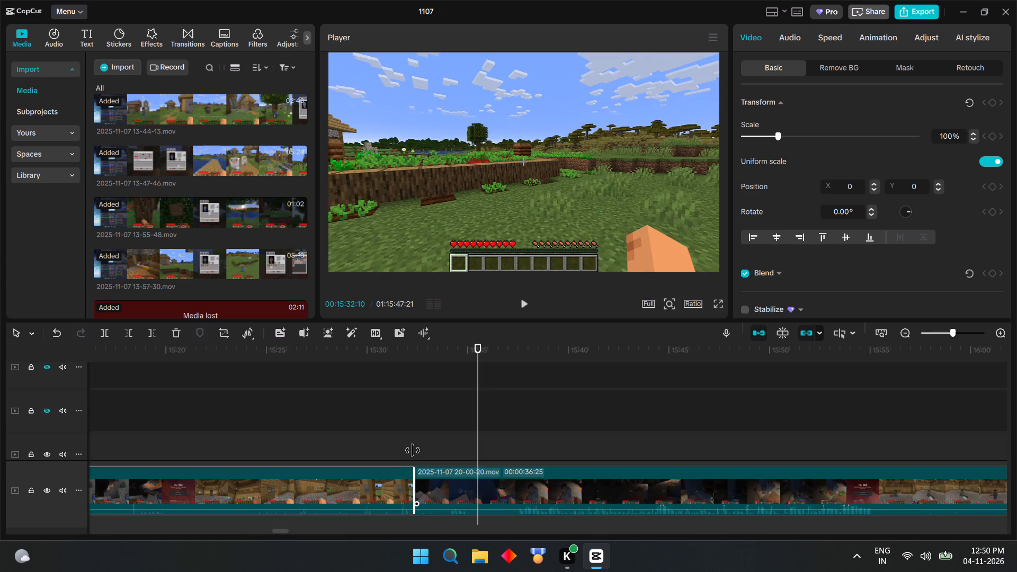
{"action": "left_click_drag", "start_coordinate": [413, 450], "coordinate": [426, 445]}
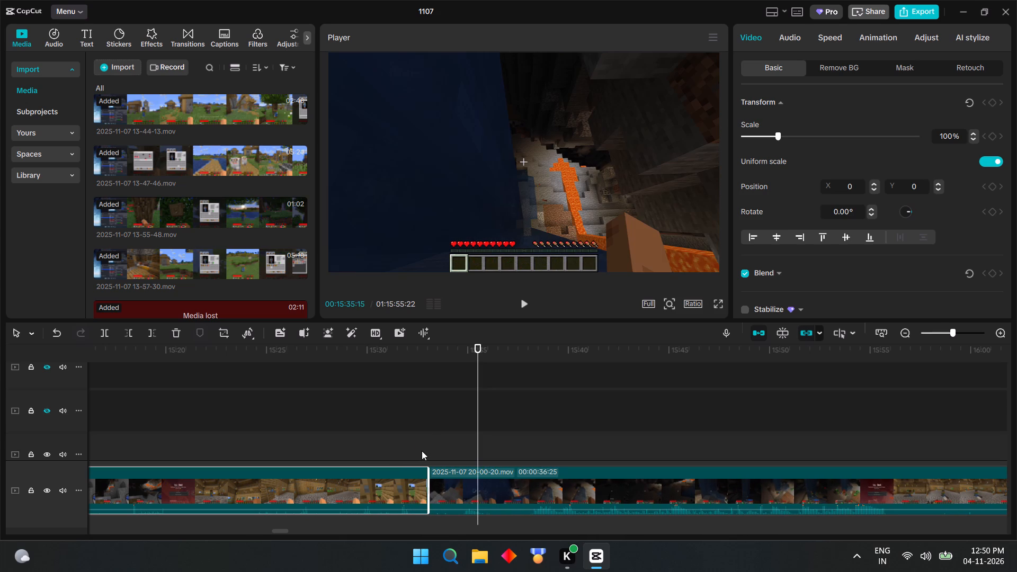
Play the 20-00-20 clip until the player leaves the house and trim its end to a duration of 00:00:30:15.
{"action": "left_click", "coordinate": [430, 446]}
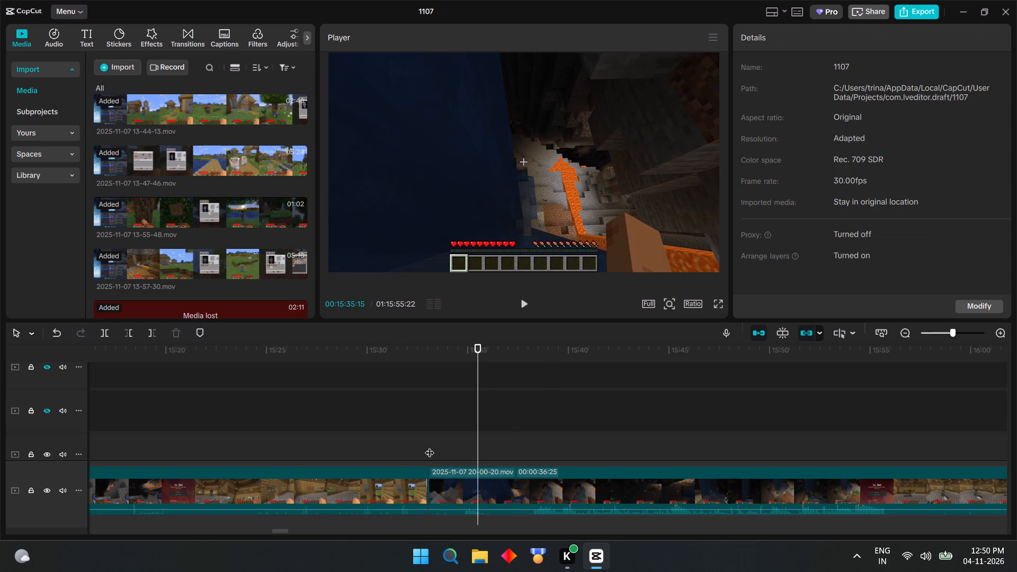
{"action": "left_click", "coordinate": [530, 305]}
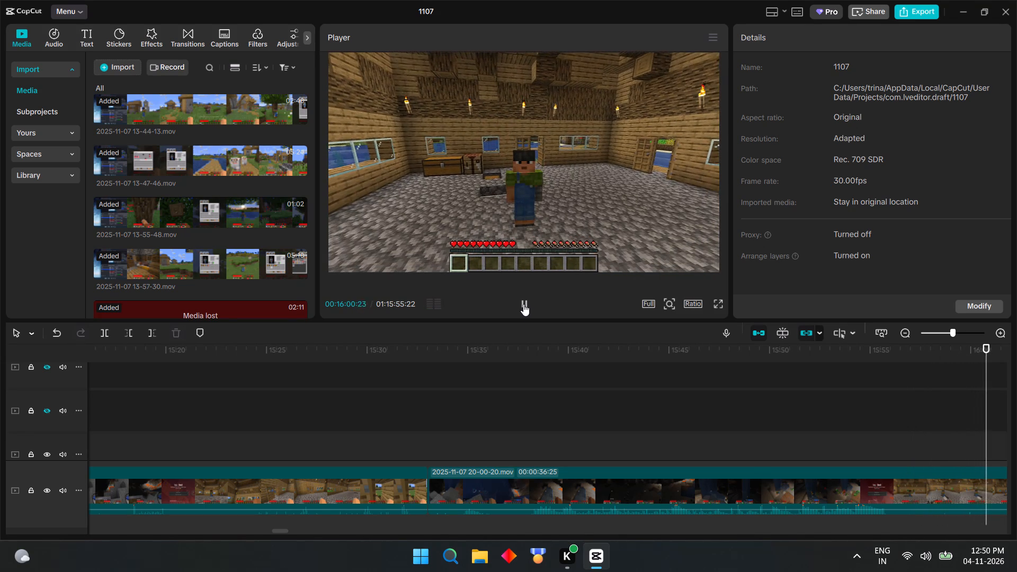
{"action": "left_click", "coordinate": [523, 304]}
{"action": "left_click", "coordinate": [523, 304]}
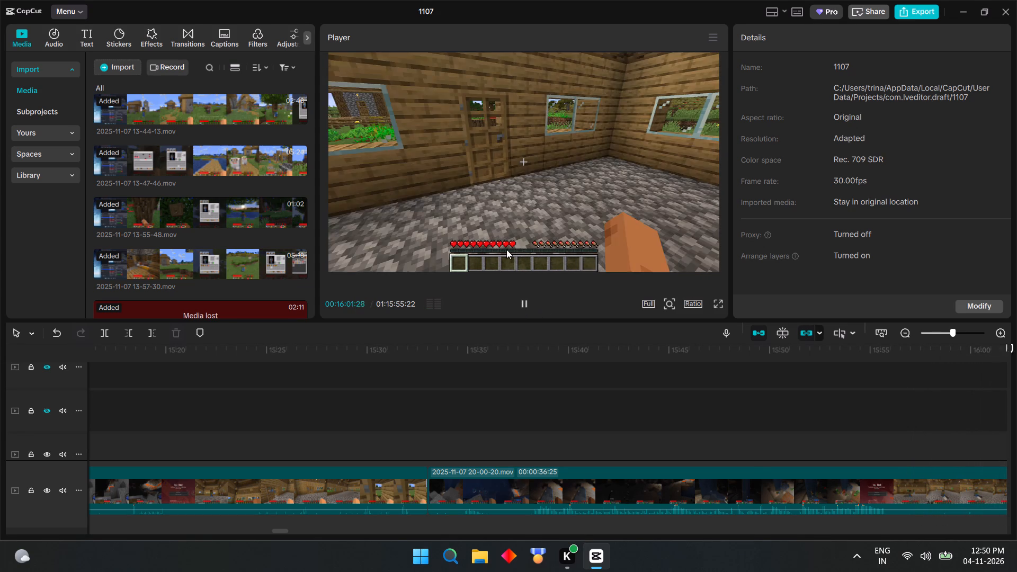
{"action": "left_click", "coordinate": [524, 305]}
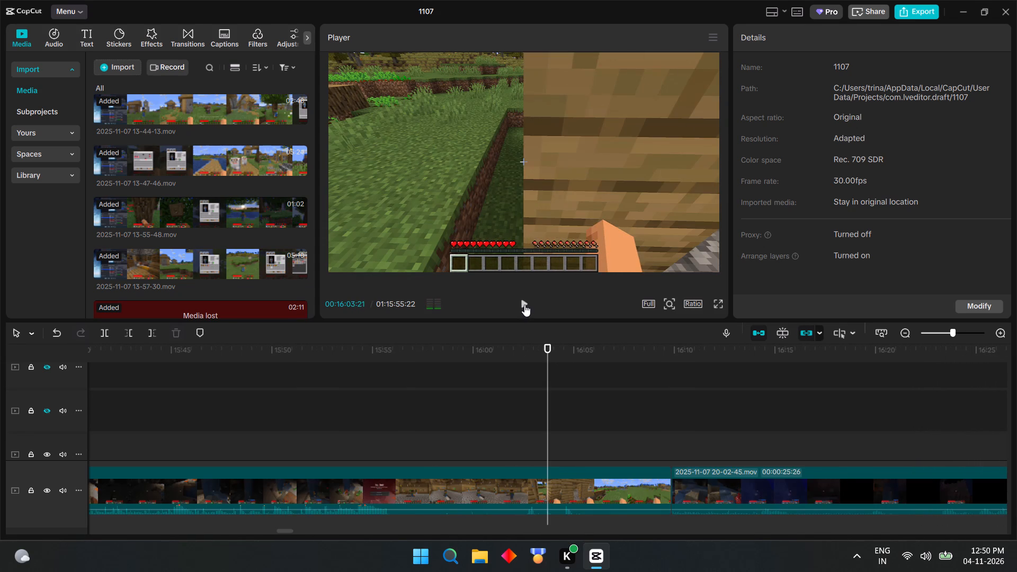
{"action": "scroll", "coordinate": [572, 396], "scroll_direction": "down", "scroll_amount": 4, "text": "ctrl"}
{"action": "left_click", "coordinate": [551, 482]}
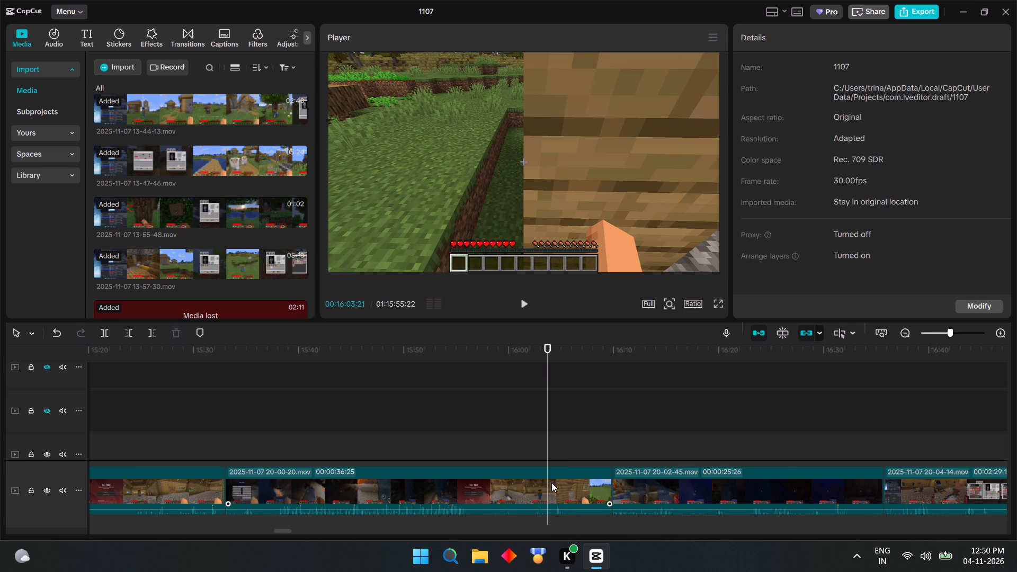
{"action": "left_click_drag", "start_coordinate": [614, 473], "coordinate": [550, 481]}
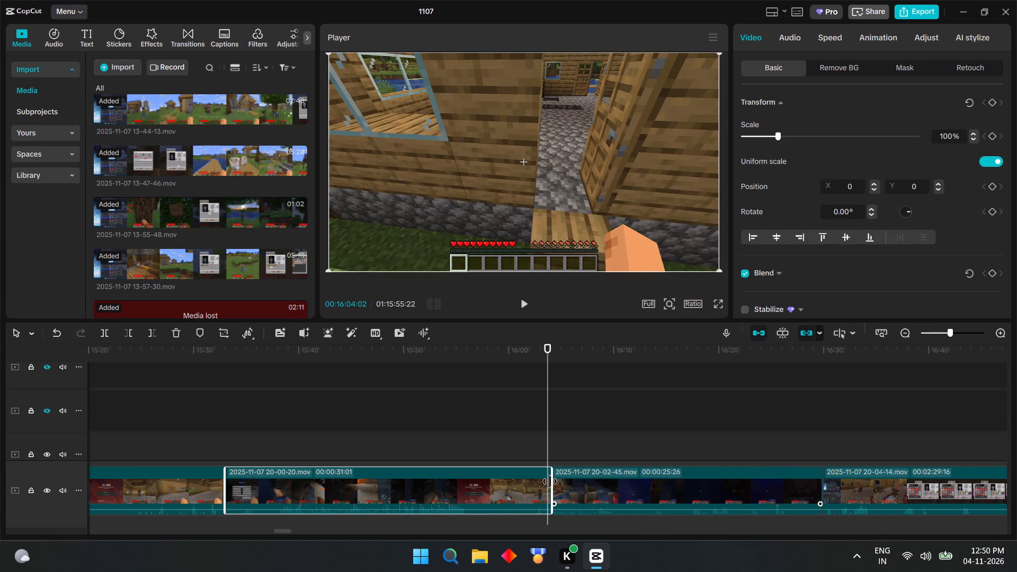
{"action": "left_click_drag", "start_coordinate": [550, 481], "coordinate": [544, 482]}
Play through the 20-02-45 clip into the 20-04-14 clip and trim the 20-02-45 clip's end to a duration of 00:00:23:17.
{"action": "left_click", "coordinate": [527, 309]}
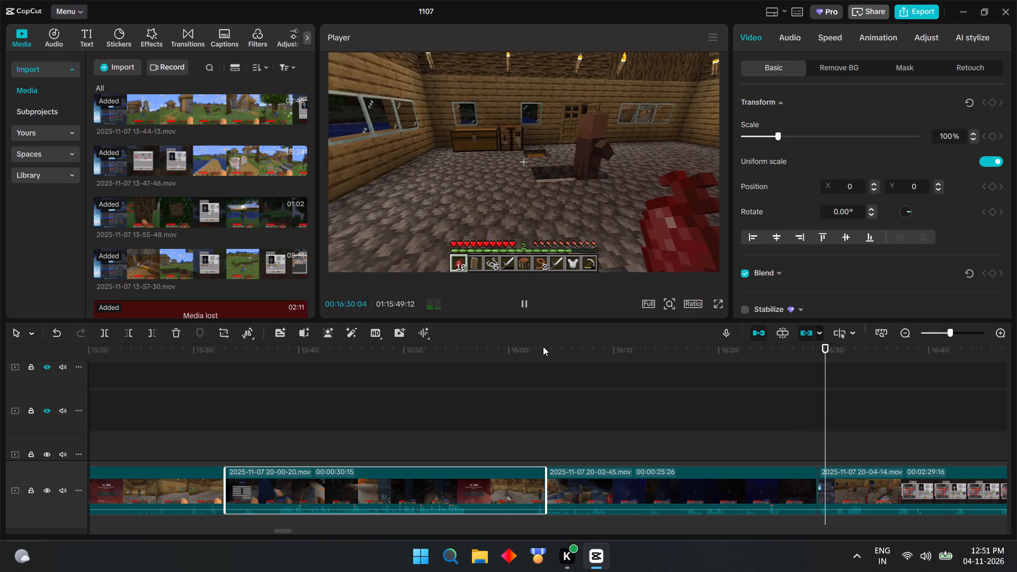
{"action": "left_click", "coordinate": [817, 455]}
{"action": "left_click", "coordinate": [816, 475]}
{"action": "double_click", "coordinate": [815, 480]}
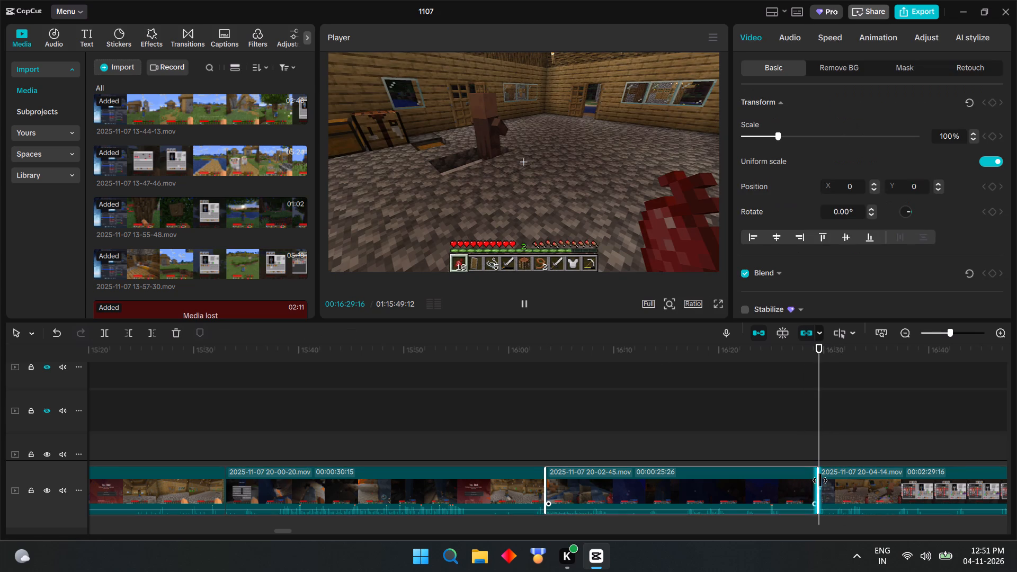
{"action": "left_click_drag", "start_coordinate": [818, 481], "coordinate": [790, 484]}
Trim the desktop recording-software opening off the 20-04-14 clip to a duration of 00:02:28:01 and play from the join.
{"action": "left_click", "coordinate": [802, 457]}
{"action": "left_click", "coordinate": [806, 479]}
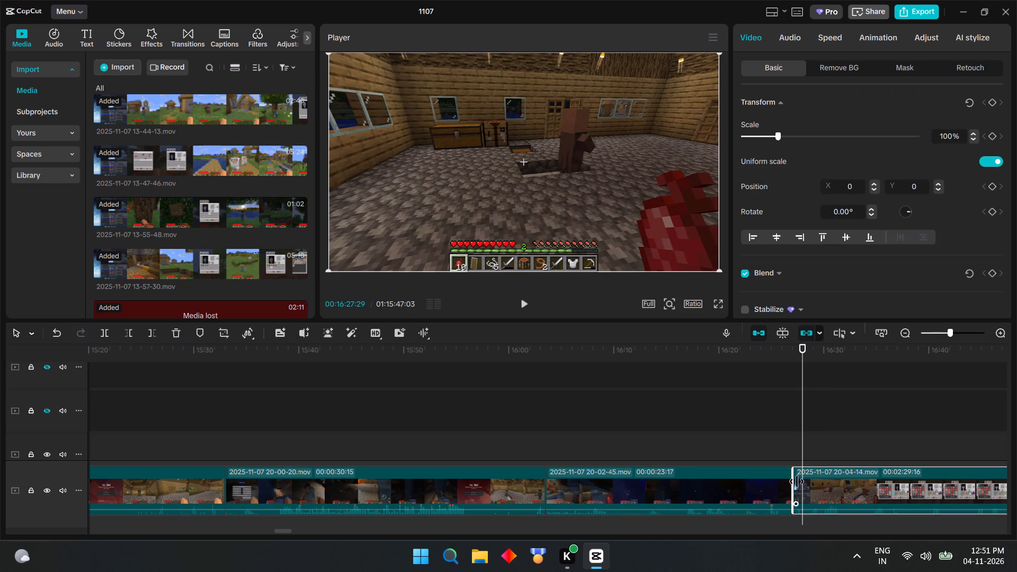
{"action": "left_click_drag", "start_coordinate": [795, 482], "coordinate": [811, 472]}
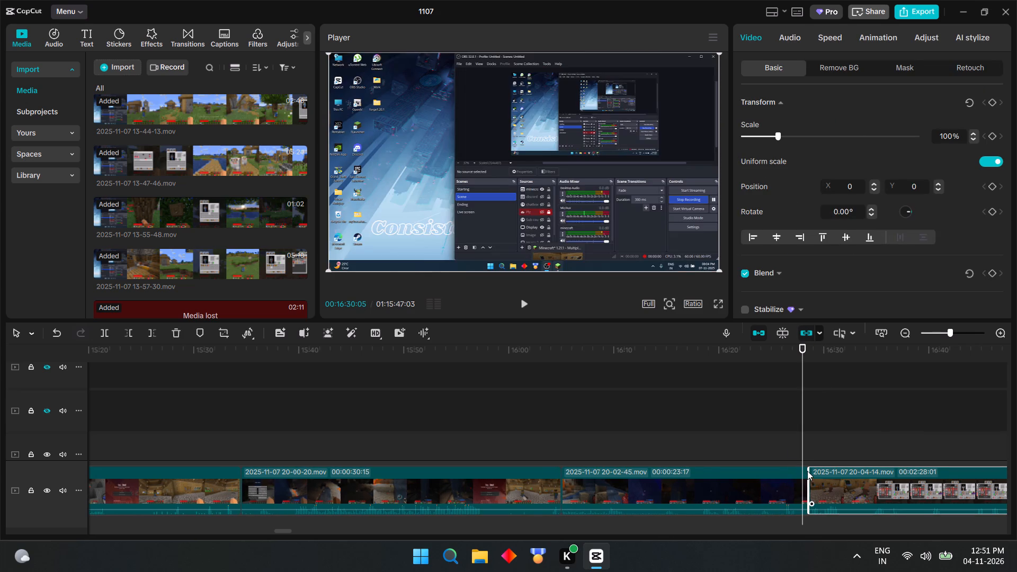
{"action": "left_click", "coordinate": [792, 445]}
{"action": "left_click", "coordinate": [525, 308]}
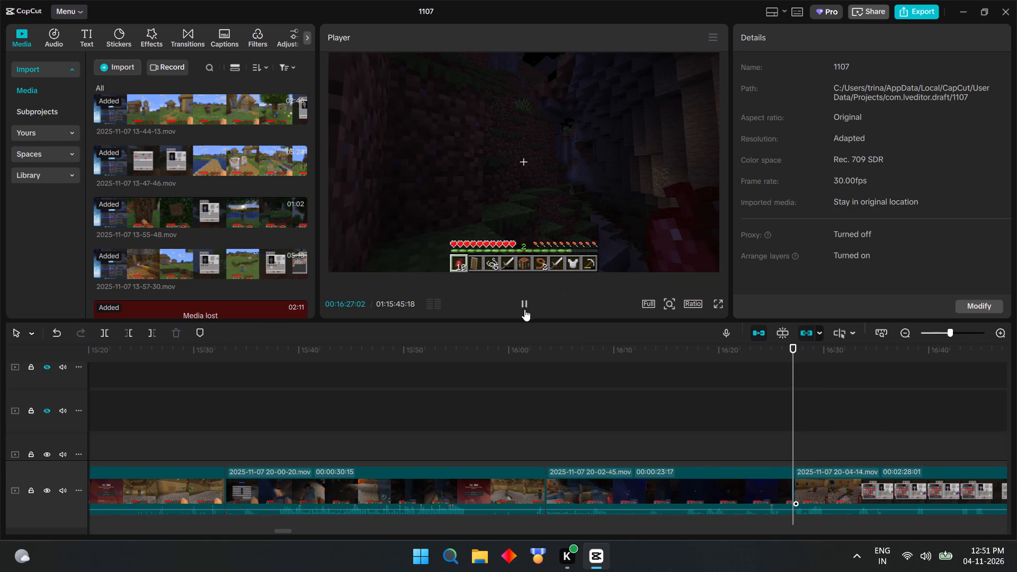
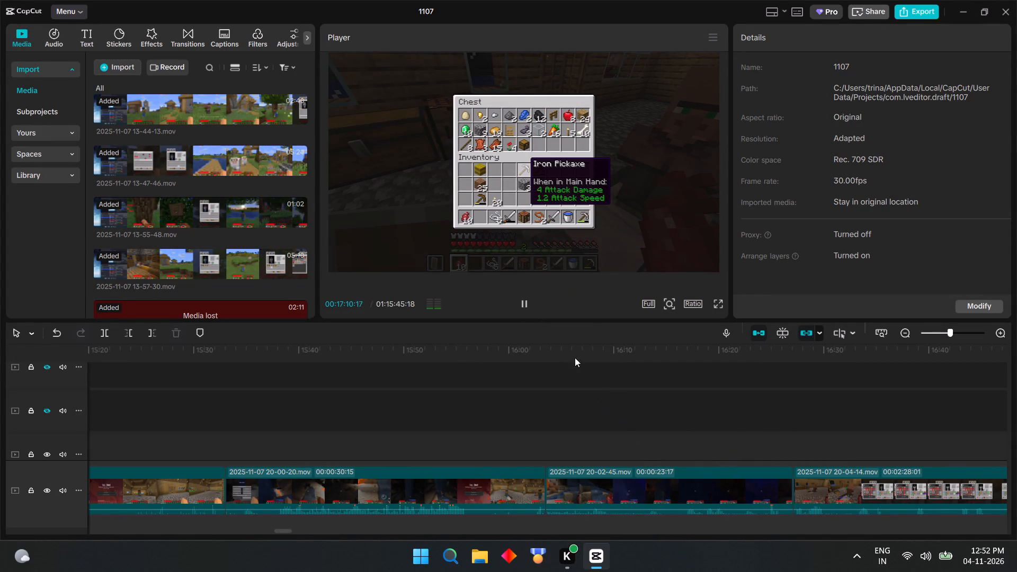
Stop playback and add a marker at 00:16:27:12, the start of the 20-04-14 clip.
{"action": "left_click", "coordinate": [523, 305]}
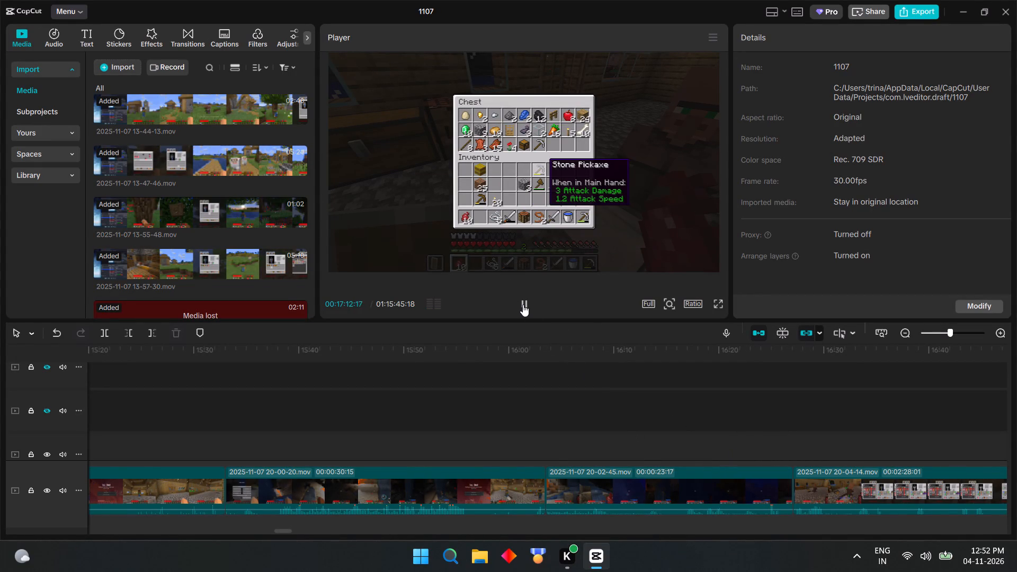
{"action": "scroll", "coordinate": [470, 449], "scroll_direction": "down", "scroll_amount": 10, "text": "ctrl"}
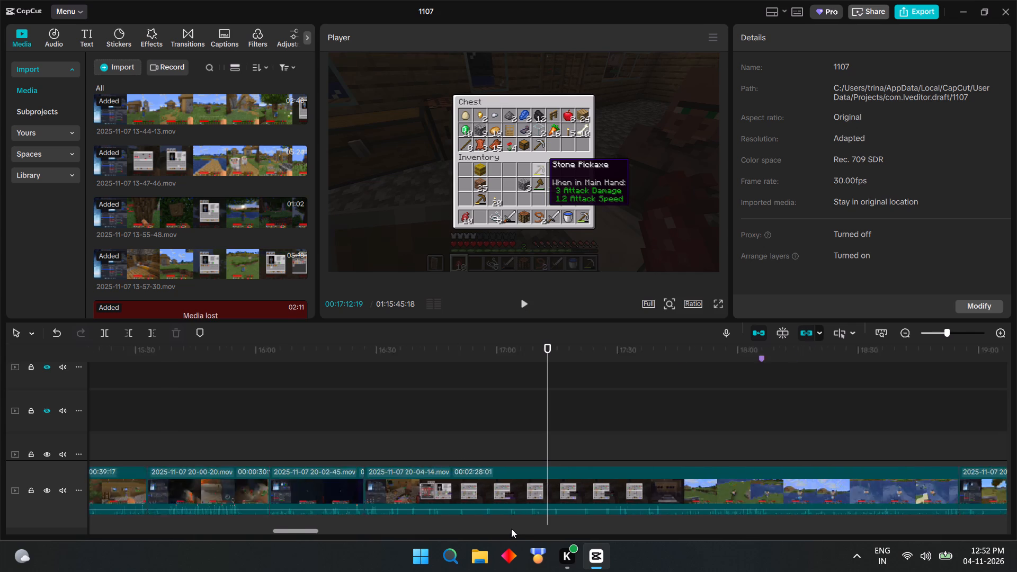
{"action": "scroll", "coordinate": [511, 529], "scroll_direction": "down", "scroll_amount": 18, "text": "ctrl"}
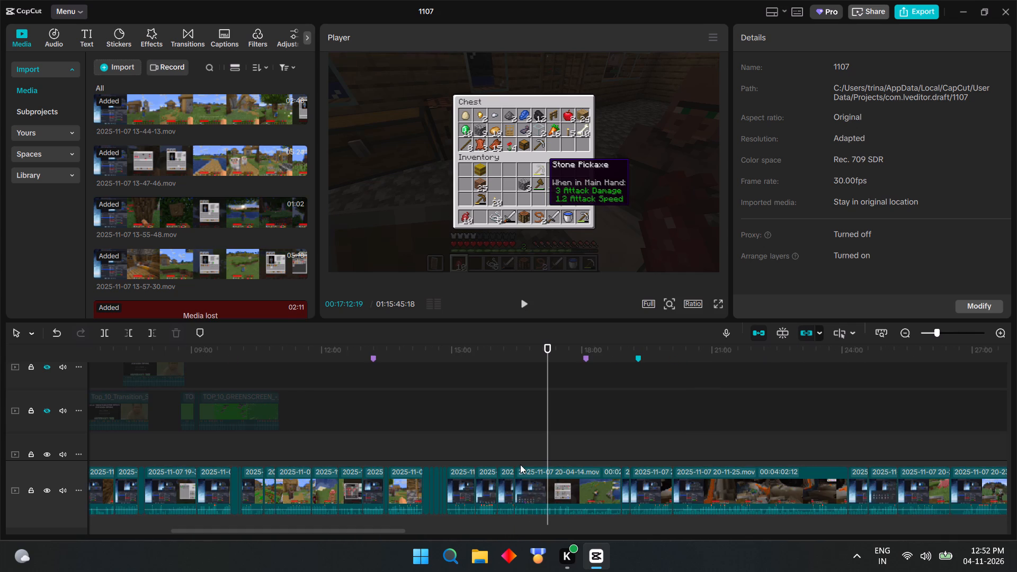
{"action": "left_click", "coordinate": [514, 459]}
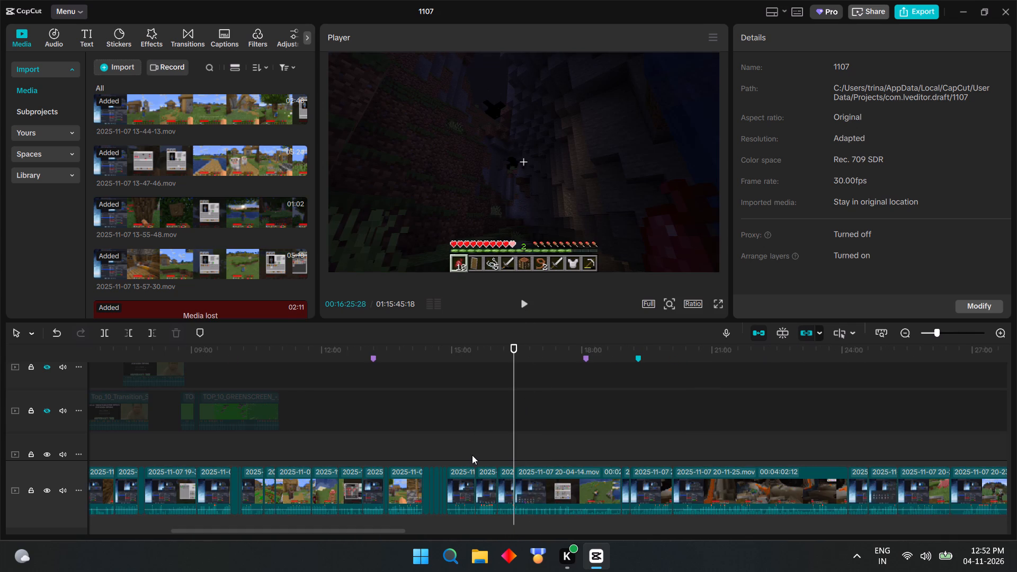
{"action": "left_click", "coordinate": [467, 458]}
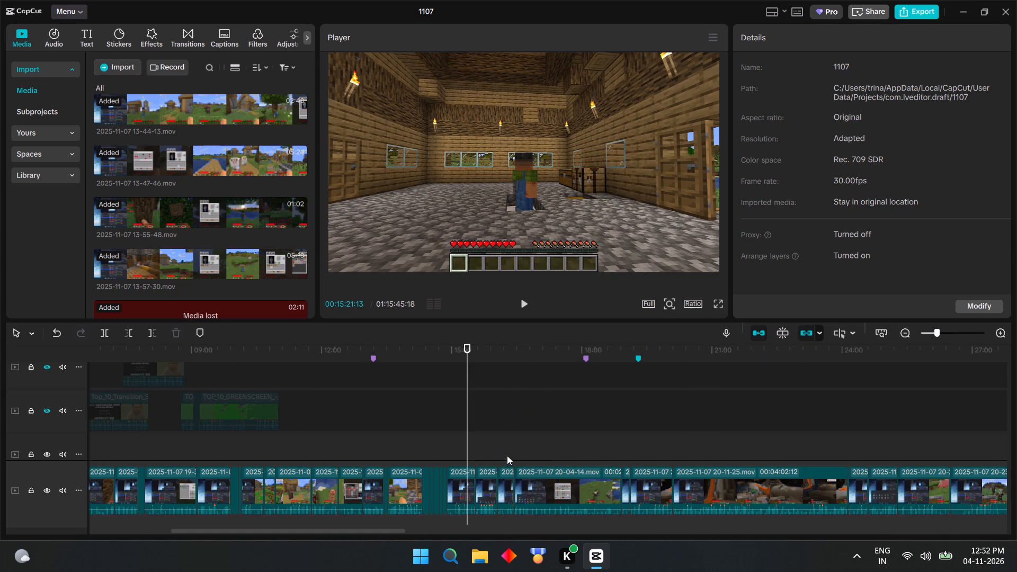
{"action": "left_click", "coordinate": [515, 459]}
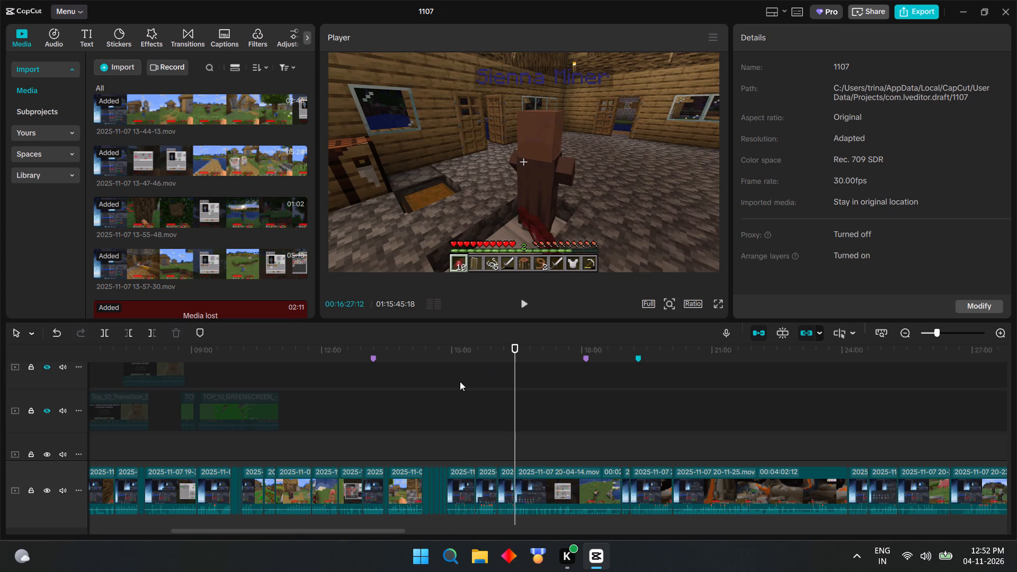
{"action": "left_click", "coordinate": [200, 338]}
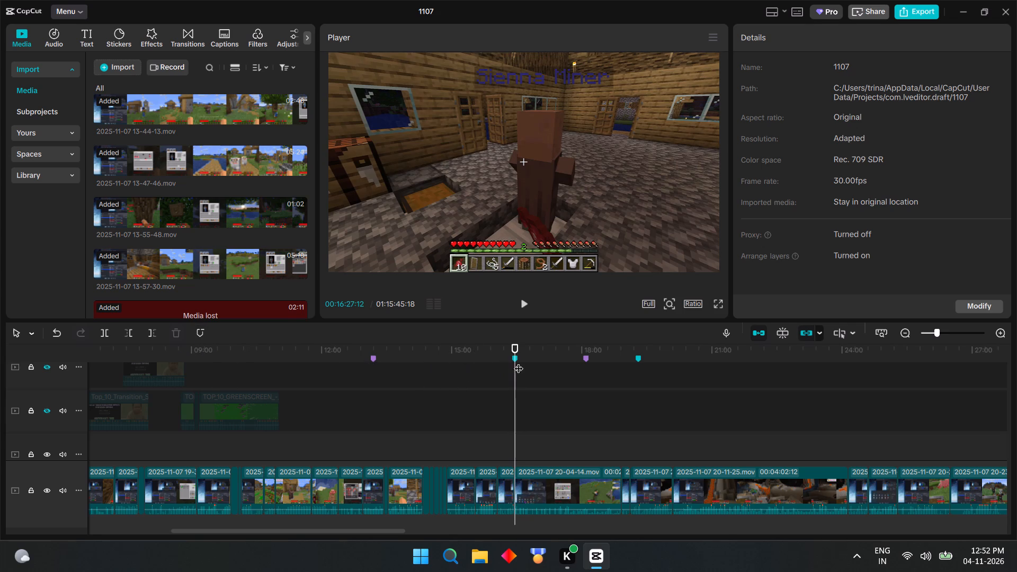
Rename the new marker at 00:16:27:12 as "cutout last" and colour it red.
{"action": "right_click", "coordinate": [514, 357]}
{"action": "left_click", "coordinate": [524, 404]}
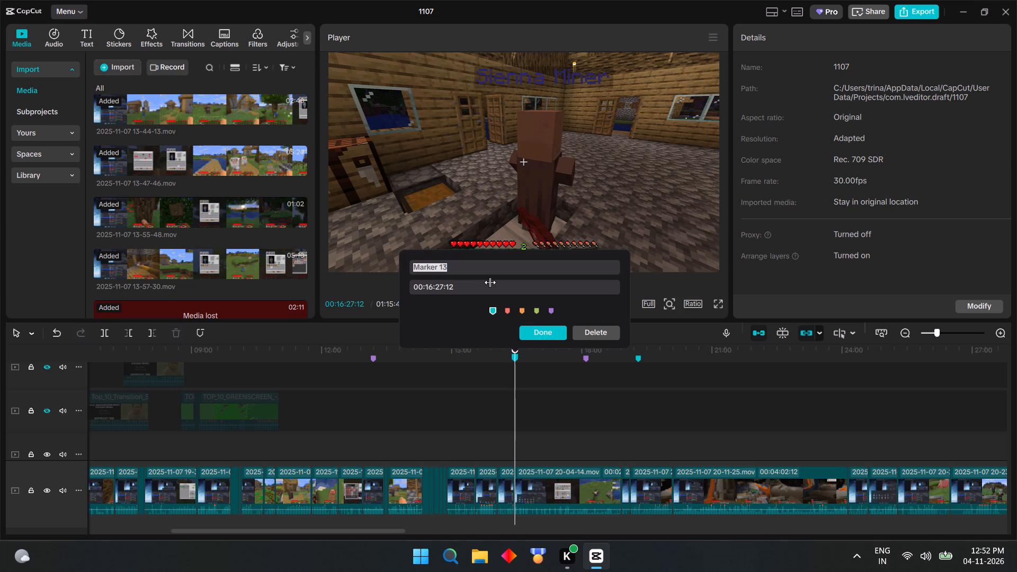
{"action": "type", "text": "cu"}
{"action": "type", "text": "tout"}
{"action": "key", "text": "space"}
{"action": "key", "text": "Left"}
{"action": "key", "text": "Left"}
{"action": "key", "text": "Left"}
{"action": "key", "text": "Left"}
{"action": "key", "text": "Left"}
{"action": "key", "text": "Left"}
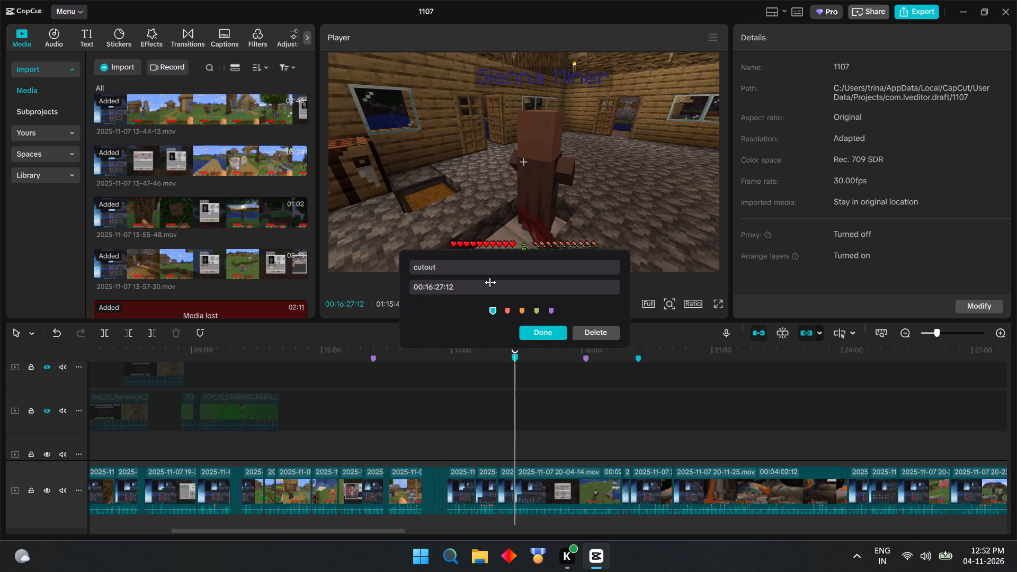
{"action": "key", "text": "Right"}
{"action": "key", "text": "Right"}
{"action": "key", "text": "Right"}
{"action": "key", "text": "Right"}
{"action": "key", "text": "Right"}
{"action": "key", "text": "Right"}
{"action": "type", "text": "last"}
{"action": "left_click", "coordinate": [506, 309]}
{"action": "left_click", "coordinate": [531, 330]}
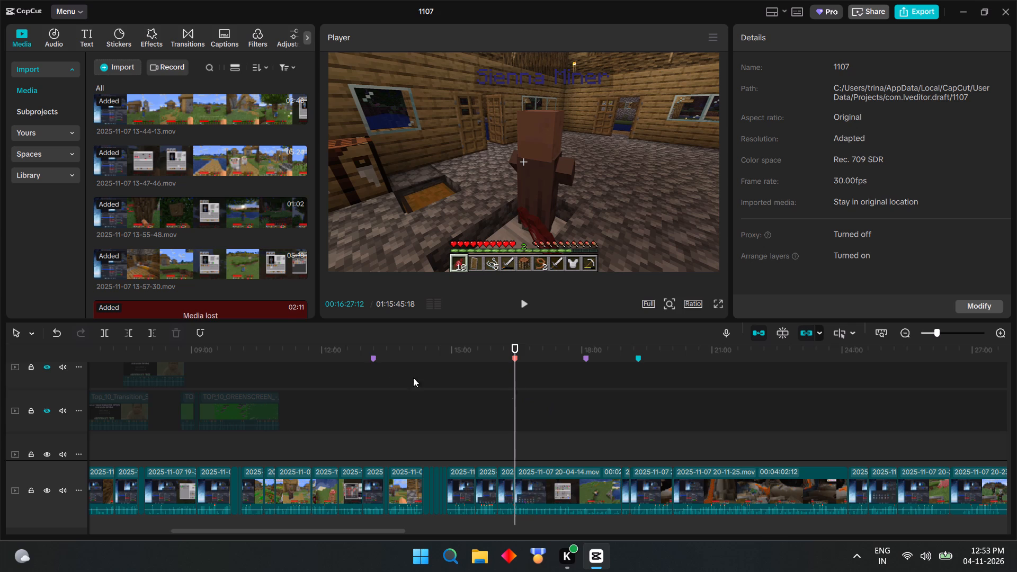
Delete the two purple and two teal markers one by one, keeping only the red "cutout last" marker.
{"action": "left_click", "coordinate": [376, 359]}
{"action": "right_click", "coordinate": [373, 359]}
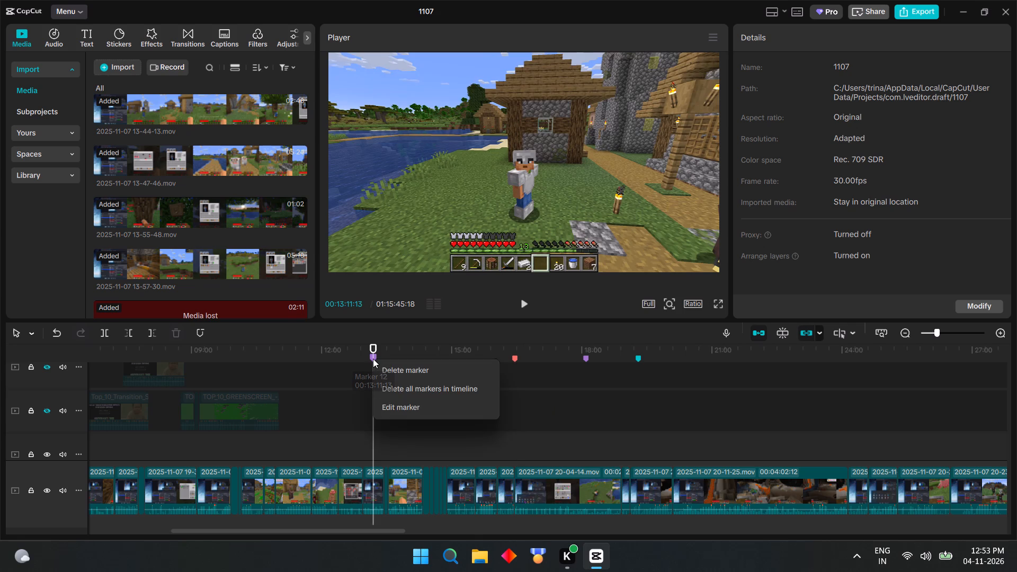
{"action": "left_click", "coordinate": [394, 406]}
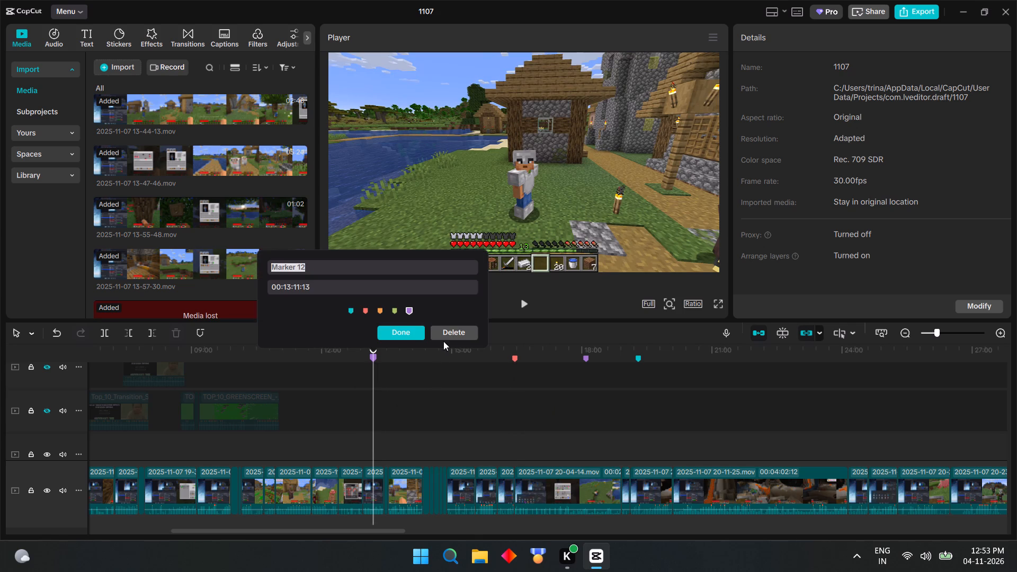
{"action": "left_click", "coordinate": [454, 332]}
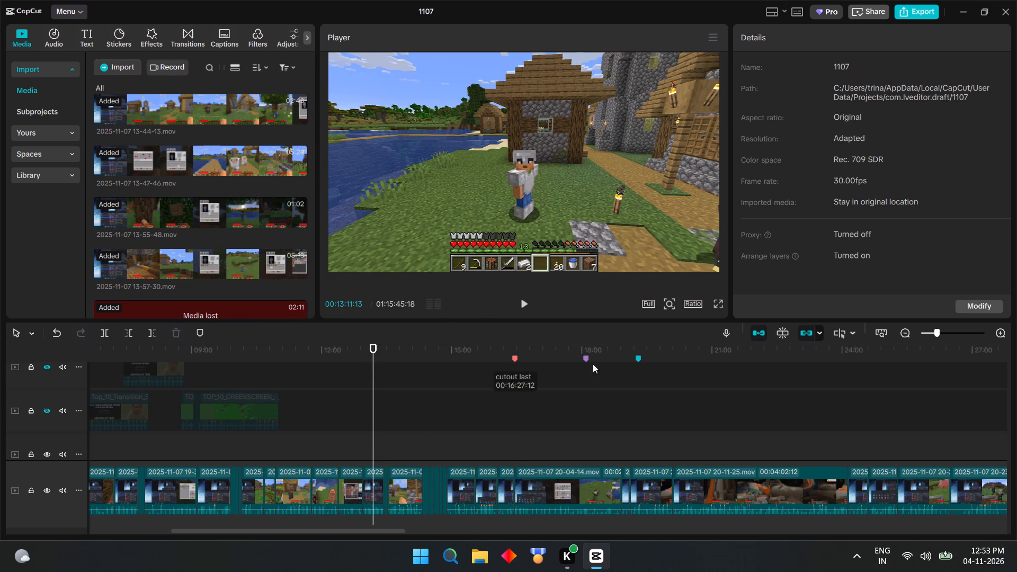
{"action": "right_click", "coordinate": [586, 361]}
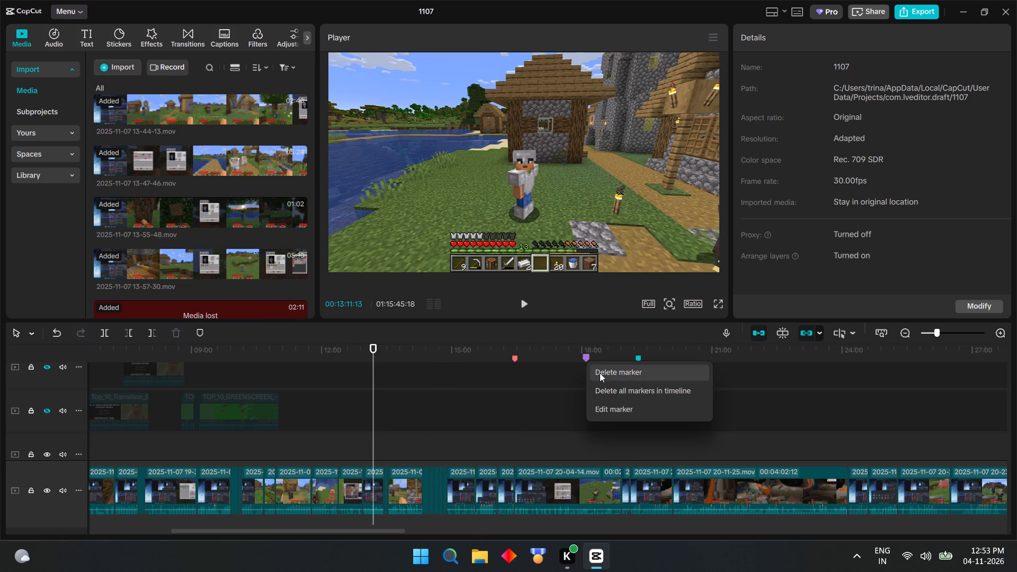
{"action": "left_click", "coordinate": [600, 373]}
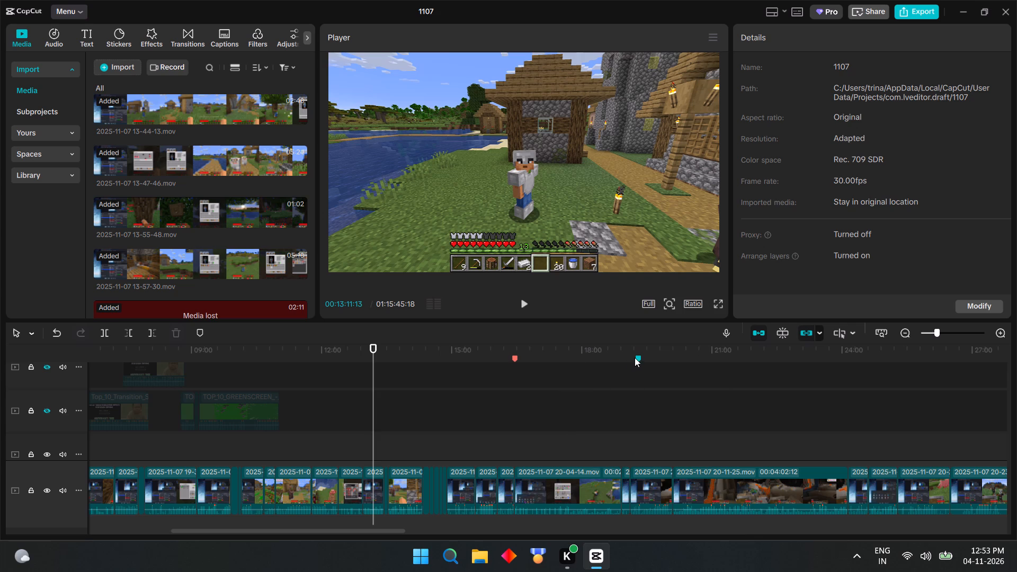
{"action": "right_click", "coordinate": [635, 358]}
{"action": "right_click", "coordinate": [638, 358]}
{"action": "left_click", "coordinate": [642, 365]}
{"action": "left_click", "coordinate": [643, 368]}
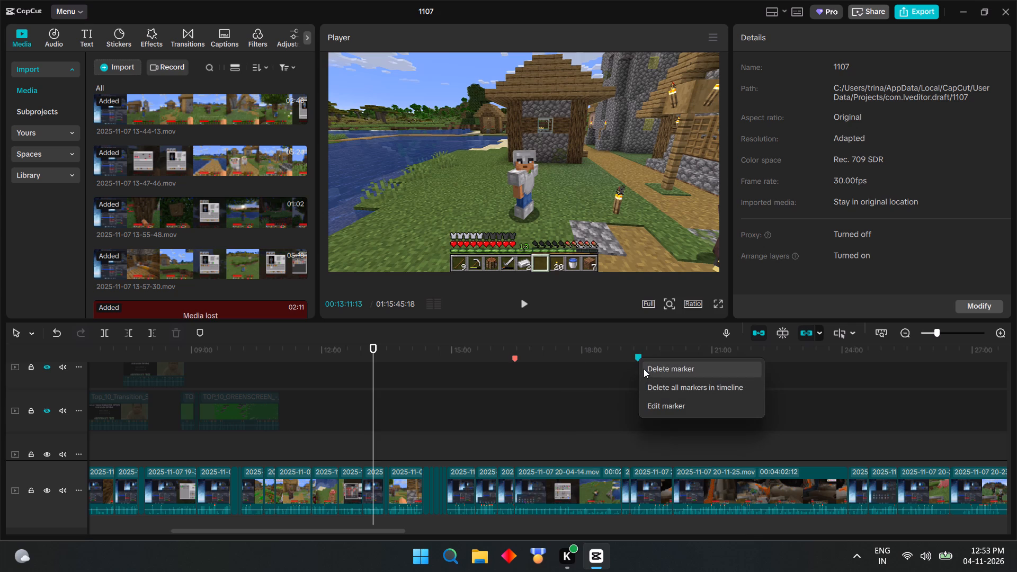
{"action": "scroll", "coordinate": [625, 405], "scroll_direction": "down", "scroll_amount": 16, "text": "ctrl"}
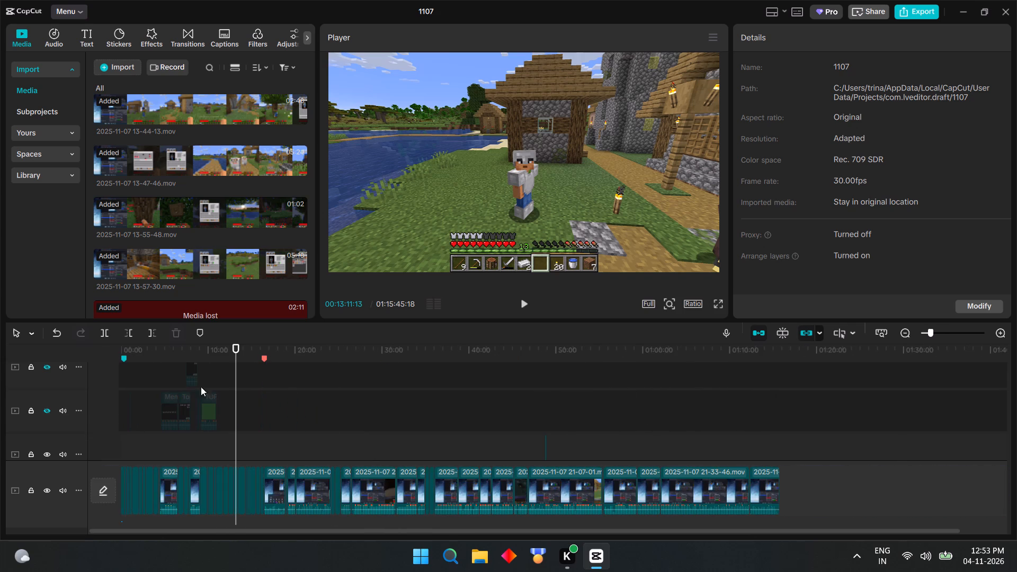
{"action": "right_click", "coordinate": [126, 362]}
{"action": "left_click", "coordinate": [142, 371]}
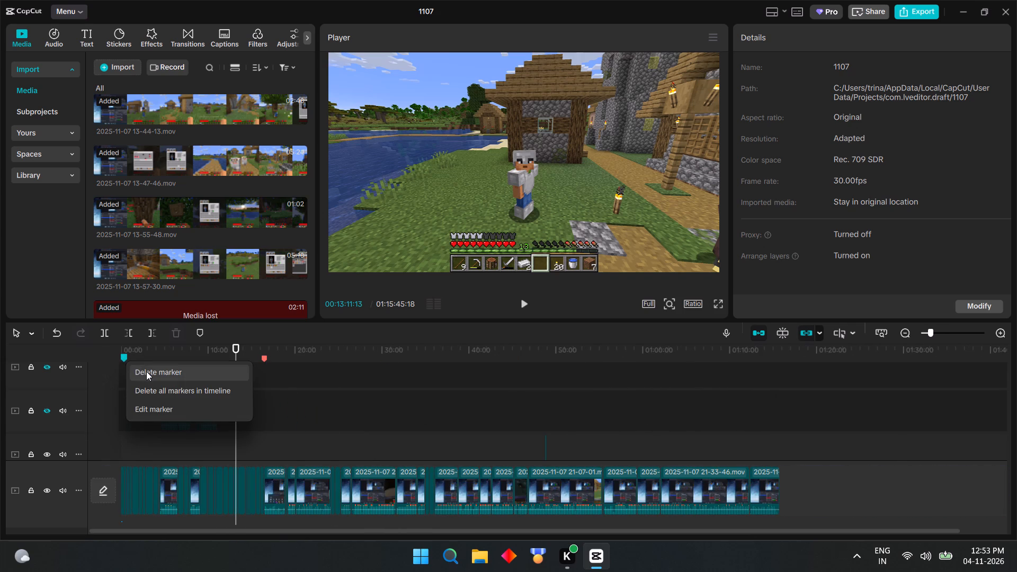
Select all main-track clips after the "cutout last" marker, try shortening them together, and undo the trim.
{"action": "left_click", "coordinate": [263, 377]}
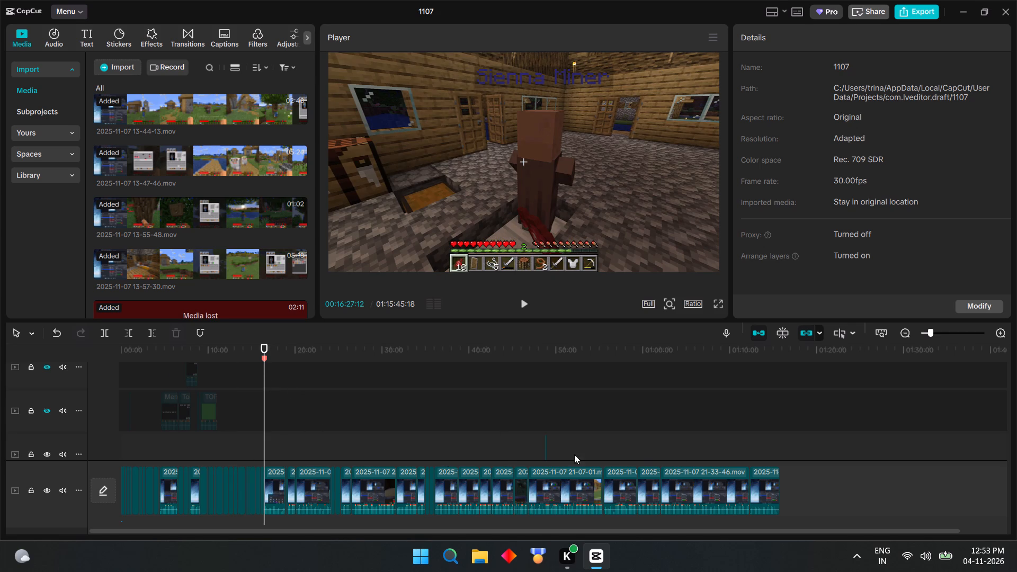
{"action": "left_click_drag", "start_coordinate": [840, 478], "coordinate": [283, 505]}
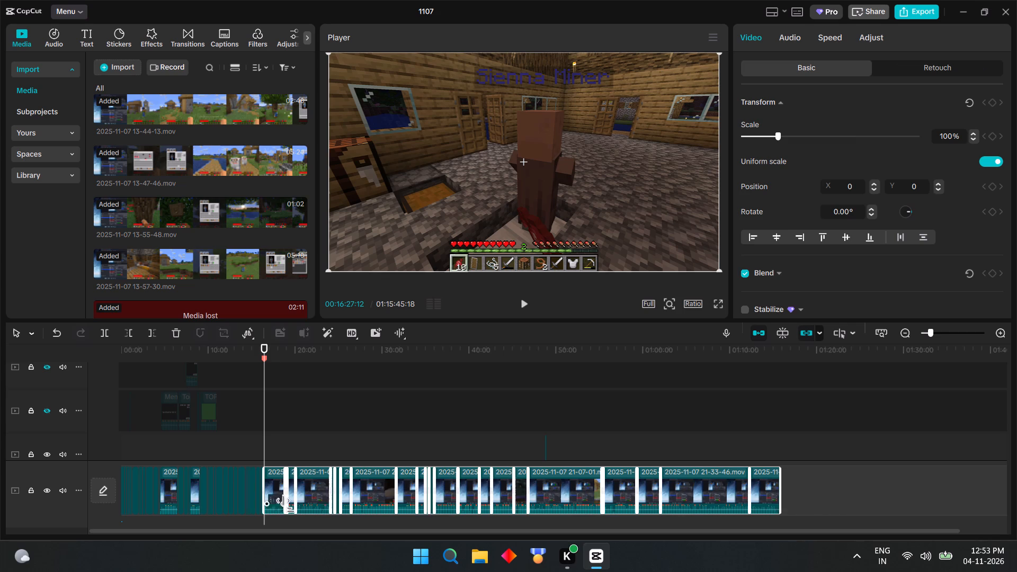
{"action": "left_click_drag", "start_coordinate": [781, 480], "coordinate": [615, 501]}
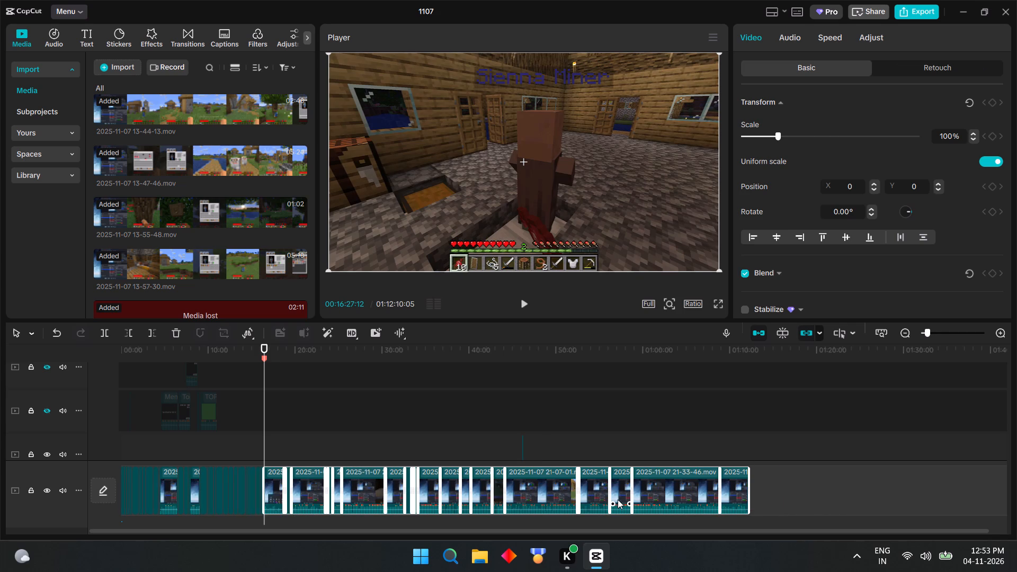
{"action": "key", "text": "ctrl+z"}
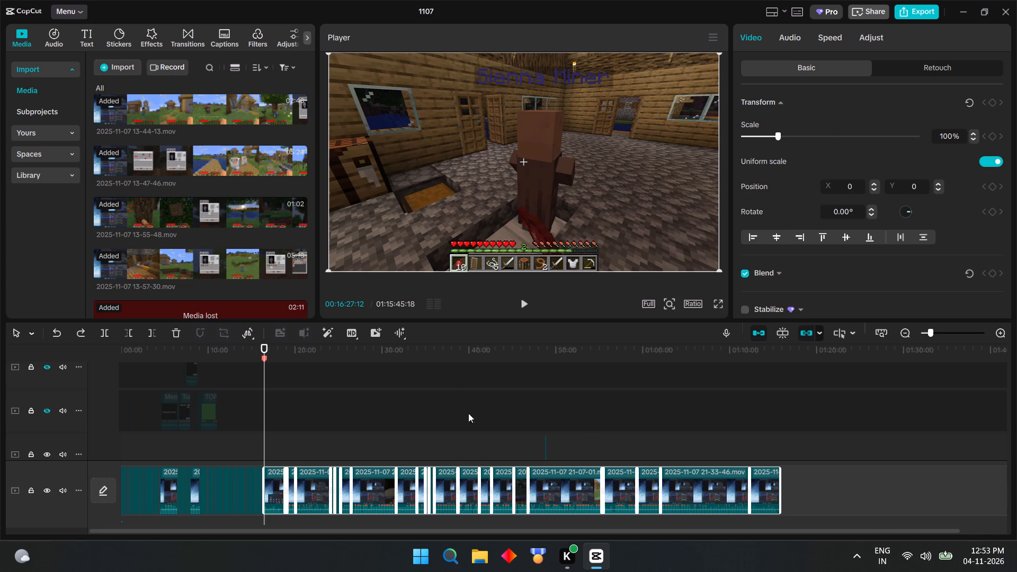
Deselect the clips and play the footage from about 00:38:38 to 00:39:38.
{"action": "left_click", "coordinate": [457, 414]}
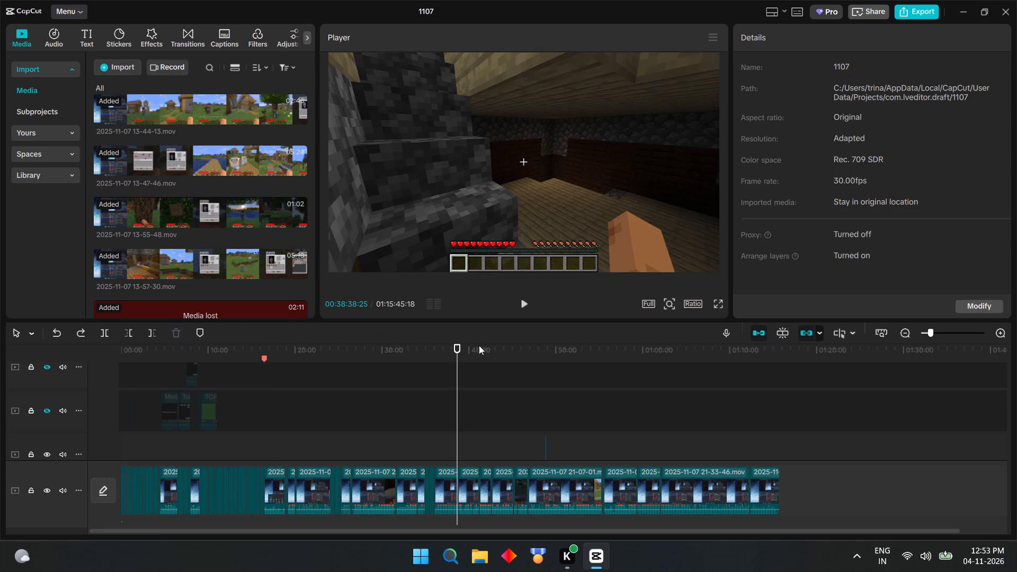
{"action": "left_click", "coordinate": [523, 303]}
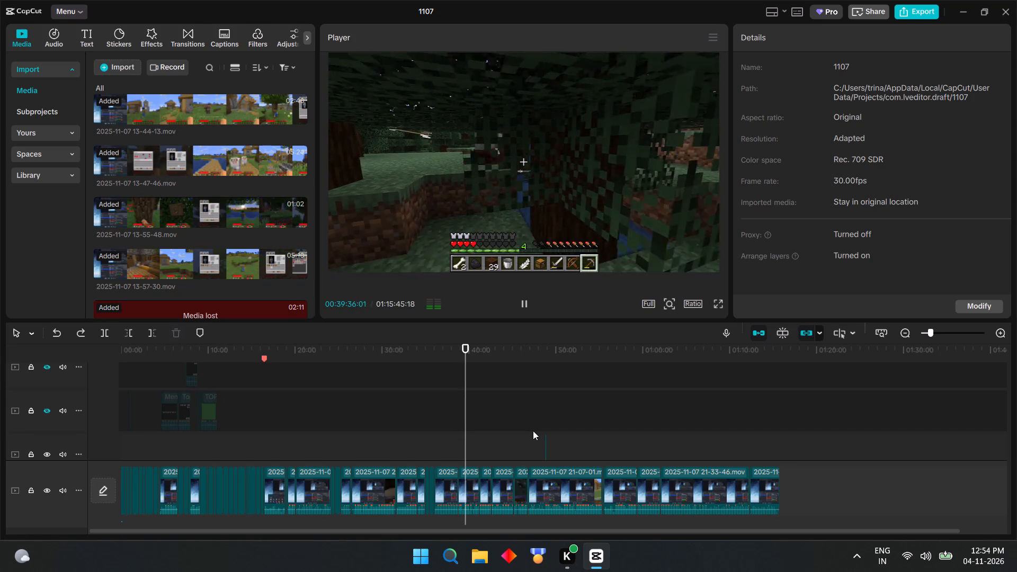
{"action": "left_click", "coordinate": [526, 305]}
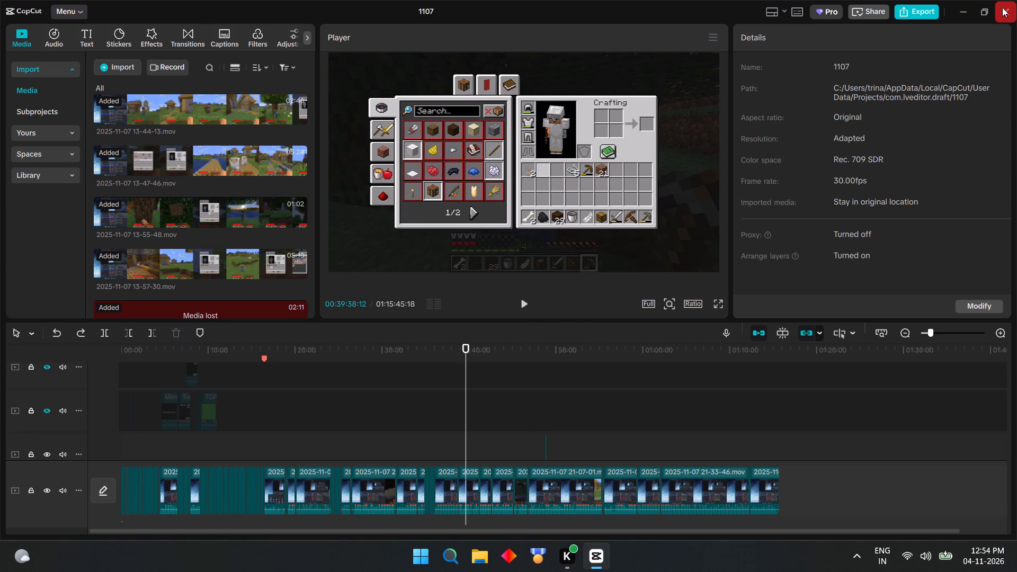
Close the 1107 project window.
{"action": "left_click", "coordinate": [1002, 7]}
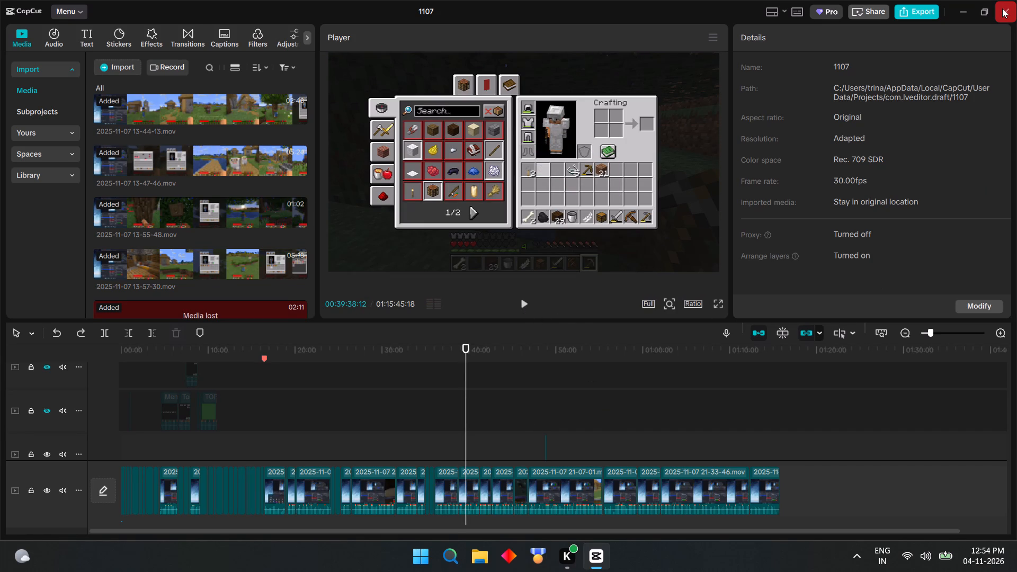
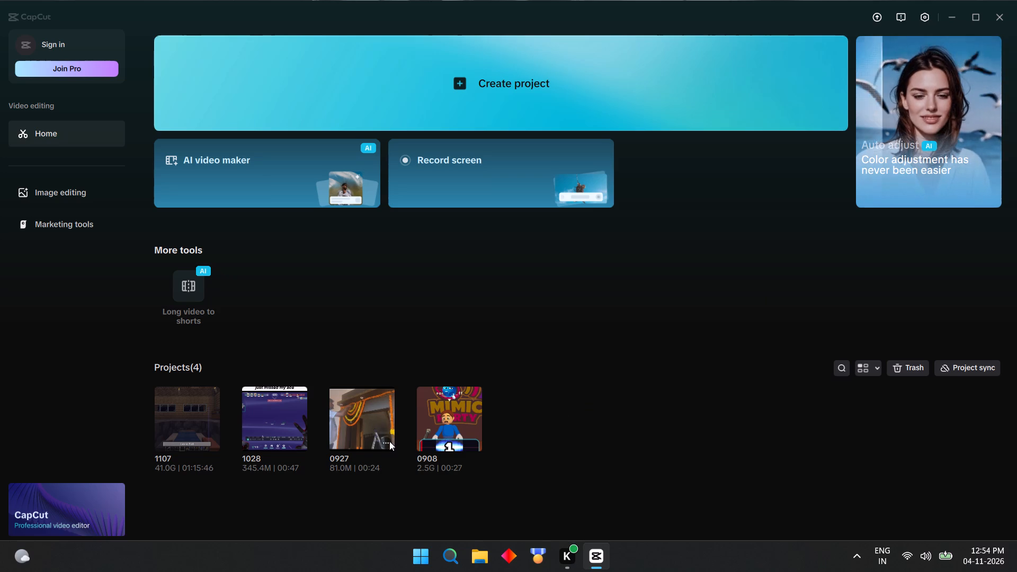
Move the 0927 project from the home screen's project list to the trash.
{"action": "left_click", "coordinate": [389, 441]}
{"action": "left_click", "coordinate": [407, 517]}
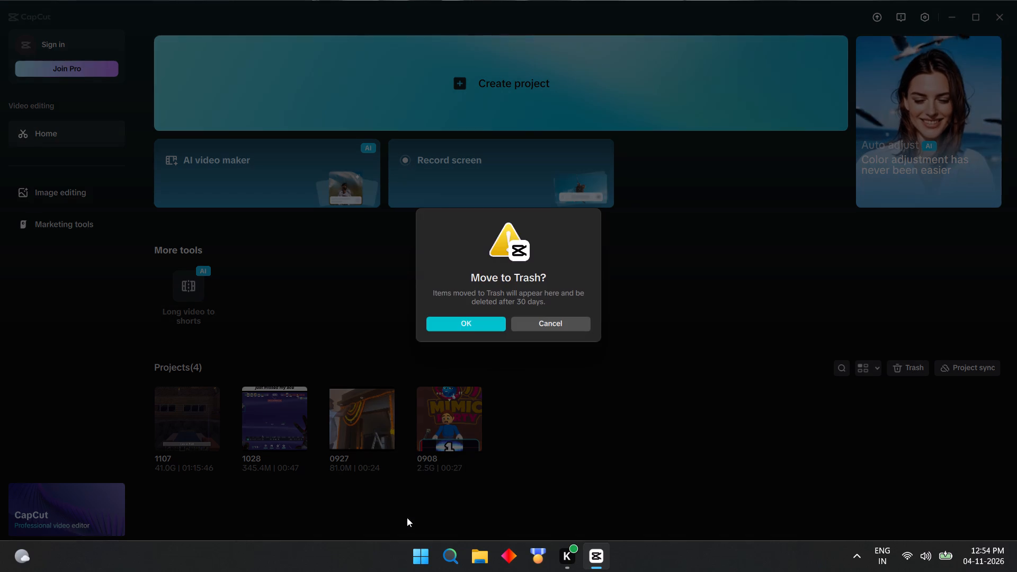
{"action": "left_click", "coordinate": [475, 324]}
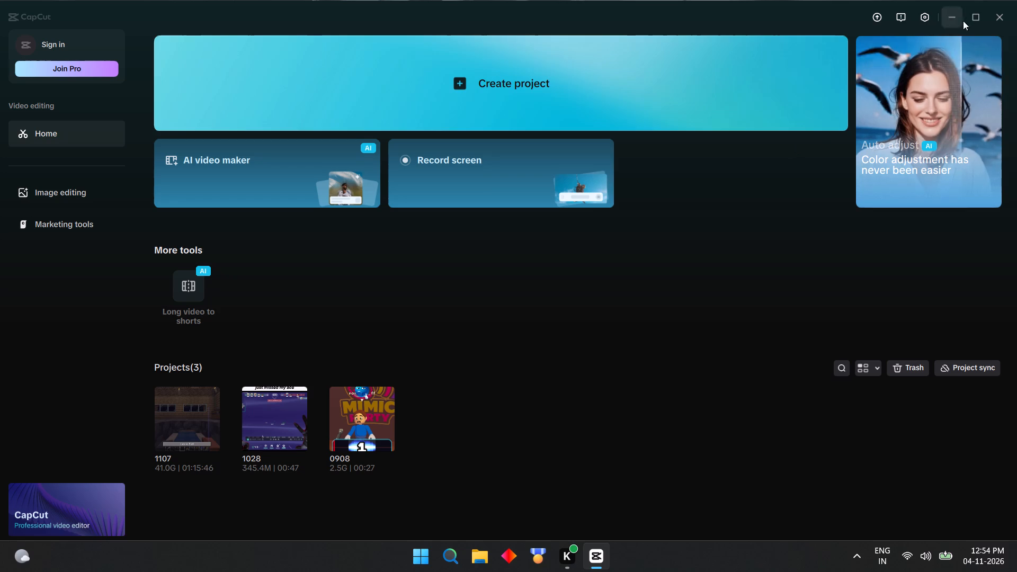
Move the 0908 project from the home screen's project list to the trash.
{"action": "left_click", "coordinate": [387, 444]}
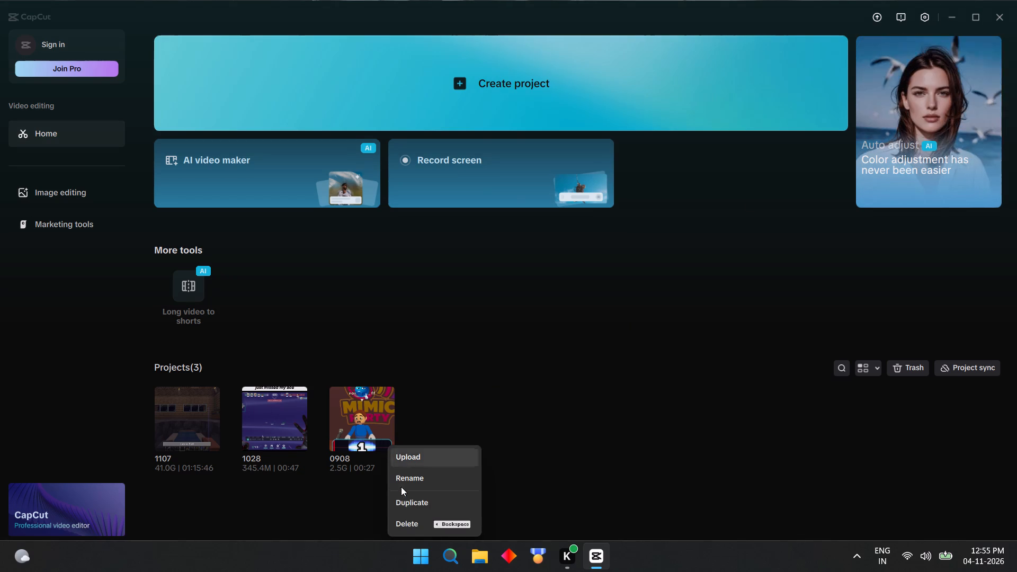
{"action": "left_click", "coordinate": [402, 528]}
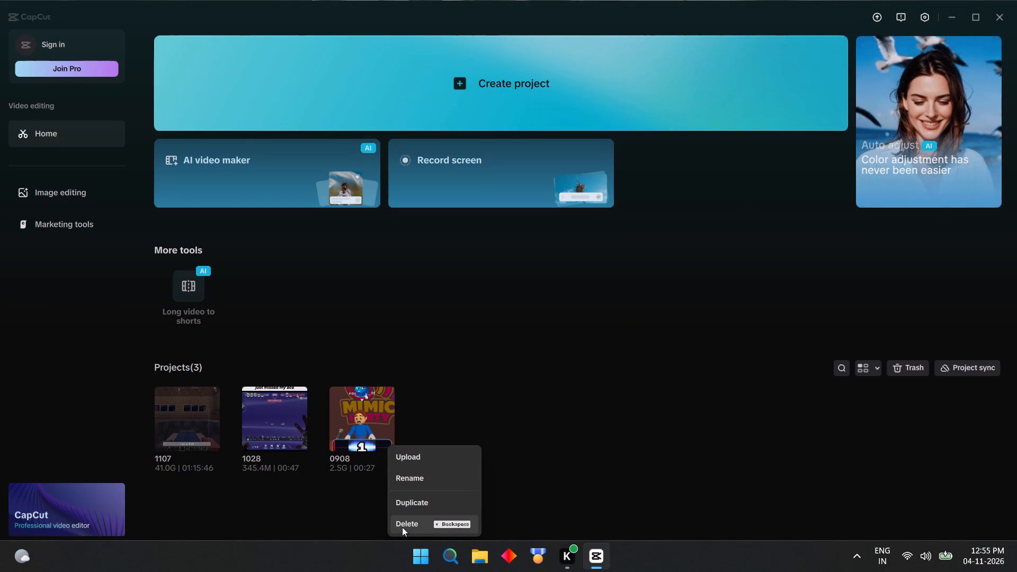
{"action": "left_click", "coordinate": [475, 327]}
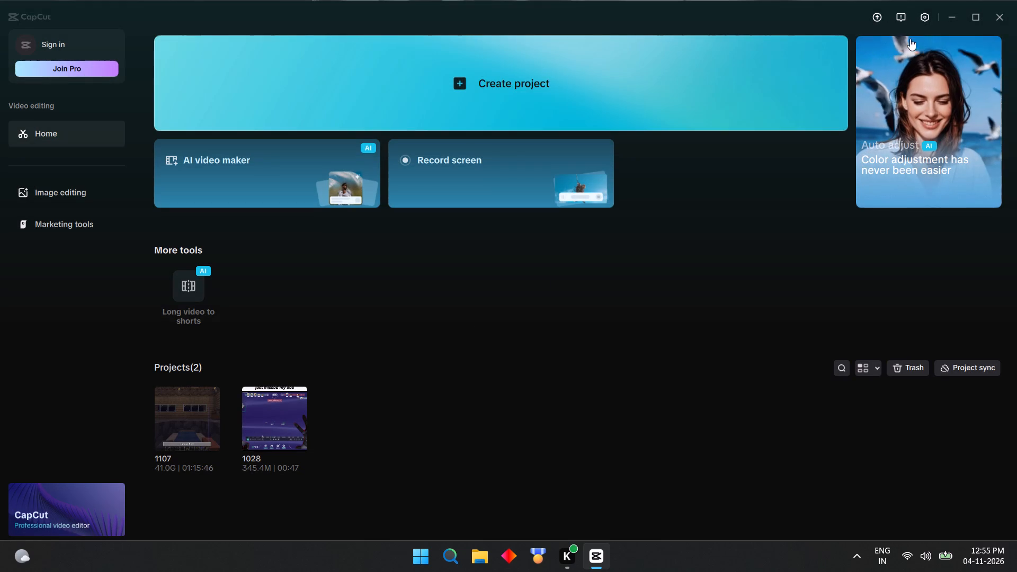